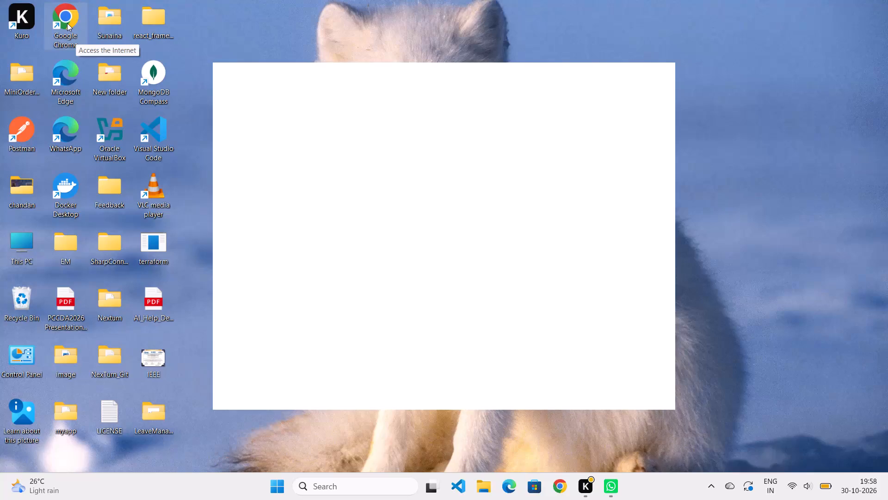
# Launch Google Chrome with the photo-avatar profile and move its browser window to the desktop's right half, leaving the desktop folders accessible.
pyautogui.doubleClick(68, 20)
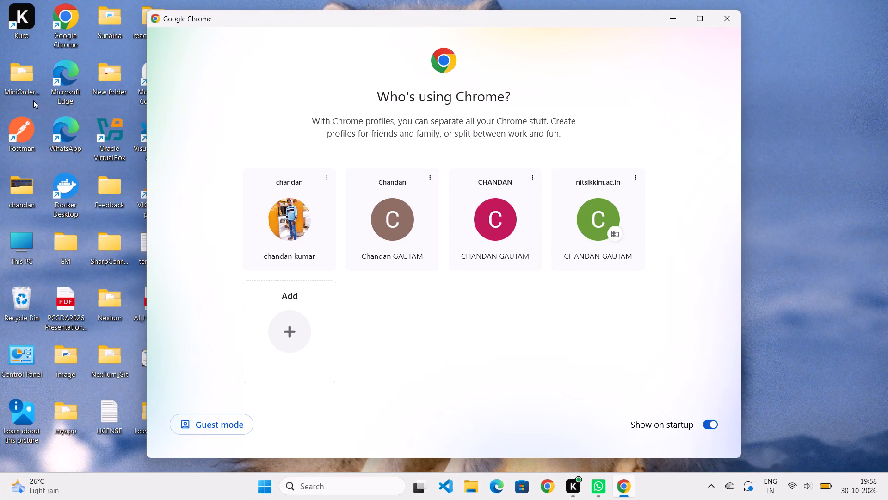
pyautogui.moveTo(591, 24); pyautogui.dragTo(713, 40)
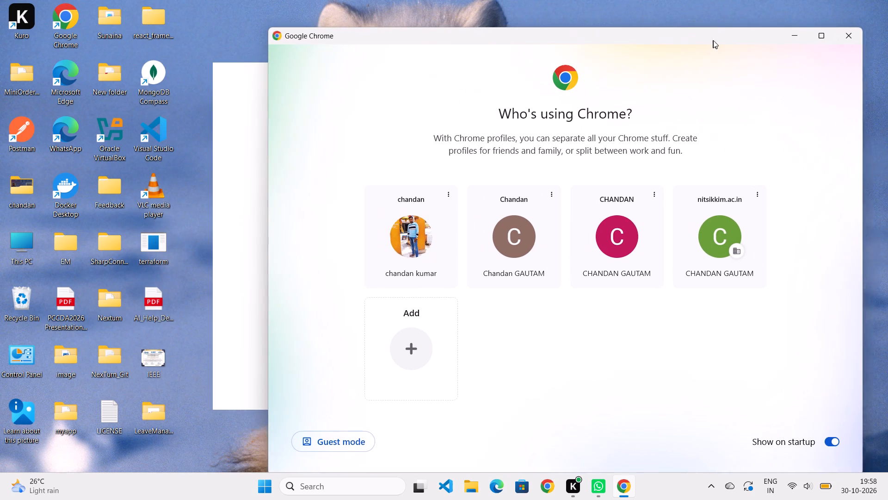
pyautogui.moveTo(713, 40); pyautogui.dragTo(752, 40)
pyautogui.click(466, 244)
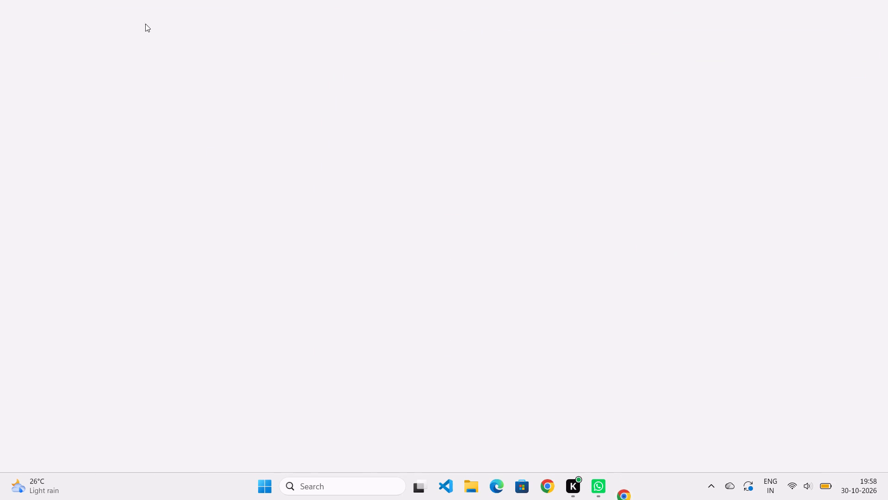
pyautogui.moveTo(676, 13); pyautogui.dragTo(792, 112)
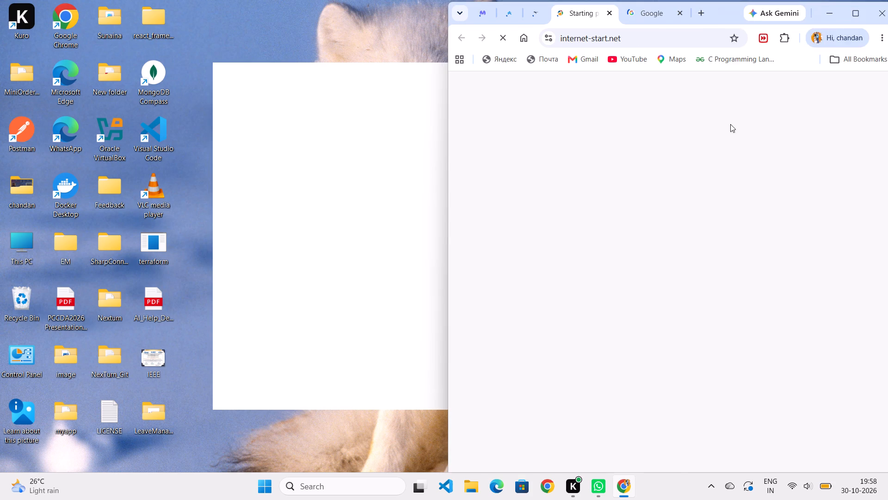
# Open the Sunaina folder on the desktop.
pyautogui.doubleClick(101, 33)
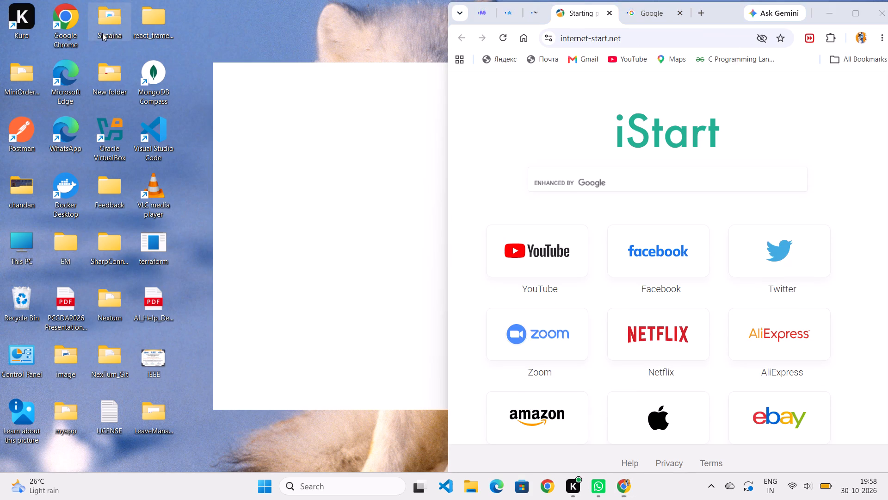
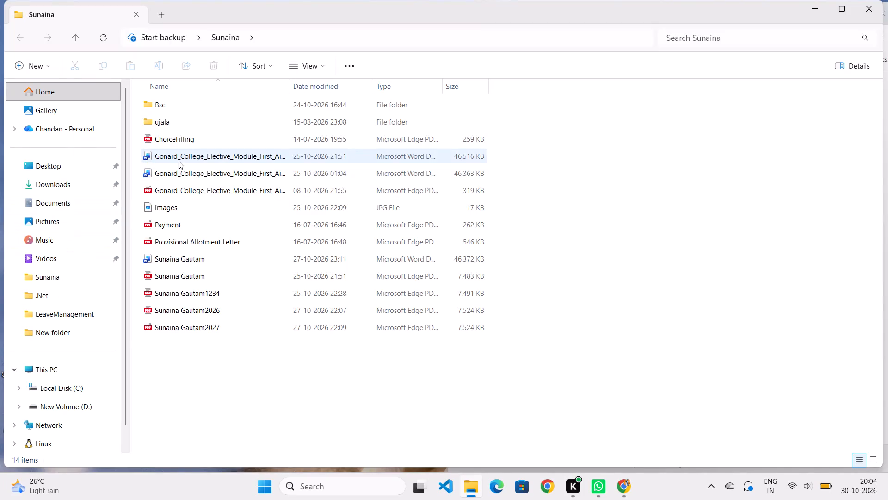
pyautogui.doubleClick(185, 156)
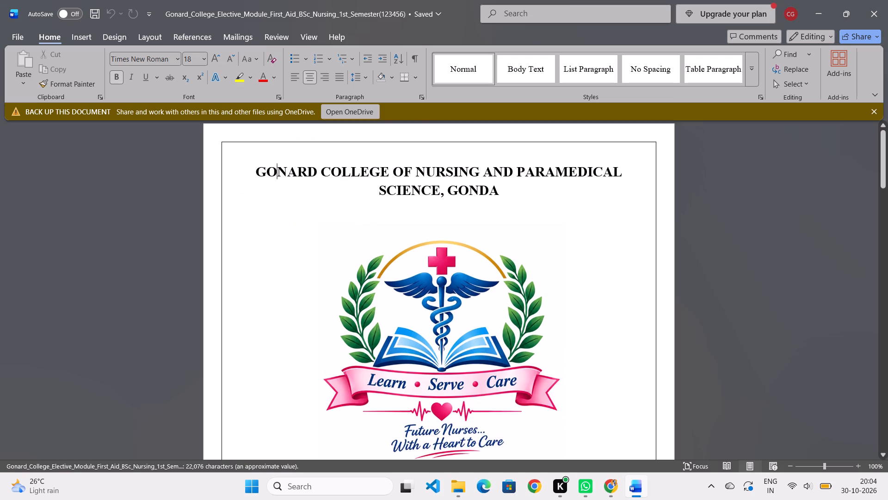
pyautogui.scroll(-5, 444, 295)
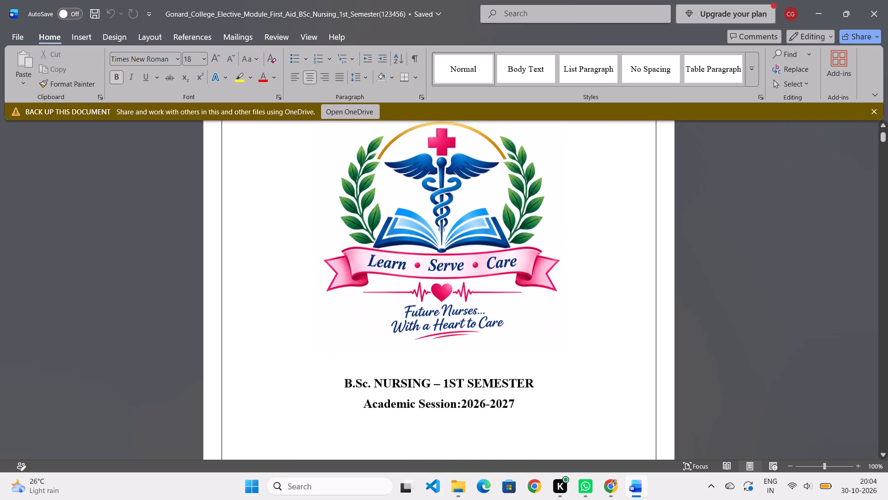
pyautogui.scroll(-1, 444, 295)
pyautogui.scroll(8, 444, 296)
pyautogui.scroll(-2, 444, 296)
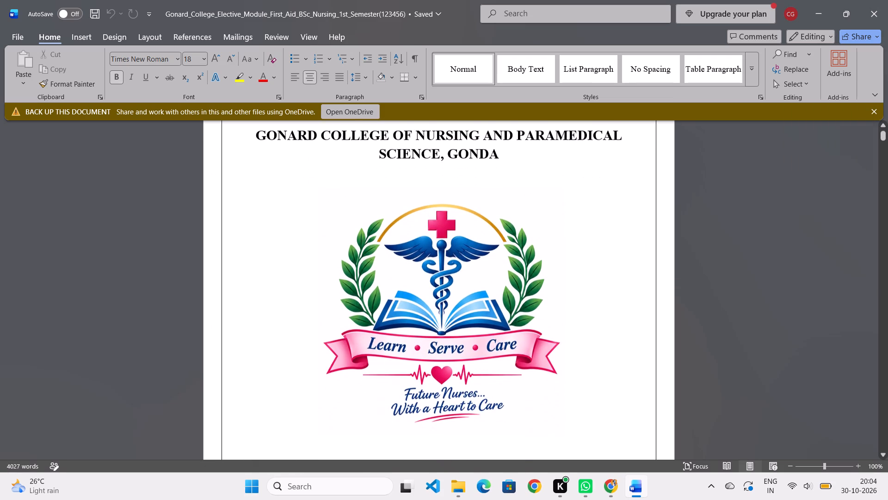
pyautogui.scroll(6, 444, 296)
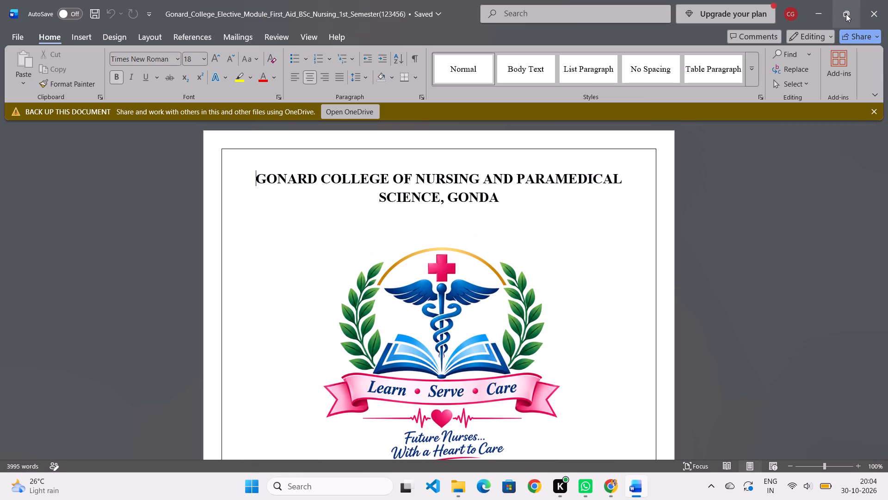
pyautogui.click(874, 12)
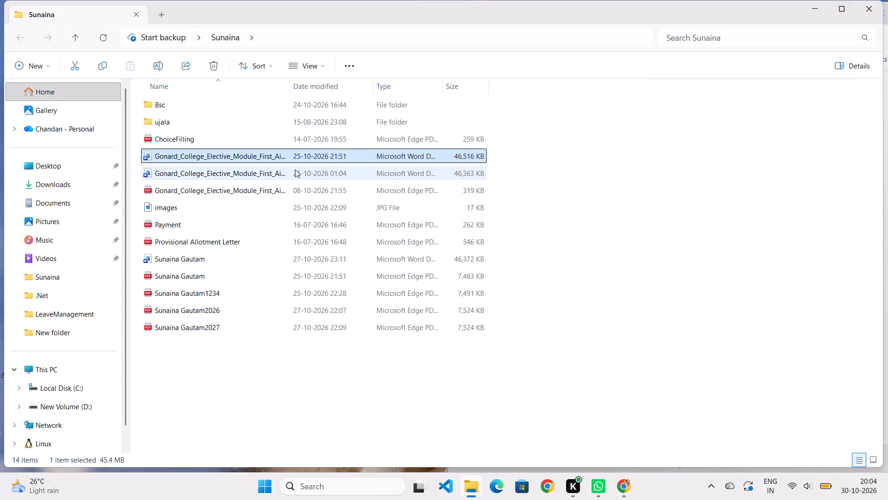
pyautogui.doubleClick(195, 262)
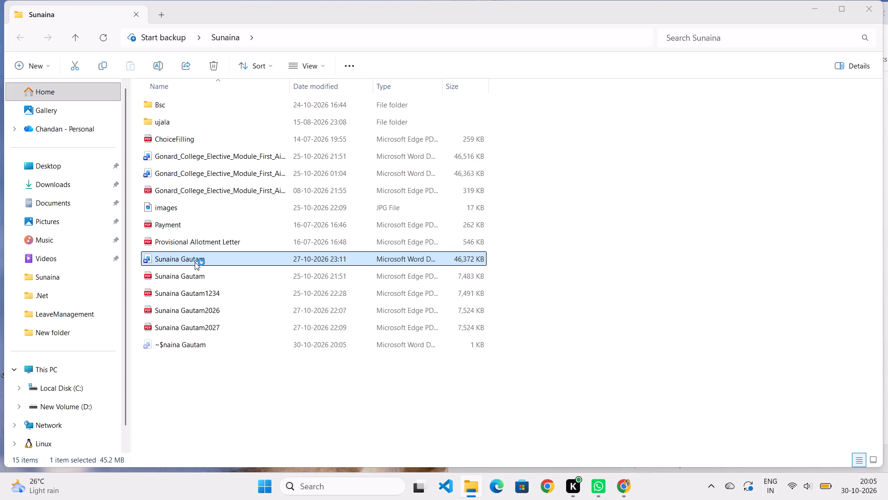
pyautogui.scroll(-2, 431, 258)
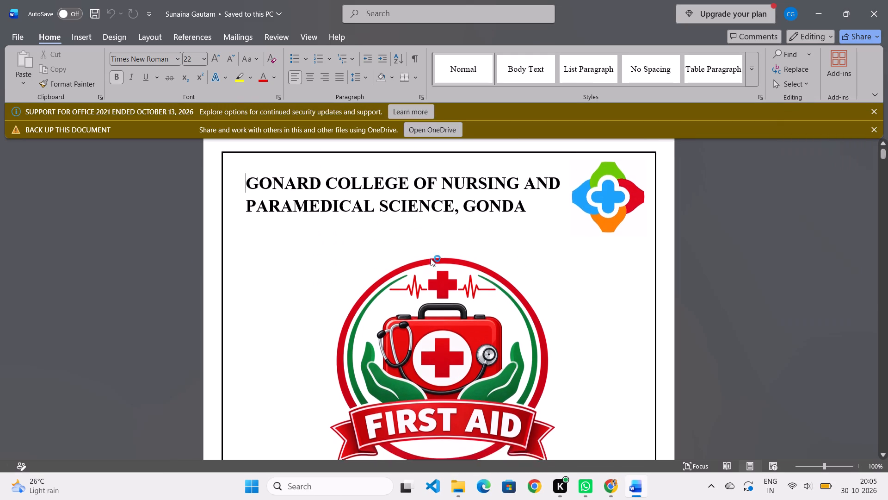
pyautogui.scroll(-2, 431, 258)
pyautogui.scroll(5, 431, 258)
pyautogui.scroll(-4, 431, 258)
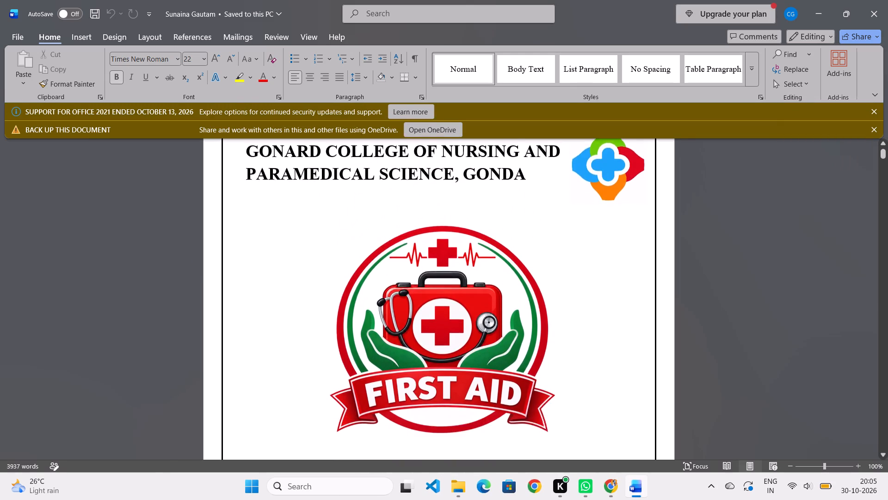
pyautogui.scroll(-4, 431, 258)
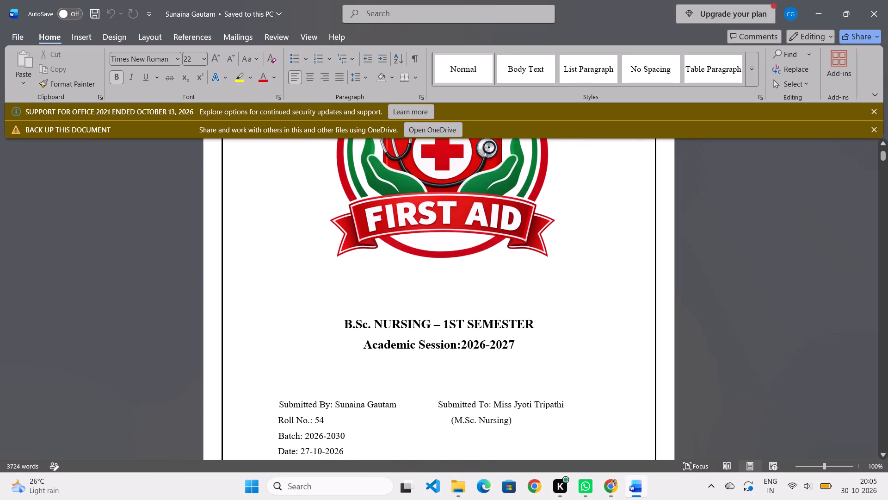
pyautogui.click(873, 130)
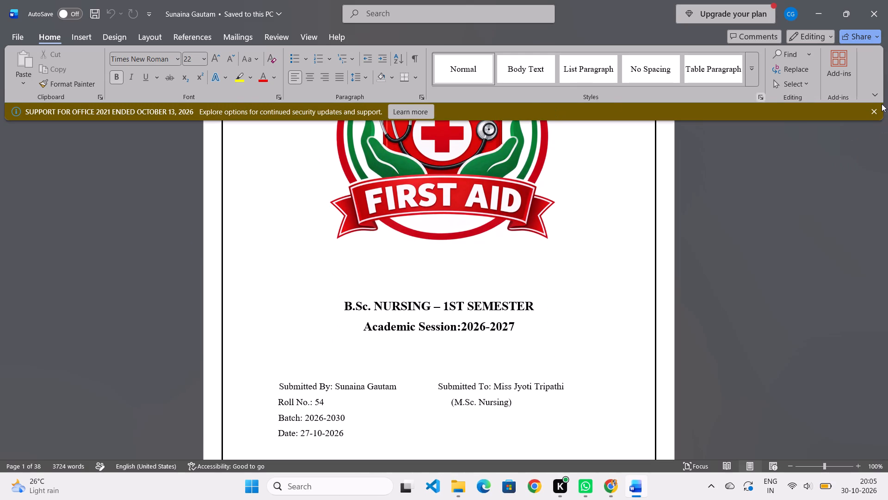
pyautogui.click(875, 112)
# Underline the CERTIFICATE heading on page 2.
pyautogui.scroll(-8, 487, 144)
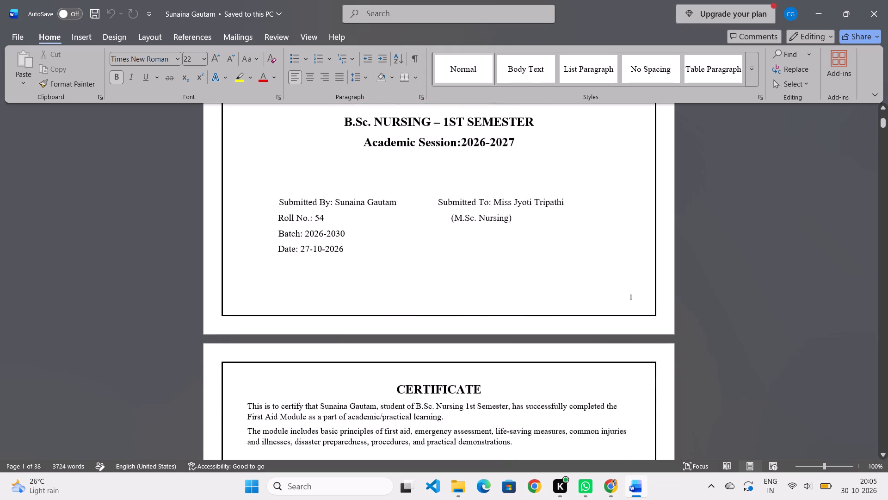
pyautogui.scroll(-2, 483, 157)
pyautogui.scroll(-1, 481, 286)
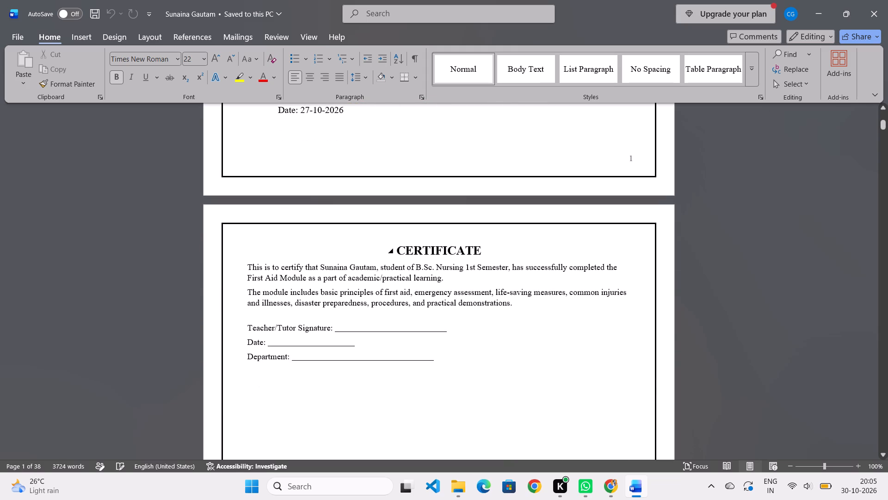
pyautogui.moveTo(484, 252); pyautogui.dragTo(396, 248)
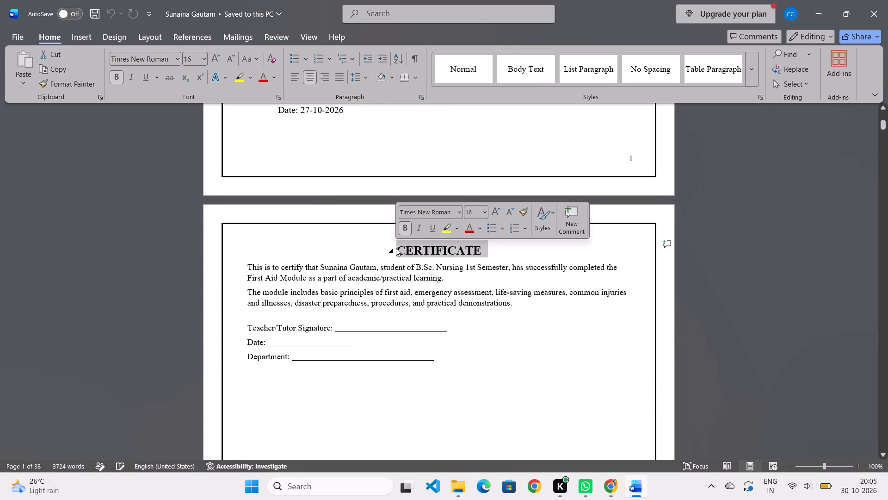
pyautogui.click(429, 229)
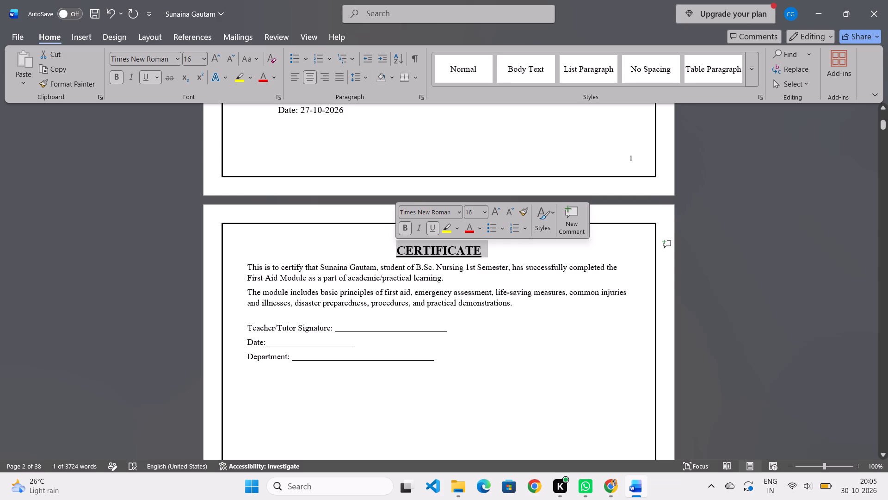
pyautogui.press('space')
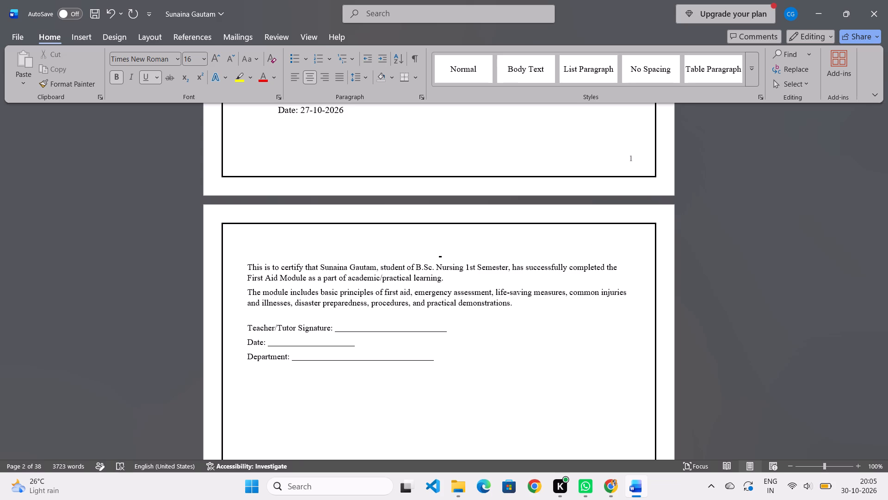
pyautogui.hotkey('ctrl', 'z')
pyautogui.click(432, 260)
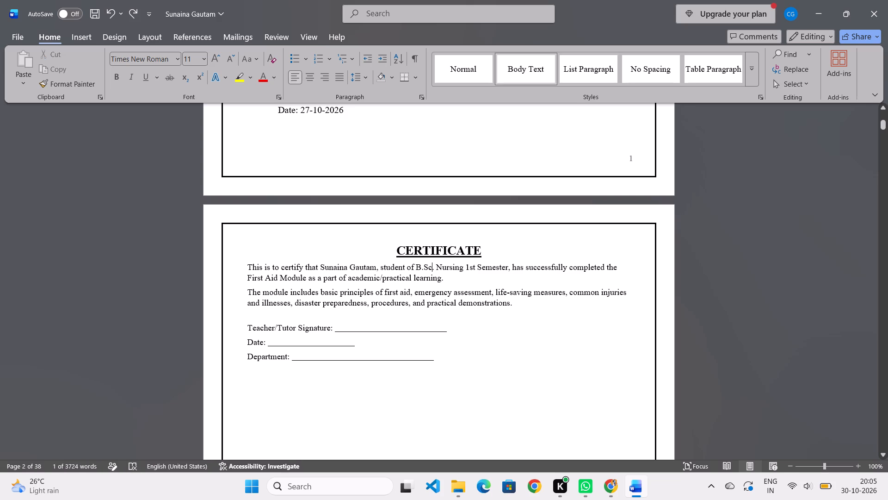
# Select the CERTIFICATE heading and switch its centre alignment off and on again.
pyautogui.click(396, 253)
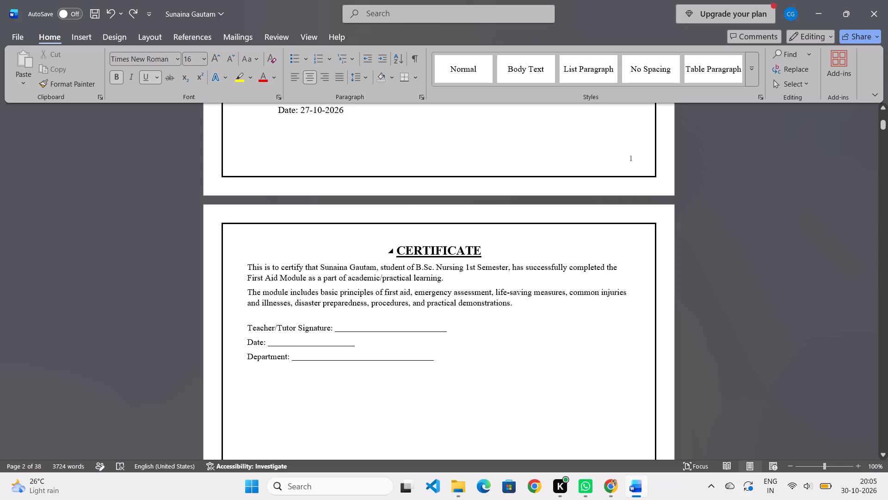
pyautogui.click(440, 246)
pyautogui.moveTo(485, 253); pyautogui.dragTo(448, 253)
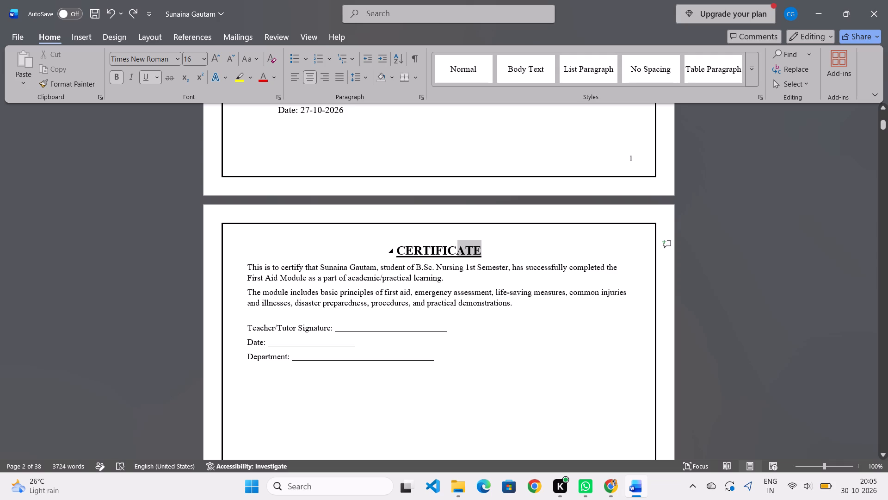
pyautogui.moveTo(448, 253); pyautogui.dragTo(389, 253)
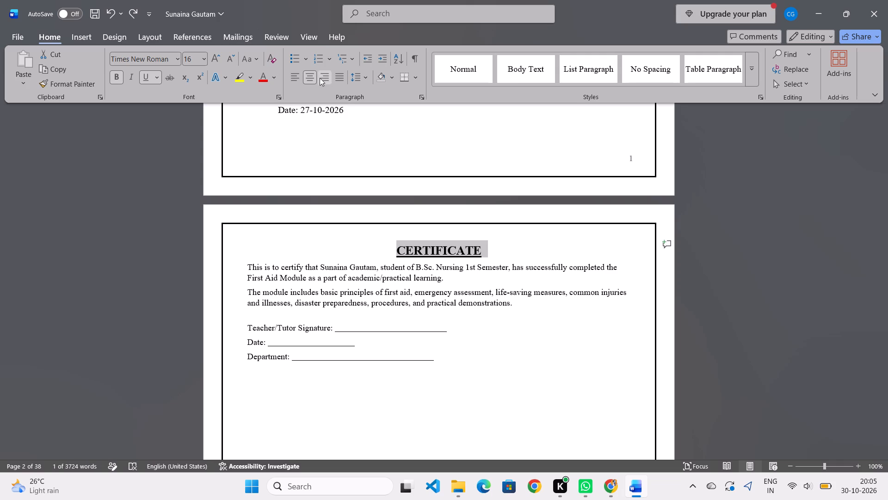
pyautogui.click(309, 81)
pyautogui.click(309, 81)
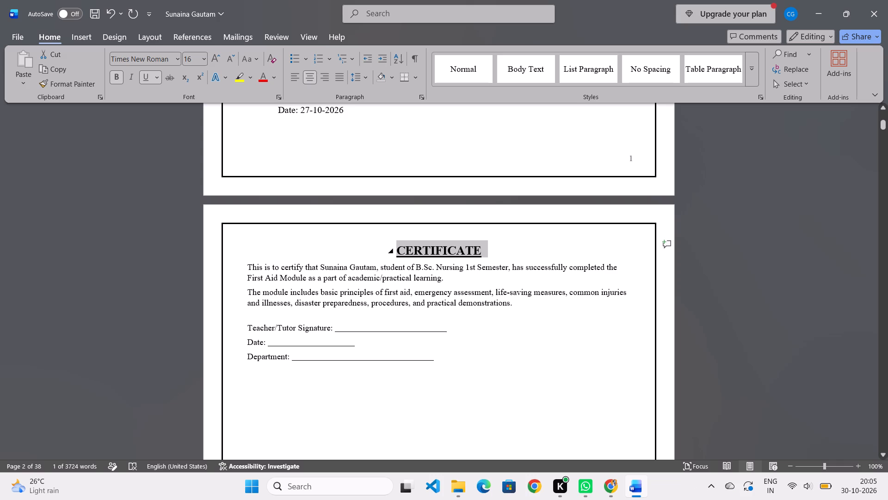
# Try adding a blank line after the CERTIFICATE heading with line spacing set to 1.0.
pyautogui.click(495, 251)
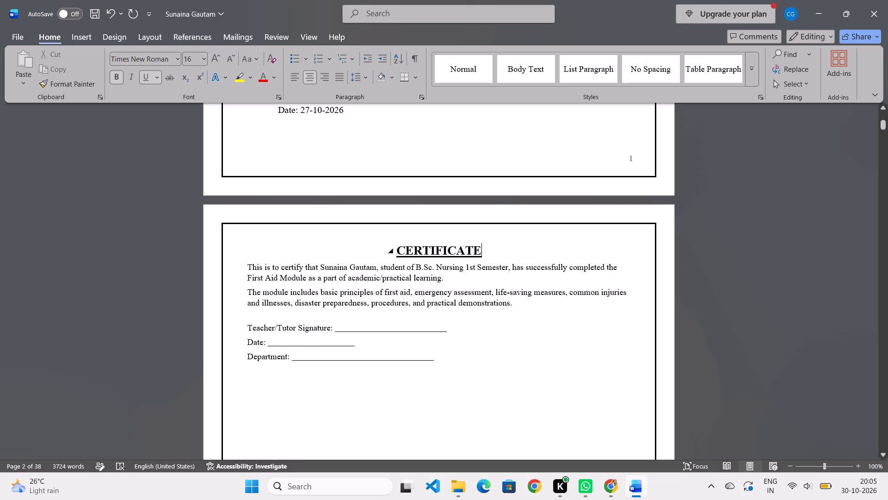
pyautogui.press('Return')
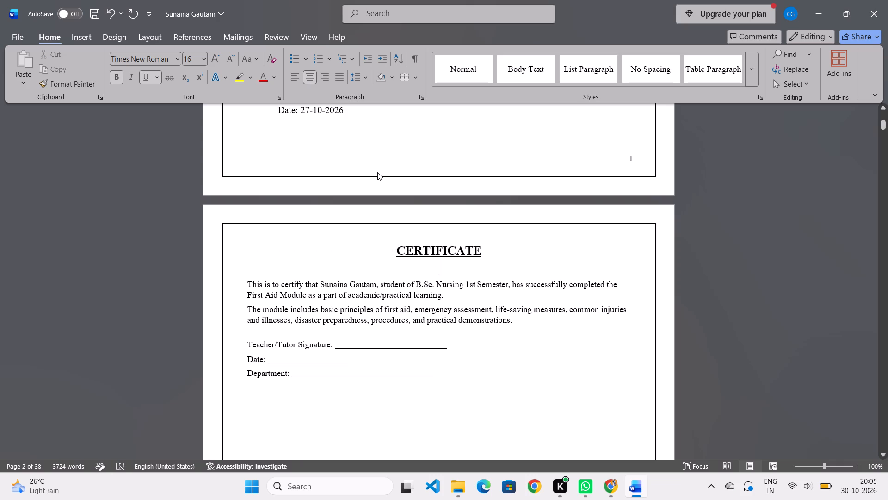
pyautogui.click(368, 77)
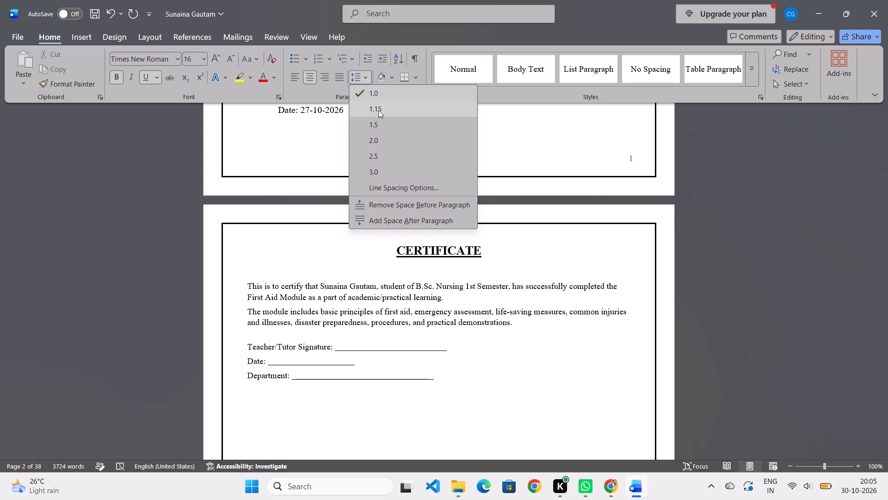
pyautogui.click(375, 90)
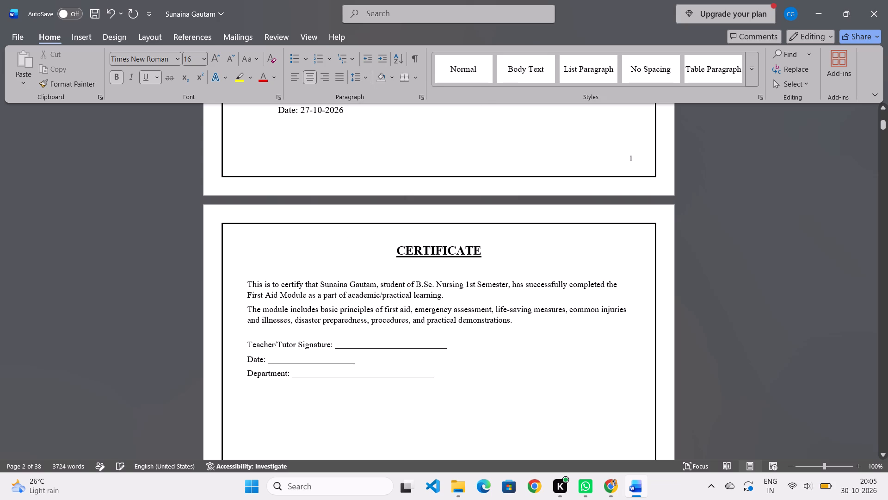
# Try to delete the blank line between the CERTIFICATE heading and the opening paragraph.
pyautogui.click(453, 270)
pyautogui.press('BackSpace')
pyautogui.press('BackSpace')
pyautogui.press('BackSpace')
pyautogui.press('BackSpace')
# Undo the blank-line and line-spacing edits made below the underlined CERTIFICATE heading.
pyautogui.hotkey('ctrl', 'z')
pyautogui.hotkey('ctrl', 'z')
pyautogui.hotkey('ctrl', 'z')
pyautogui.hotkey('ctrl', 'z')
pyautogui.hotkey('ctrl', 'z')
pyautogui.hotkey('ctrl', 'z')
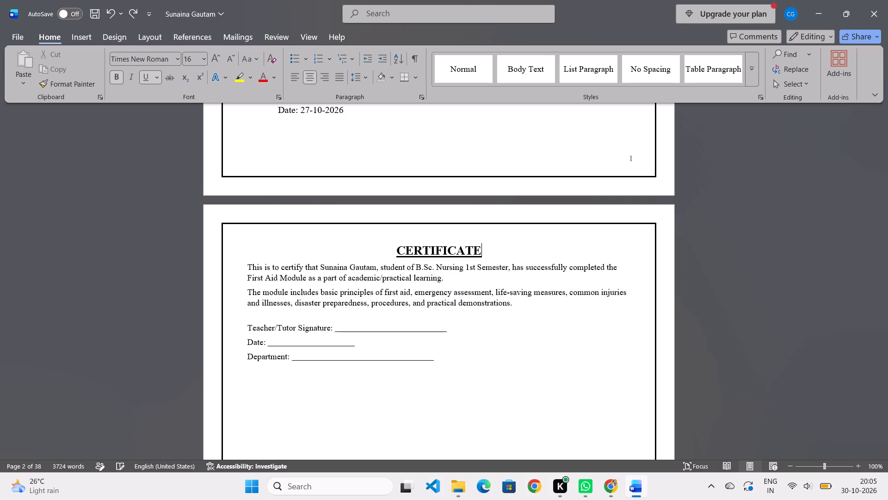
# Insert a blank line before the certificate's opening paragraph, starting "This is to certify".
pyautogui.click(249, 269)
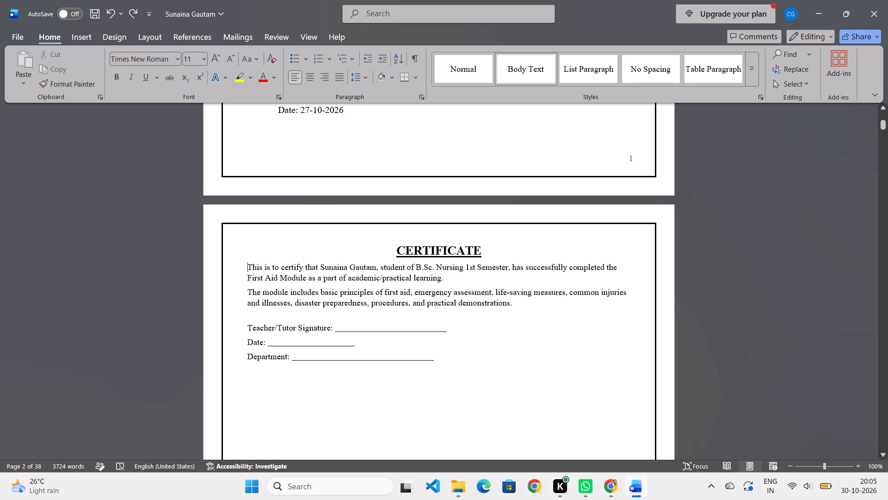
pyautogui.press('Return')
# Set line spacing to 1.0 from the CERTIFICATE heading through the opening paragraph, including the blank line between them.
pyautogui.click(253, 270)
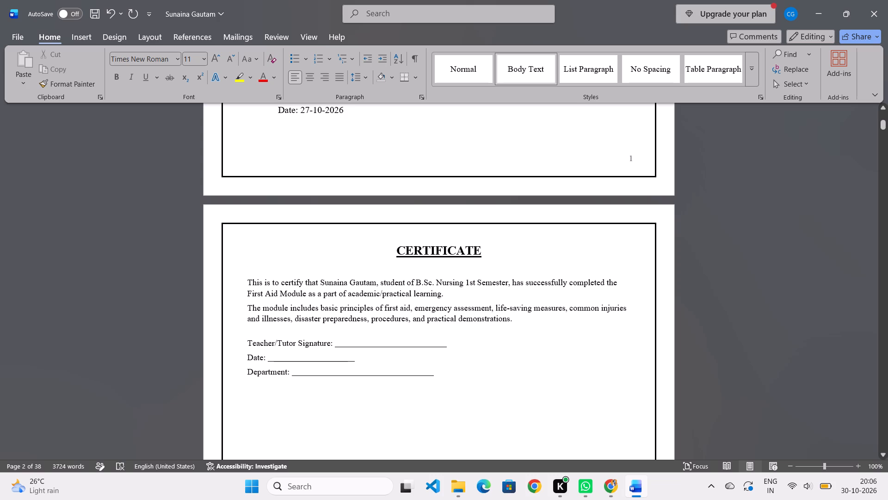
pyautogui.moveTo(255, 270); pyautogui.dragTo(234, 247)
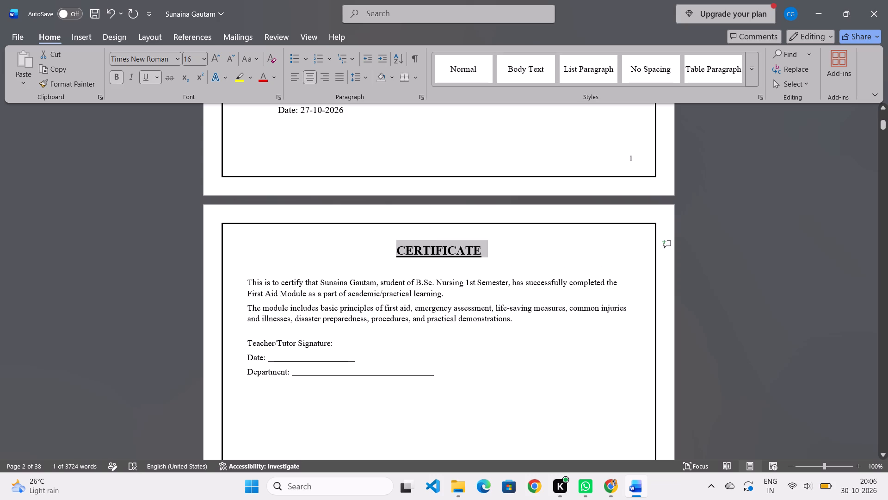
pyautogui.moveTo(257, 285); pyautogui.dragTo(398, 265)
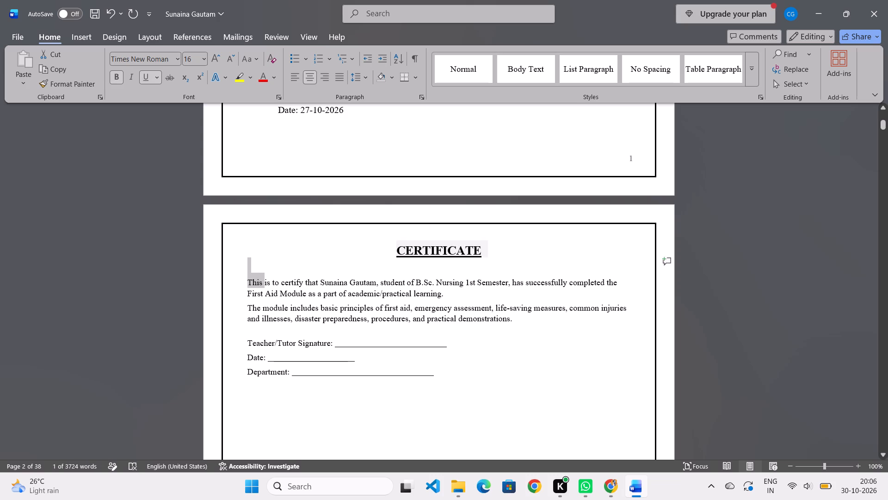
pyautogui.moveTo(398, 265); pyautogui.dragTo(388, 248)
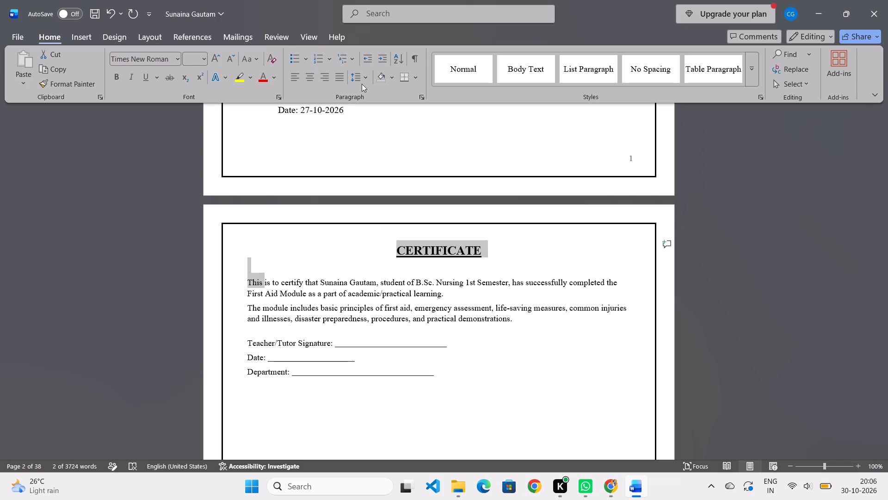
pyautogui.click(364, 75)
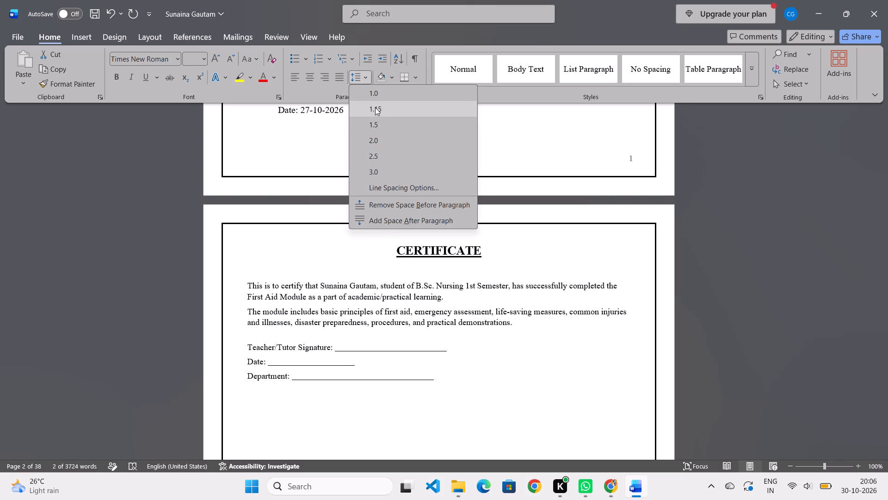
pyautogui.click(375, 93)
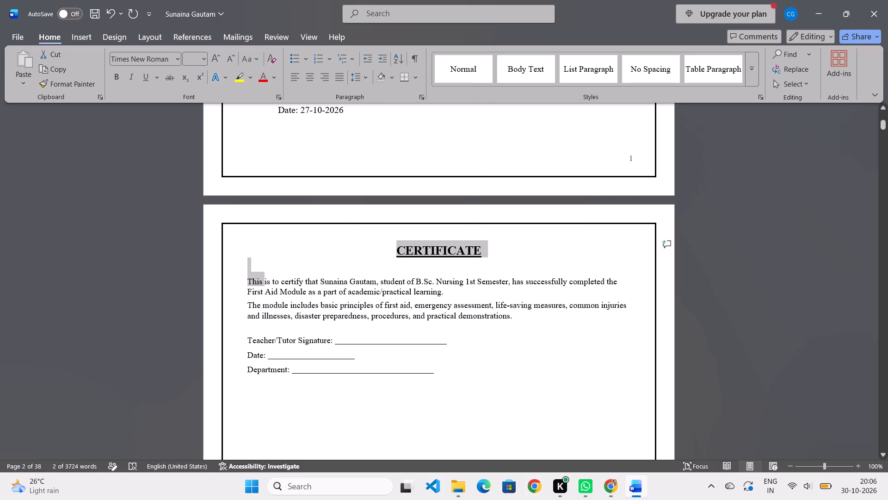
# Underline the ACKNOWLEDGEMENT heading on page 3.
pyautogui.click(346, 317)
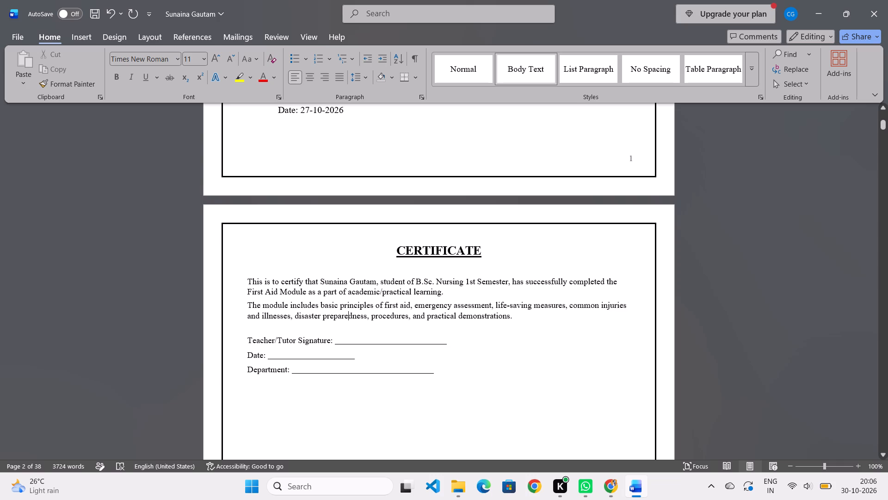
pyautogui.scroll(-19, 338, 341)
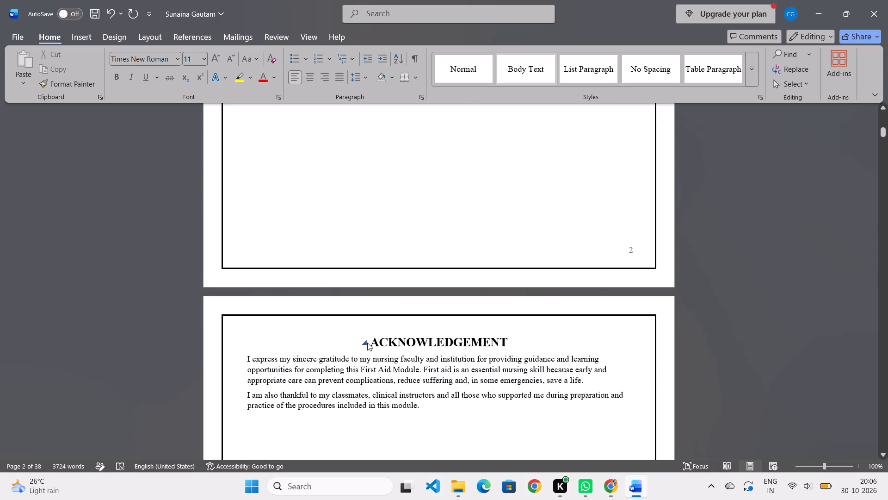
pyautogui.moveTo(375, 342); pyautogui.dragTo(510, 344)
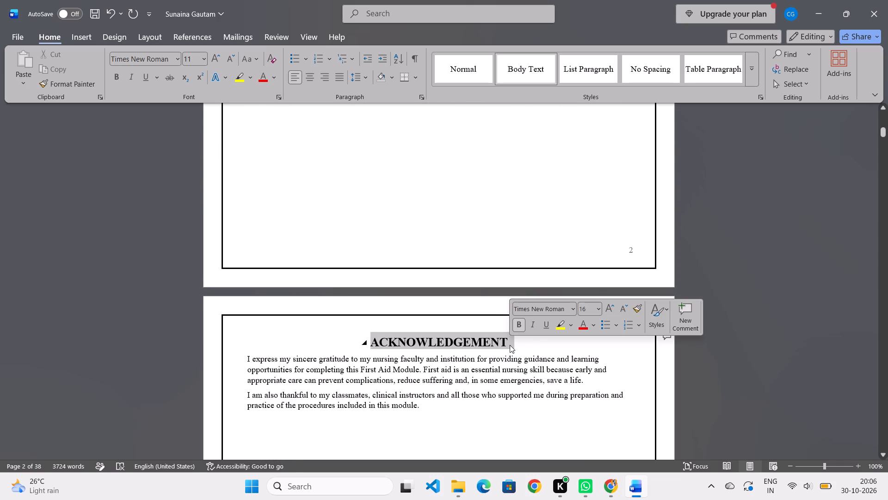
pyautogui.click(543, 324)
pyautogui.scroll(-2, 495, 336)
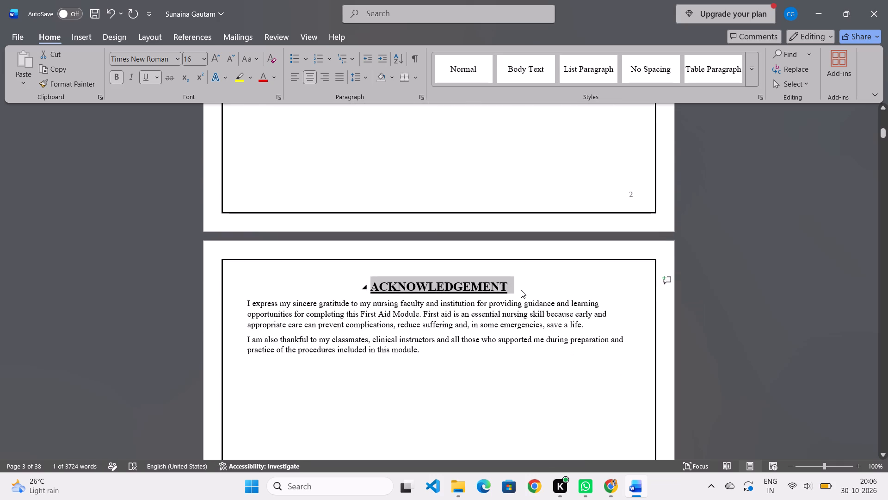
# Insert a blank line between the ACKNOWLEDGEMENT heading and the paragraph starting "I express my sincere gratitude".
pyautogui.click(522, 287)
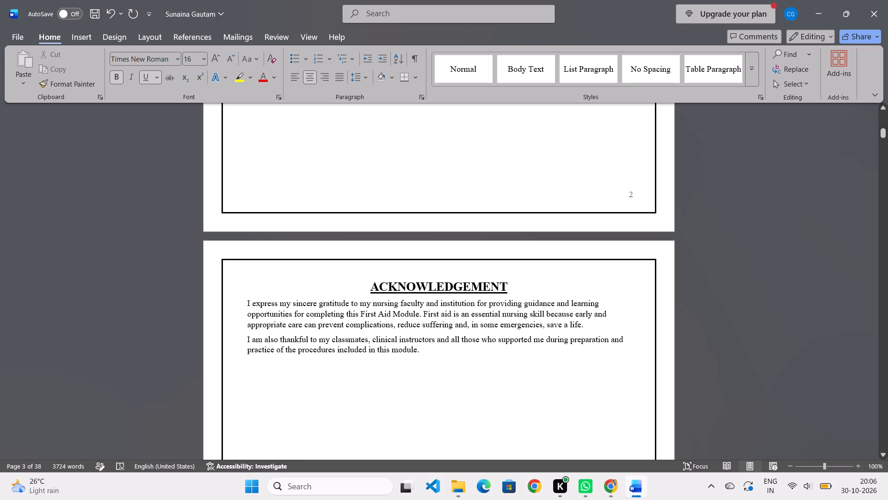
pyautogui.click(247, 304)
pyautogui.press('Return')
pyautogui.scroll(-2, 334, 328)
pyautogui.click(384, 369)
pyautogui.scroll(2, 387, 364)
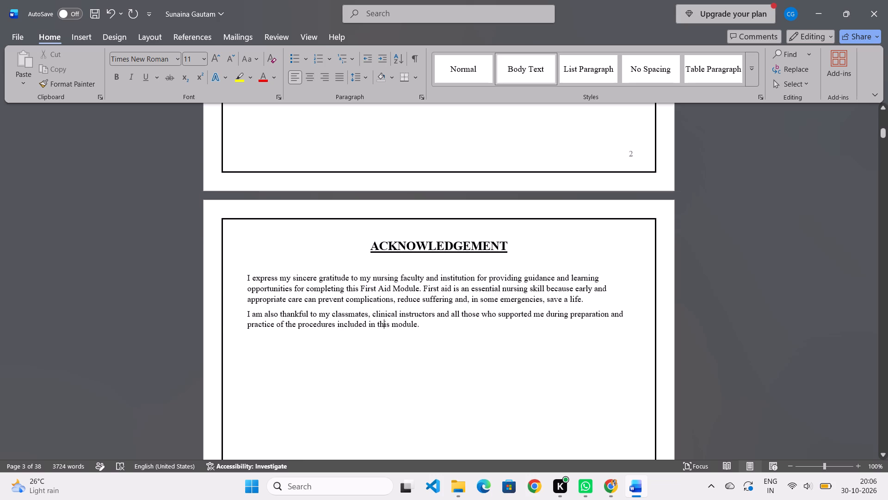
# Review the heading and spacing layout of the CERTIFICATE and ACKNOWLEDGEMENT pages.
pyautogui.scroll(14, 388, 364)
pyautogui.scroll(8, 388, 364)
pyautogui.scroll(-2, 388, 364)
pyautogui.scroll(1, 388, 364)
pyautogui.scroll(-5, 388, 364)
pyautogui.scroll(2, 388, 364)
pyautogui.scroll(-3, 388, 364)
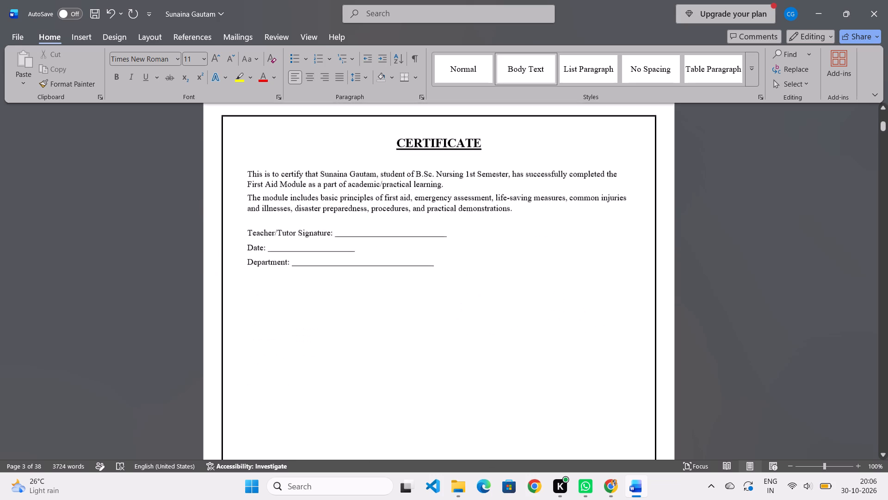
pyautogui.scroll(-6, 388, 364)
pyautogui.scroll(1, 388, 364)
pyautogui.scroll(-8, 388, 364)
pyautogui.scroll(1, 388, 364)
pyautogui.scroll(-15, 388, 364)
pyautogui.scroll(1, 392, 363)
pyautogui.scroll(-4, 402, 360)
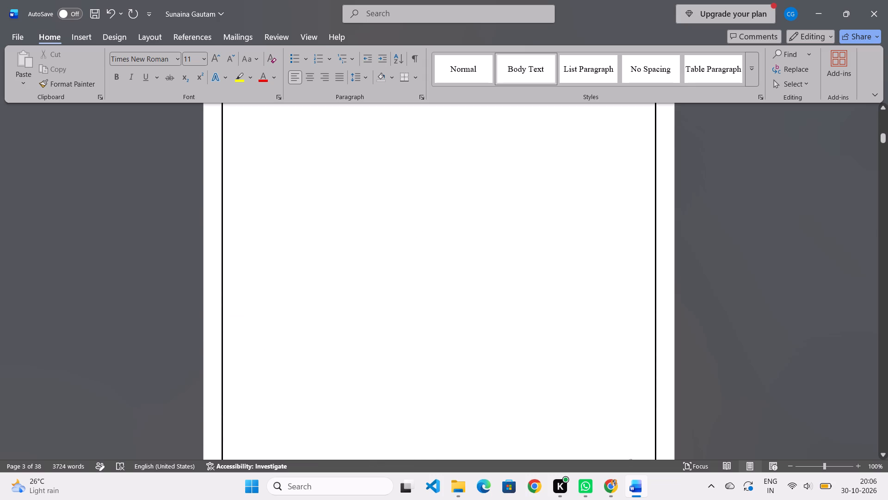
# Underline the MODULE INFORMATION heading on page 4.
pyautogui.scroll(-9, 425, 355)
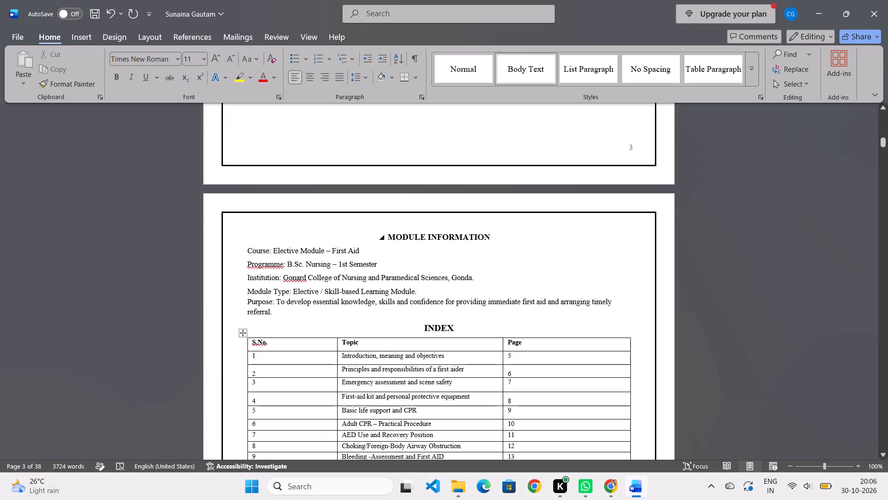
pyautogui.moveTo(492, 238); pyautogui.dragTo(458, 238)
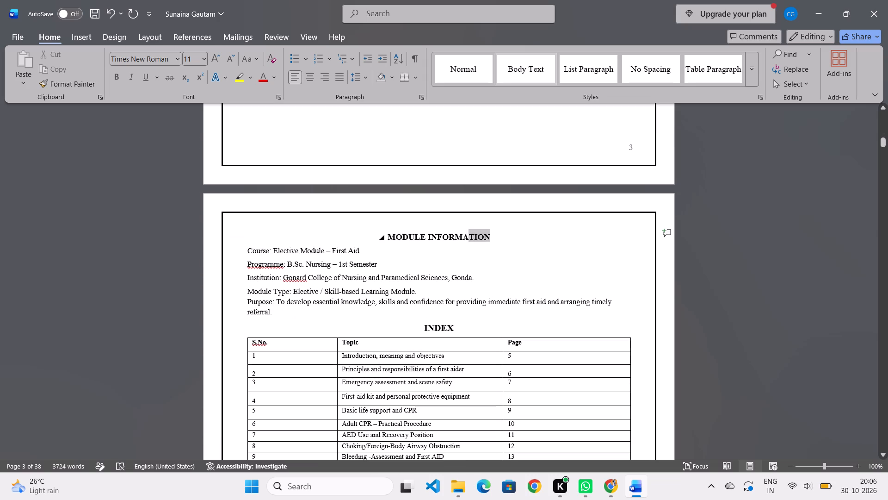
pyautogui.moveTo(458, 238); pyautogui.dragTo(393, 238)
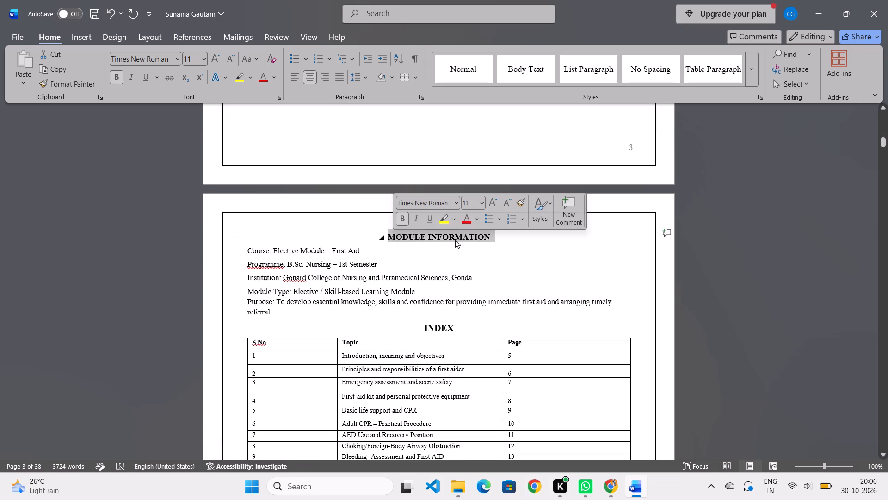
pyautogui.click(425, 216)
pyautogui.click(540, 260)
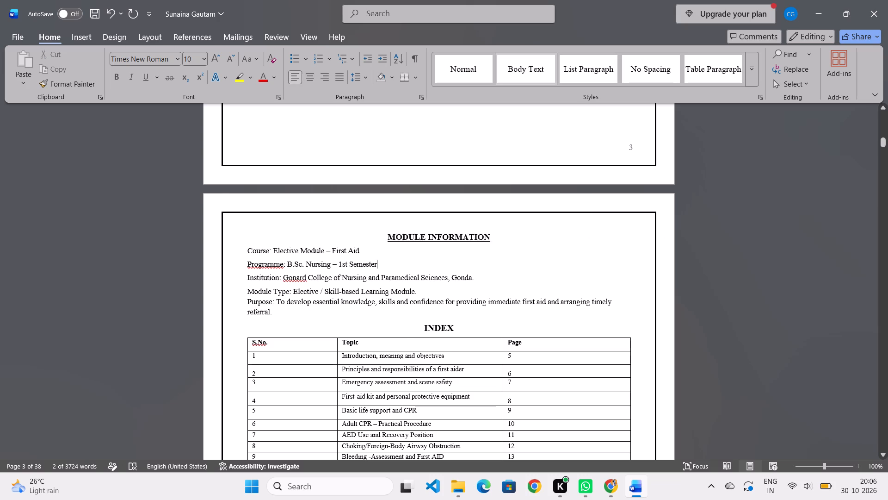
# Look over the INDEX table and its columns below the module information.
pyautogui.scroll(-13, 540, 260)
pyautogui.scroll(7, 540, 260)
pyautogui.scroll(-6, 540, 260)
pyautogui.scroll(1, 540, 260)
pyautogui.scroll(-11, 540, 260)
pyautogui.scroll(18, 540, 260)
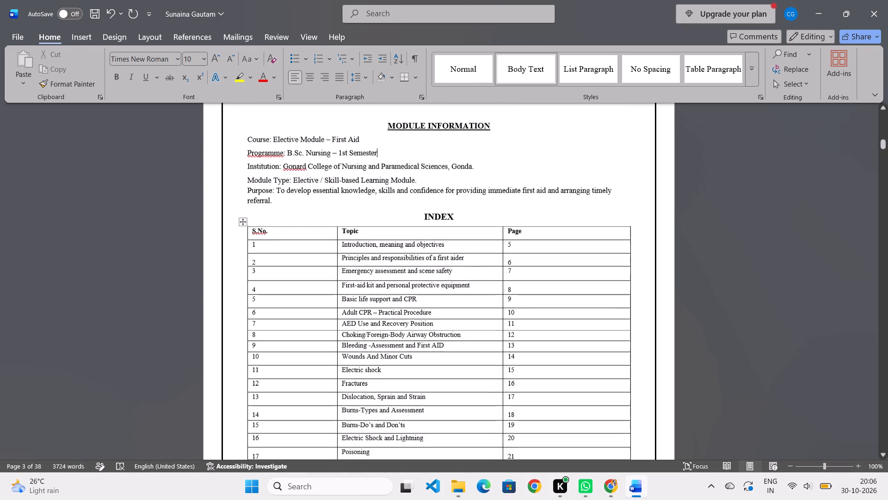
# Narrow the INDEX table's S.No. column so that it is only slightly wider than its header text.
pyautogui.scroll(-2, 540, 260)
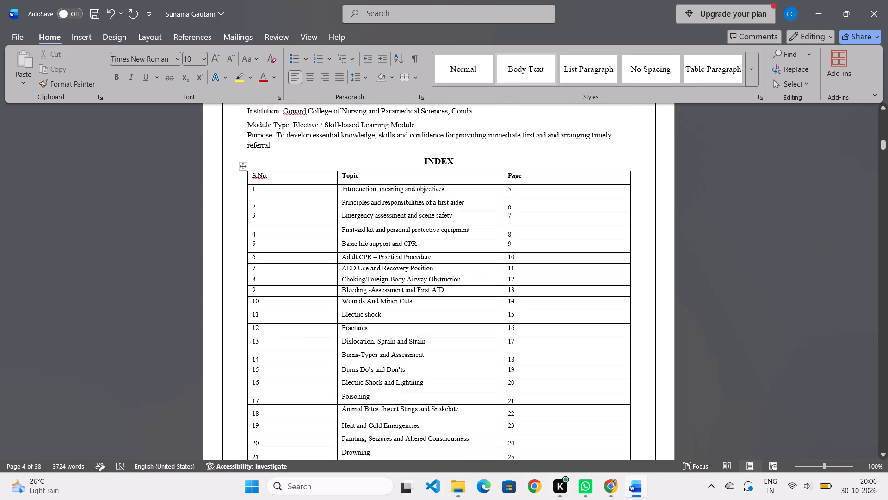
pyautogui.moveTo(336, 175); pyautogui.dragTo(283, 181)
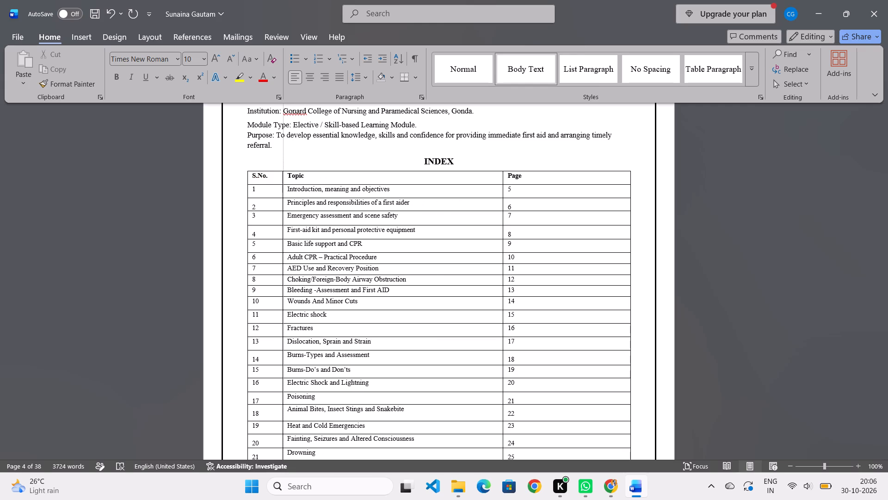
pyautogui.moveTo(283, 181); pyautogui.dragTo(280, 181)
pyautogui.moveTo(280, 181); pyautogui.dragTo(286, 181)
pyautogui.moveTo(286, 181); pyautogui.dragTo(284, 184)
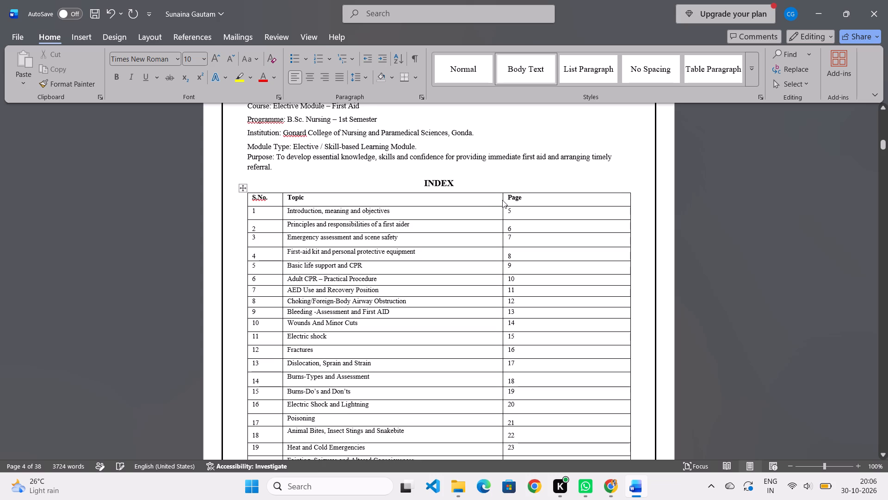
# Narrow the INDEX table's Topic column to slightly beyond its longest entries, and shrink the Page column to a narrow strip.
pyautogui.moveTo(502, 195); pyautogui.dragTo(444, 200)
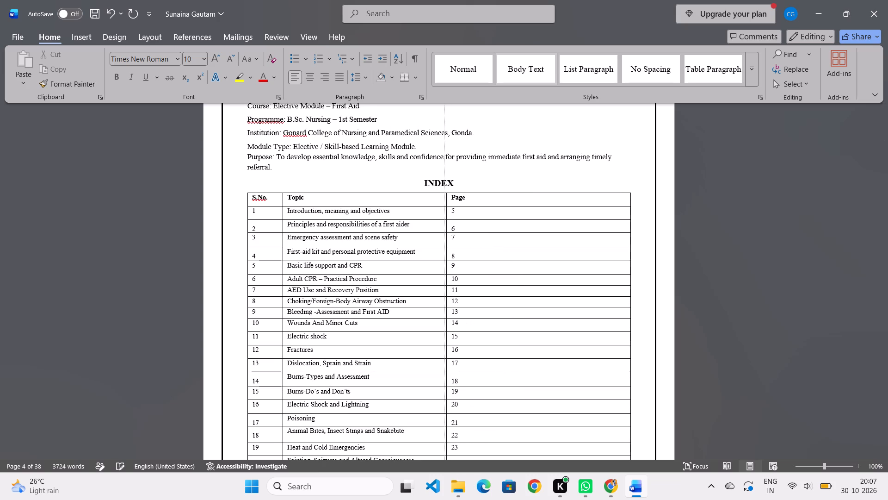
pyautogui.moveTo(444, 200); pyautogui.dragTo(443, 200)
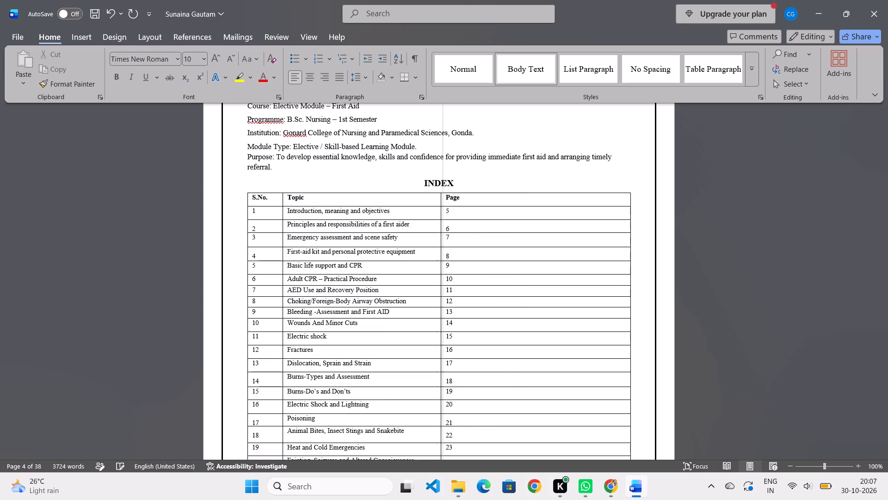
pyautogui.moveTo(443, 200); pyautogui.dragTo(456, 201)
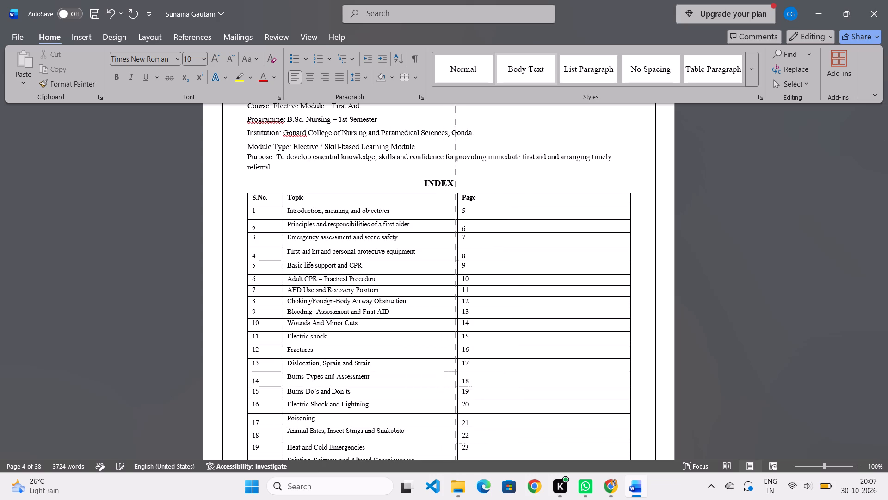
pyautogui.moveTo(456, 201); pyautogui.dragTo(456, 202)
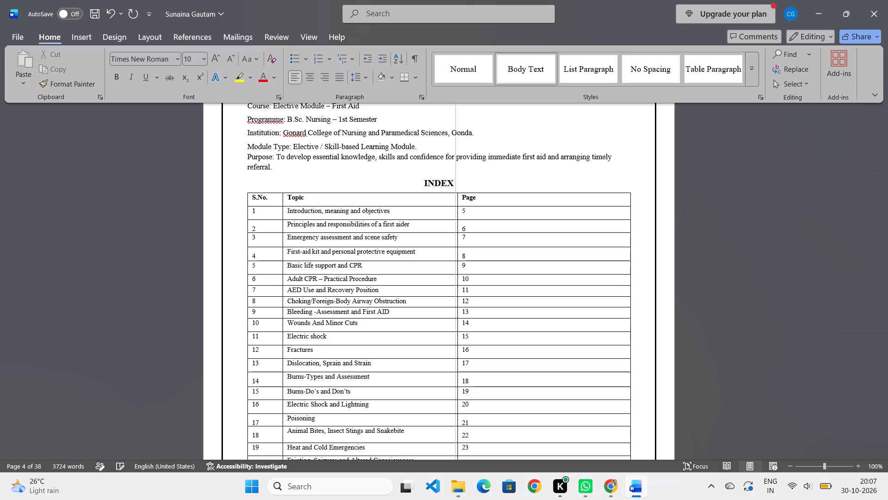
pyautogui.moveTo(456, 202); pyautogui.dragTo(453, 203)
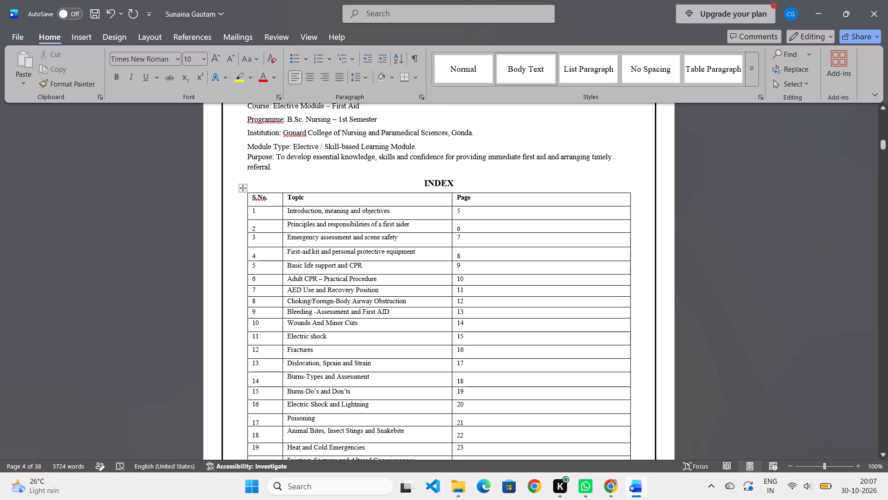
pyautogui.moveTo(629, 201); pyautogui.dragTo(525, 203)
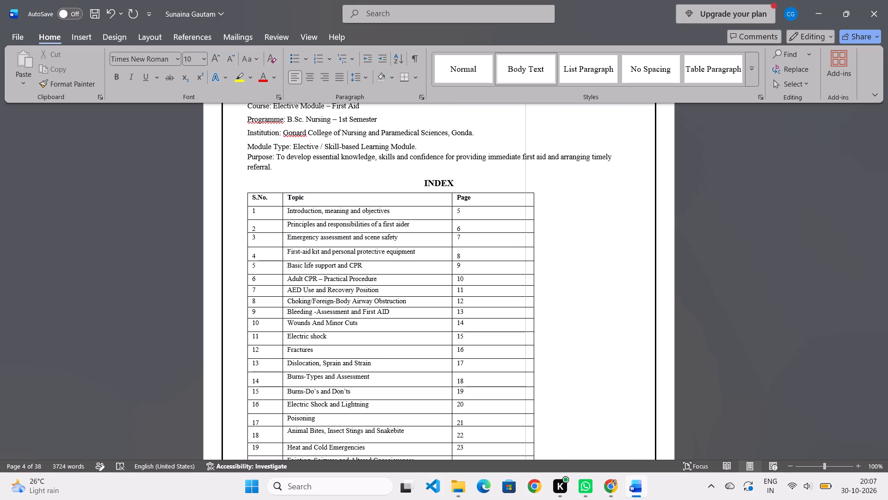
pyautogui.moveTo(525, 203); pyautogui.dragTo(507, 206)
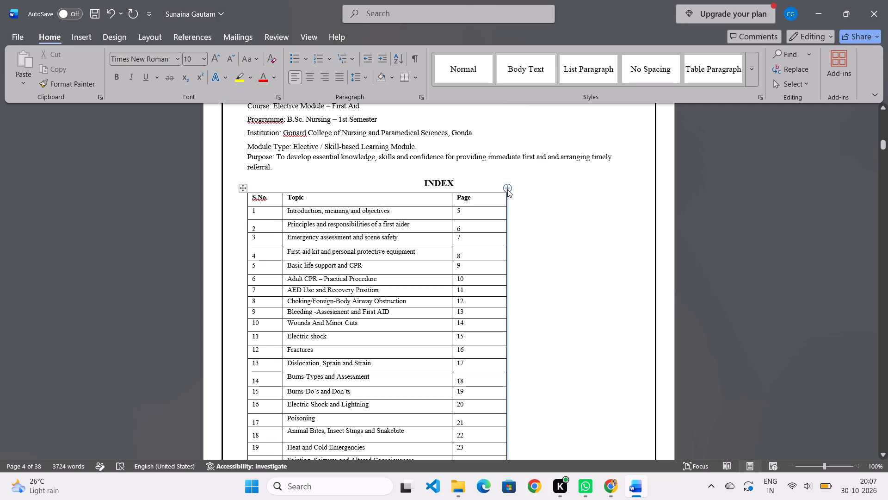
# Add a fourth column after Page in the INDEX table and head it "Signature".
pyautogui.click(507, 189)
pyautogui.click(524, 195)
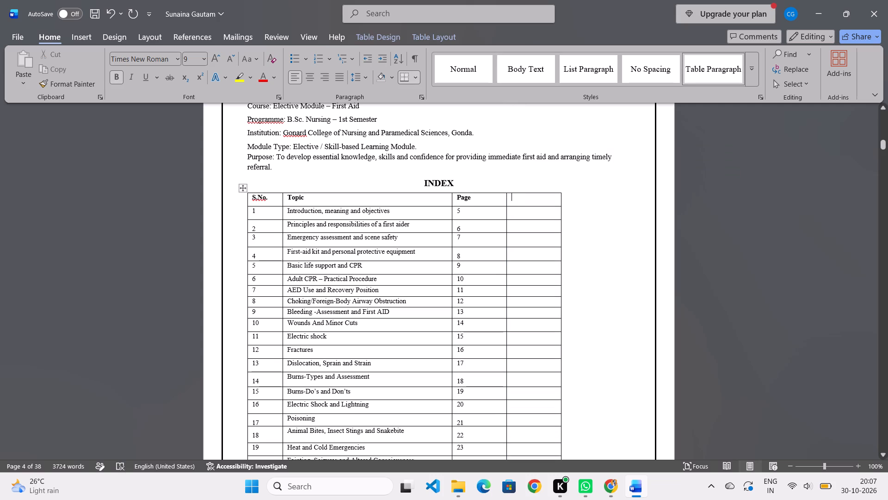
pyautogui.write('Signature')
pyautogui.scroll(-2, 613, 218)
pyautogui.scroll(1, 613, 218)
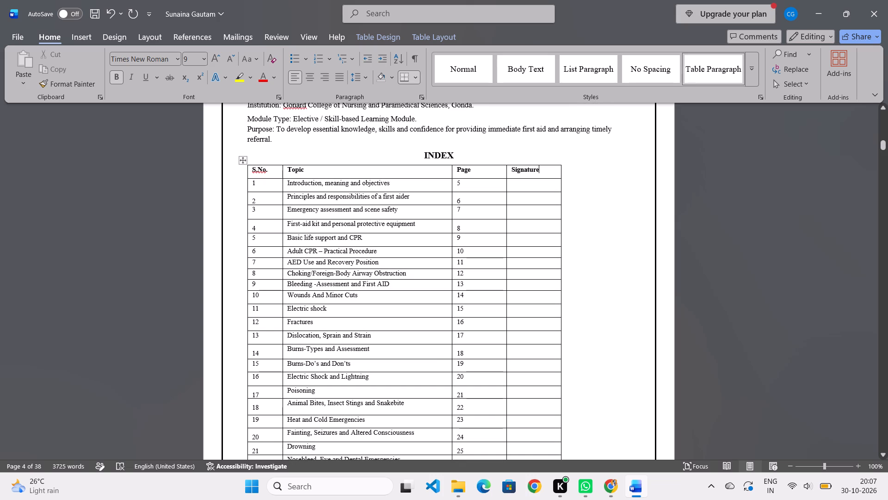
# Extend the INDEX table to nearly the full text width and rebalance its Topic, Page and Signature columns, making Topic slightly wider.
pyautogui.moveTo(561, 173); pyautogui.dragTo(617, 179)
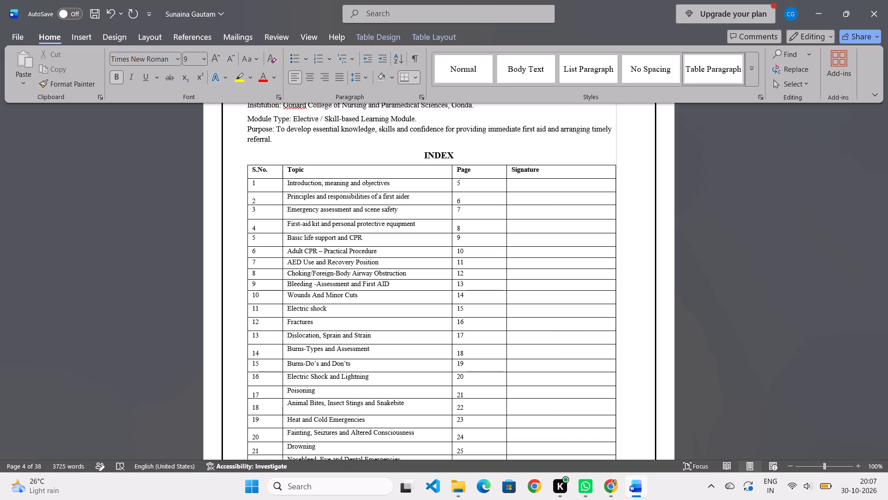
pyautogui.moveTo(617, 179); pyautogui.dragTo(617, 179)
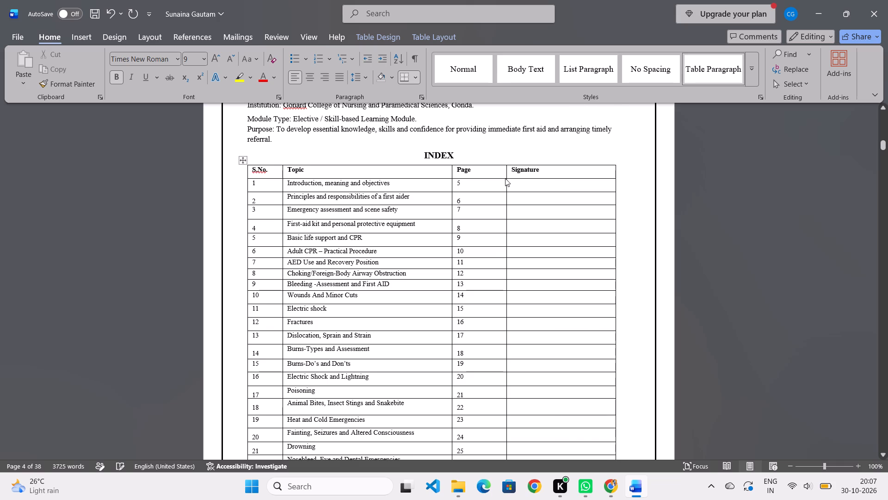
pyautogui.moveTo(506, 170); pyautogui.dragTo(524, 176)
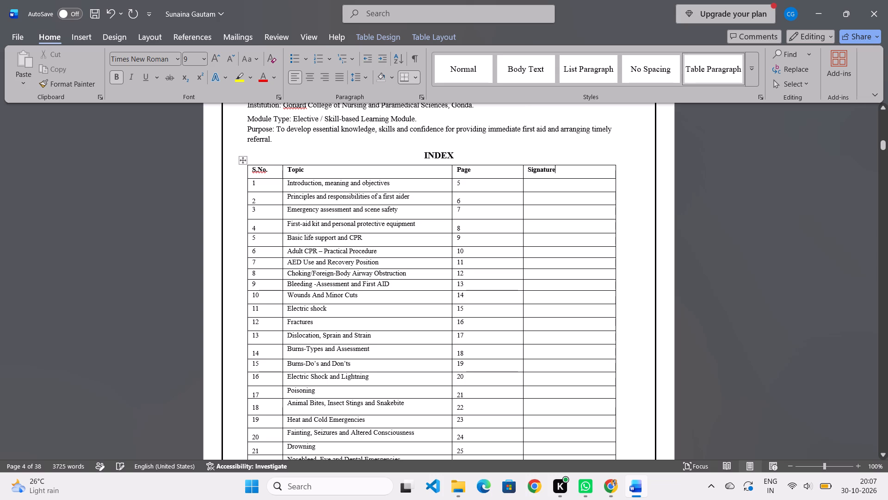
pyautogui.moveTo(451, 172); pyautogui.dragTo(470, 174)
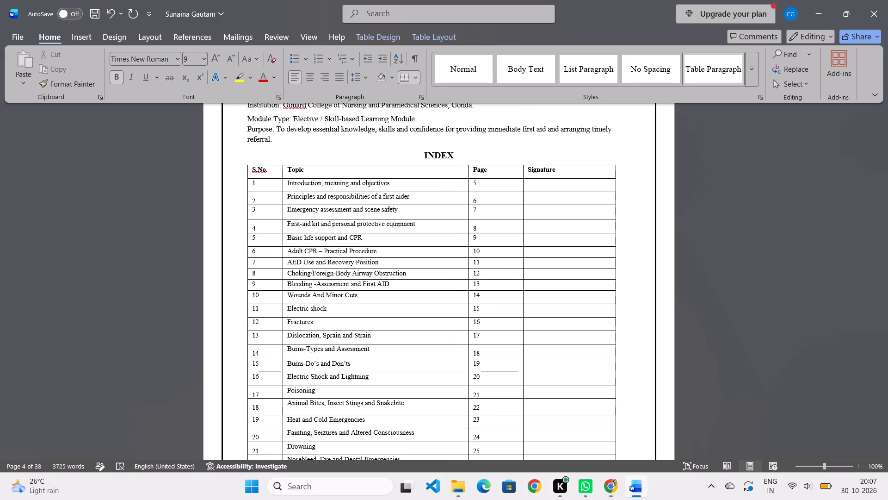
# Centre the S.No., Topic, Page and Signature headings in the INDEX table's header row.
pyautogui.moveTo(570, 169); pyautogui.dragTo(407, 173)
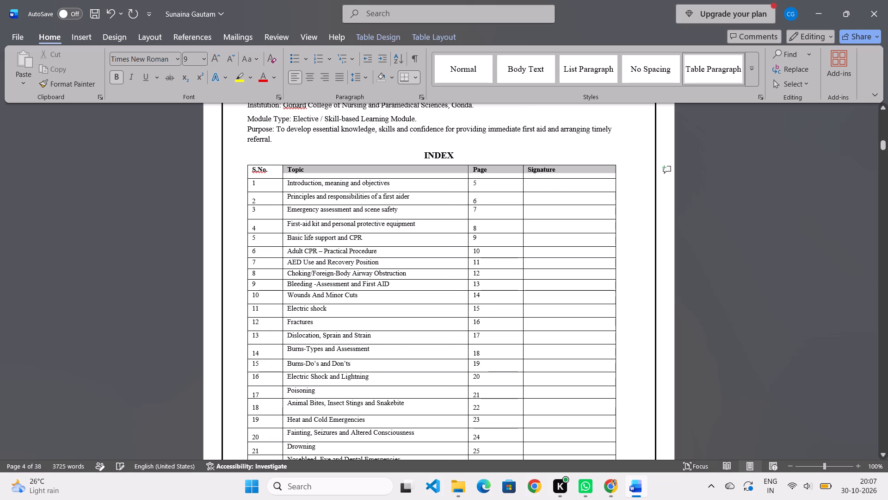
pyautogui.moveTo(407, 173); pyautogui.dragTo(246, 172)
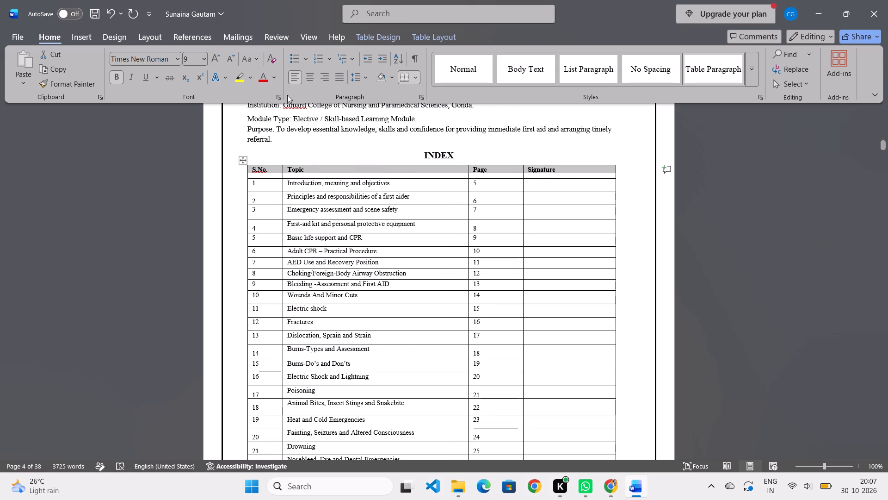
pyautogui.click(313, 79)
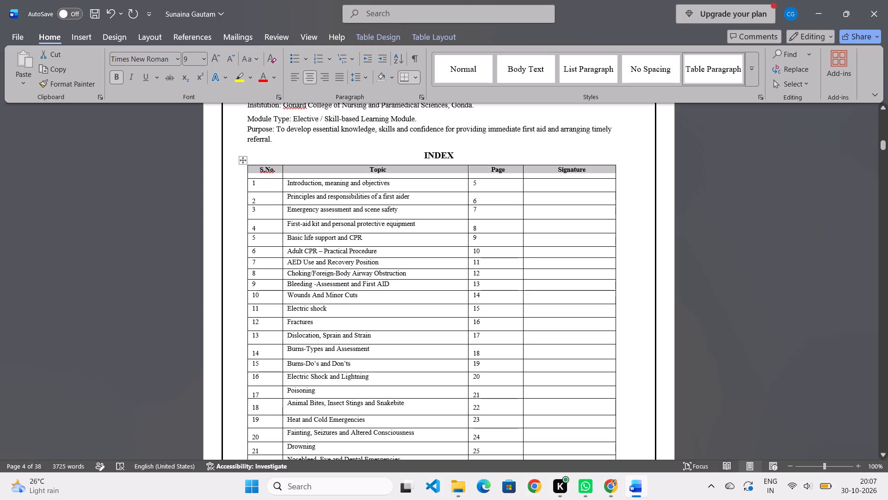
pyautogui.click(578, 144)
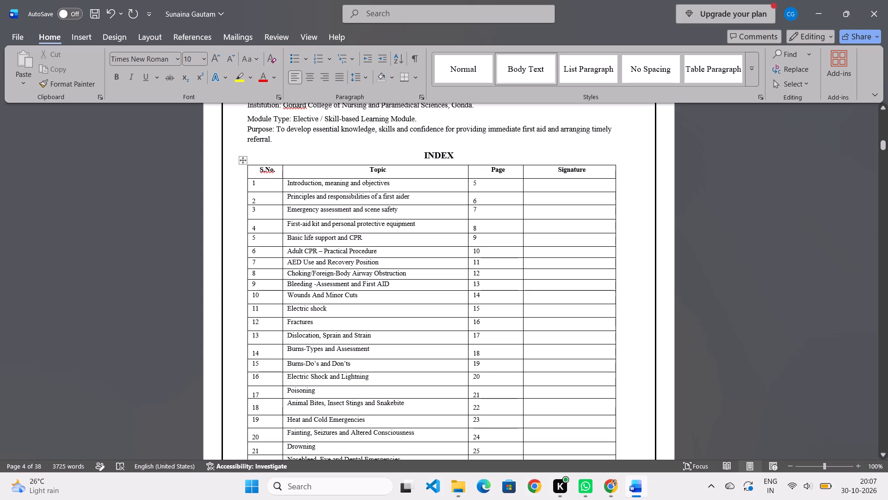
# Widen the INDEX table's Signature column so that the table spans the full text width.
pyautogui.moveTo(615, 170); pyautogui.dragTo(632, 174)
# Examine the widened INDEX table from its header row to its last row and how it fits on the page.
pyautogui.scroll(-6, 512, 238)
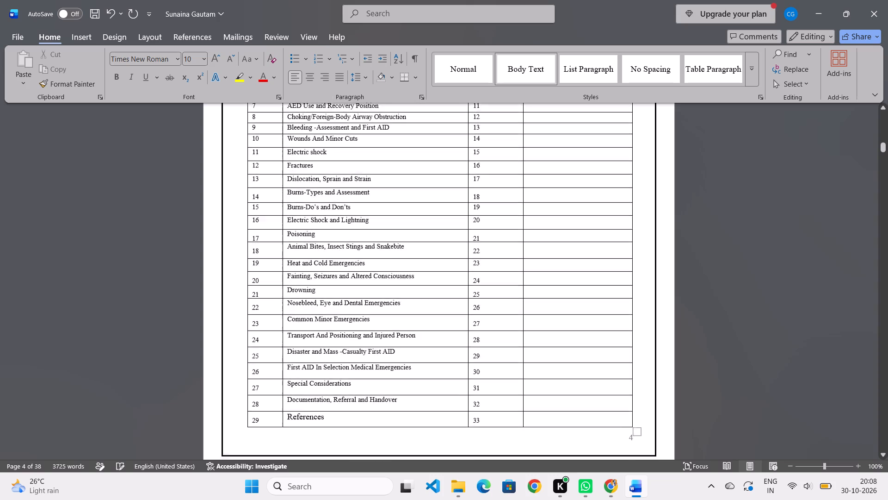
pyautogui.scroll(-2, 512, 239)
pyautogui.scroll(7, 511, 240)
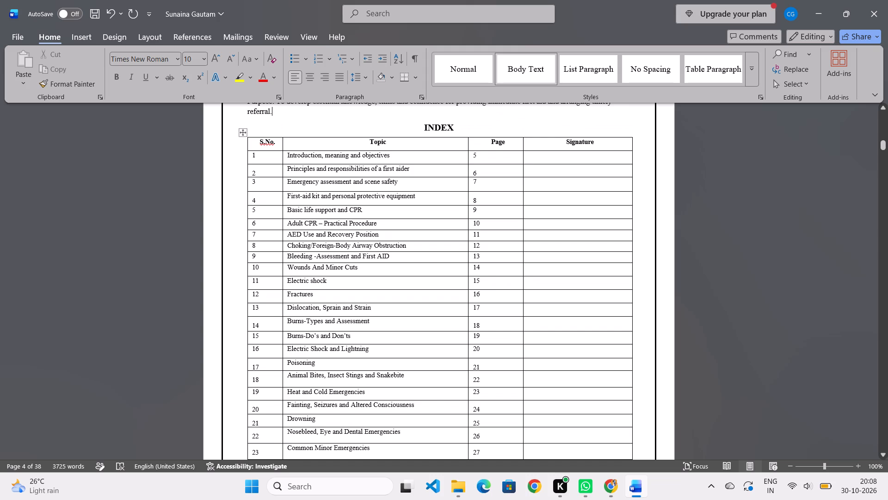
pyautogui.scroll(-7, 445, 284)
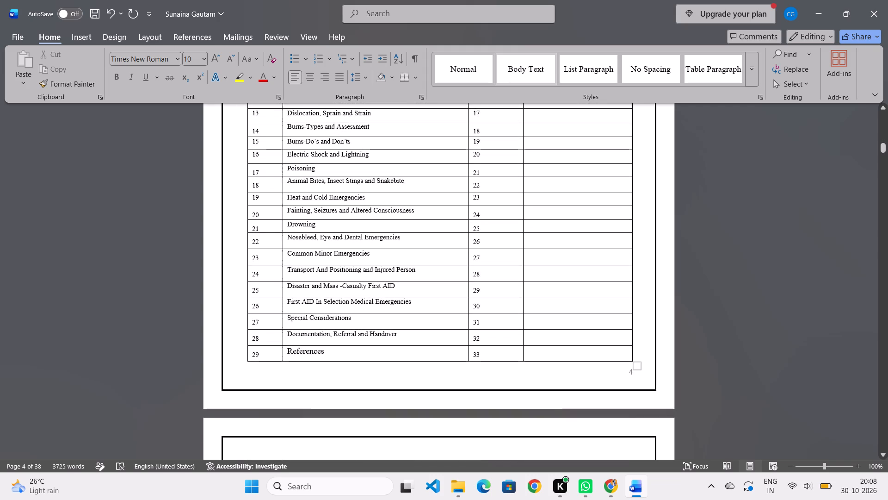
pyautogui.scroll(8, 433, 291)
pyautogui.scroll(-10, 433, 291)
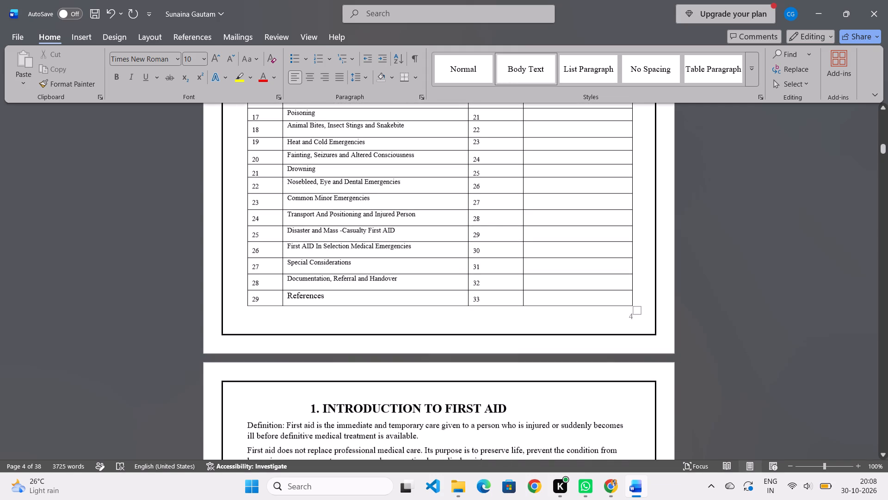
pyautogui.click(441, 322)
pyautogui.scroll(11, 441, 320)
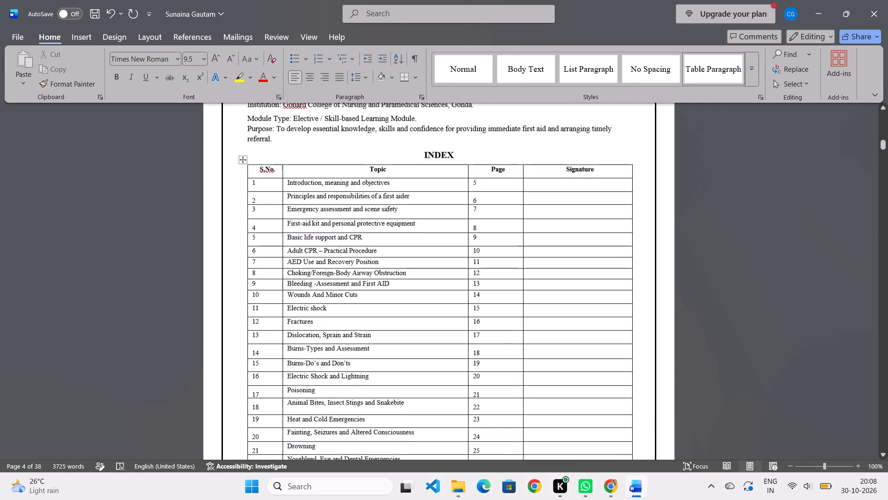
pyautogui.scroll(-2, 441, 320)
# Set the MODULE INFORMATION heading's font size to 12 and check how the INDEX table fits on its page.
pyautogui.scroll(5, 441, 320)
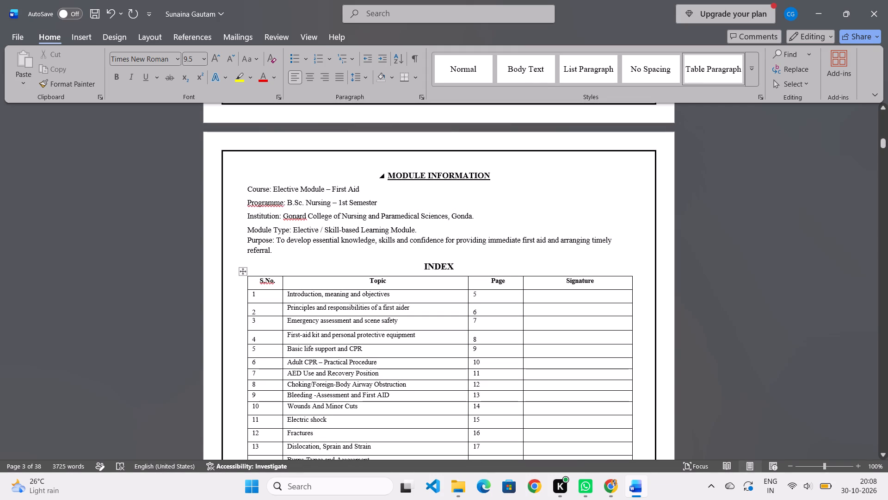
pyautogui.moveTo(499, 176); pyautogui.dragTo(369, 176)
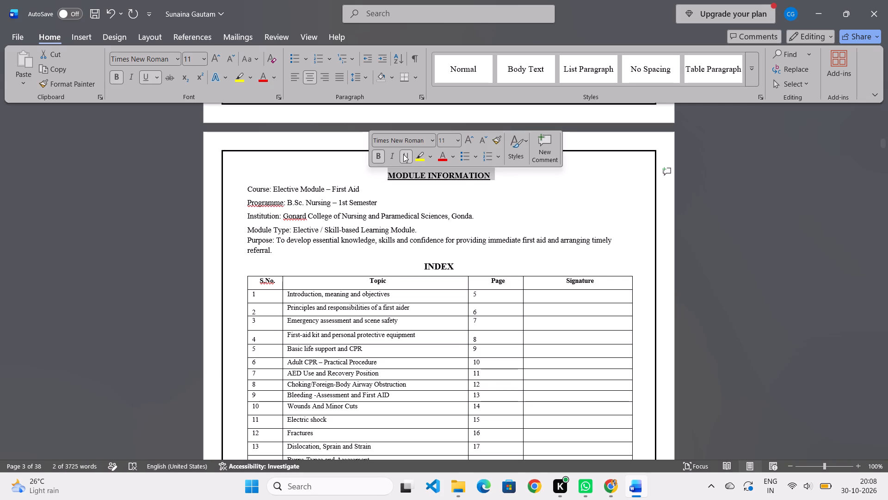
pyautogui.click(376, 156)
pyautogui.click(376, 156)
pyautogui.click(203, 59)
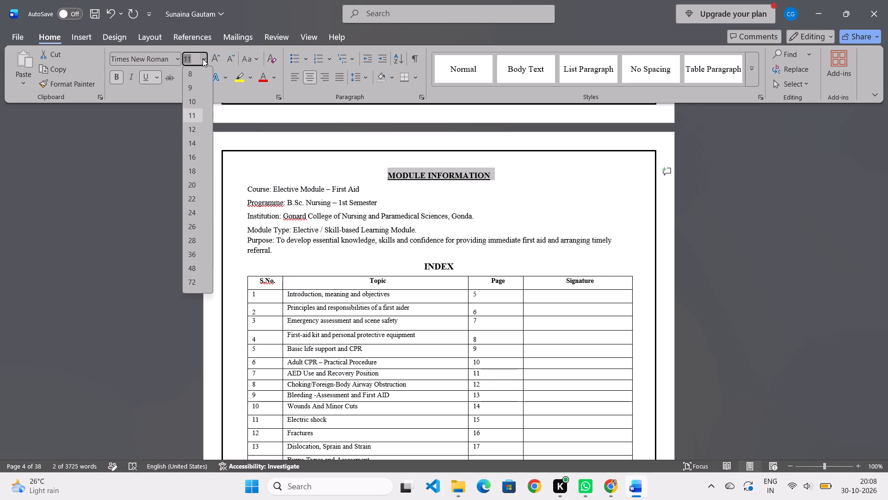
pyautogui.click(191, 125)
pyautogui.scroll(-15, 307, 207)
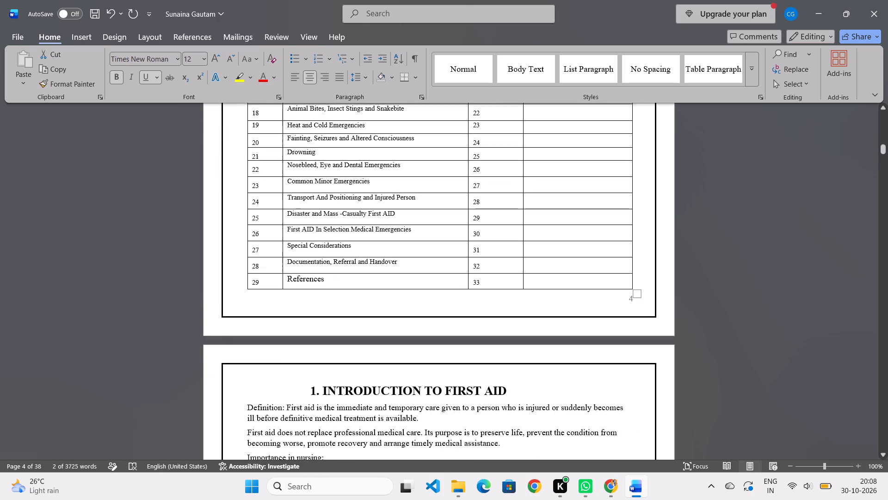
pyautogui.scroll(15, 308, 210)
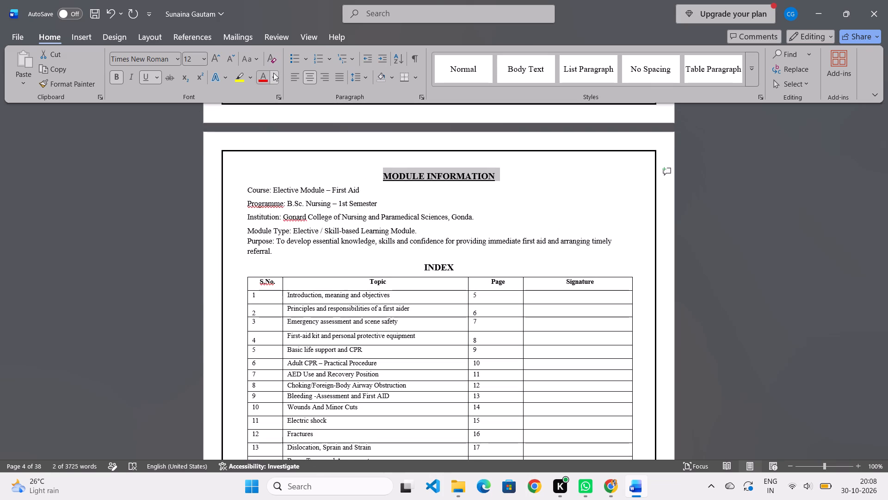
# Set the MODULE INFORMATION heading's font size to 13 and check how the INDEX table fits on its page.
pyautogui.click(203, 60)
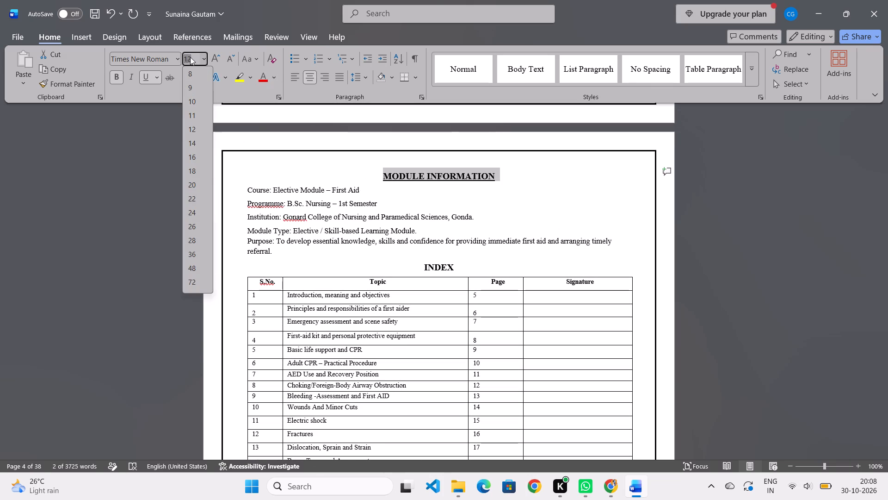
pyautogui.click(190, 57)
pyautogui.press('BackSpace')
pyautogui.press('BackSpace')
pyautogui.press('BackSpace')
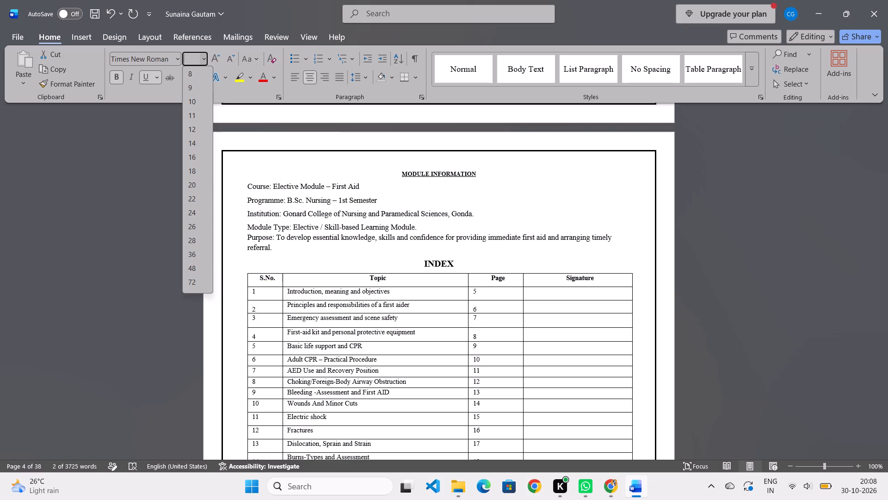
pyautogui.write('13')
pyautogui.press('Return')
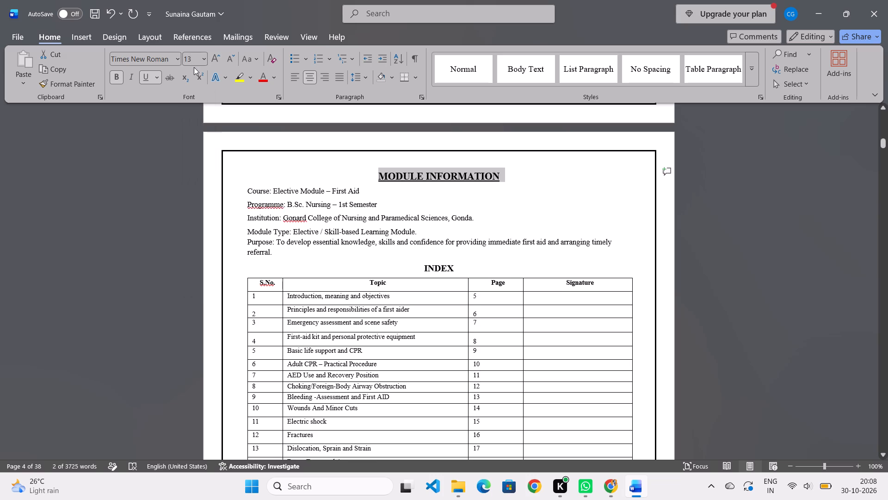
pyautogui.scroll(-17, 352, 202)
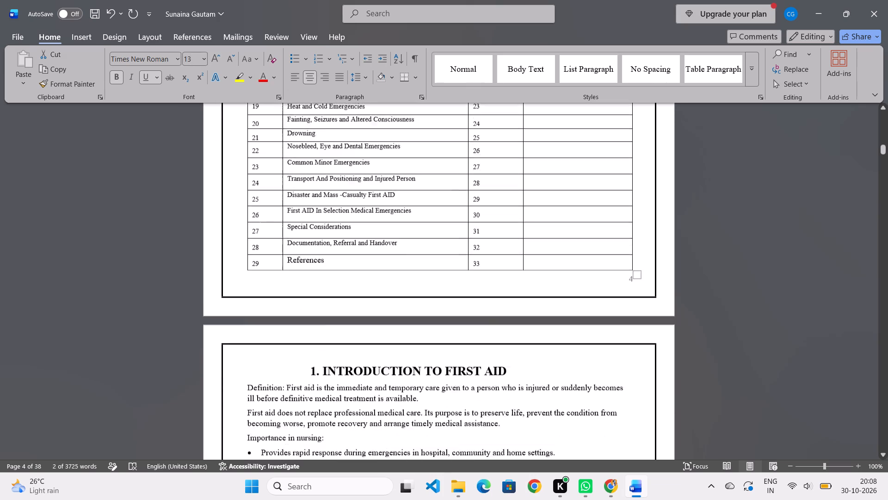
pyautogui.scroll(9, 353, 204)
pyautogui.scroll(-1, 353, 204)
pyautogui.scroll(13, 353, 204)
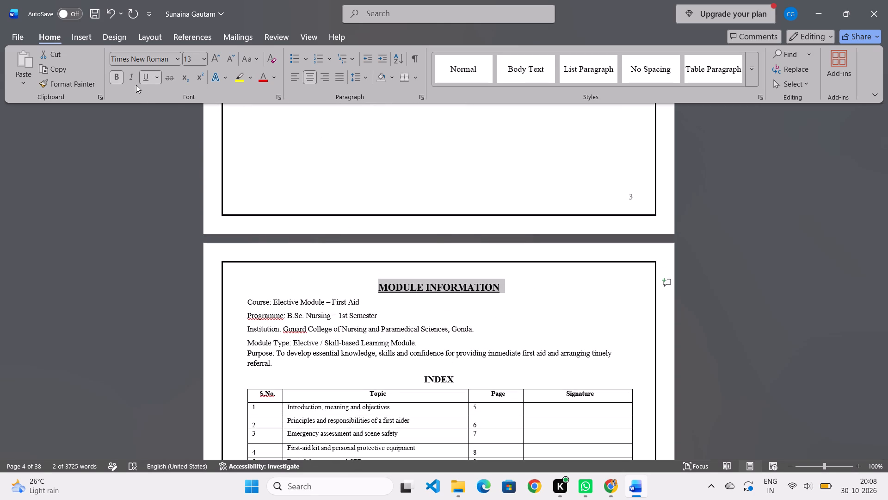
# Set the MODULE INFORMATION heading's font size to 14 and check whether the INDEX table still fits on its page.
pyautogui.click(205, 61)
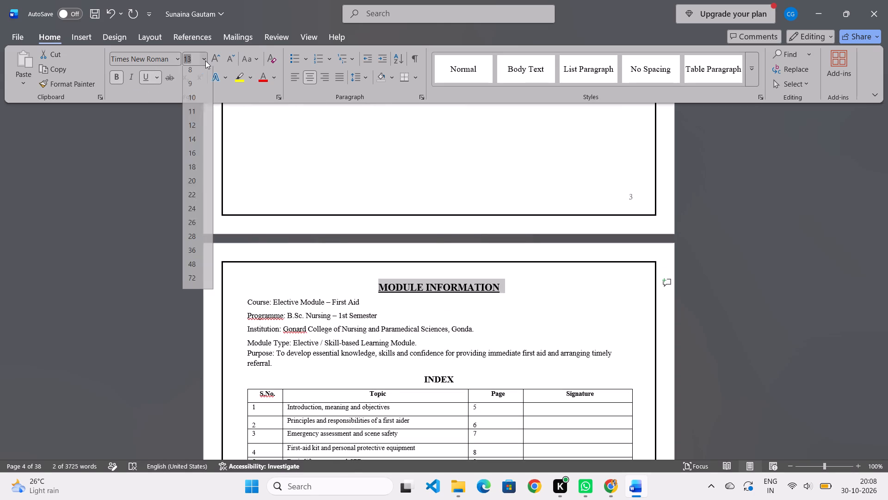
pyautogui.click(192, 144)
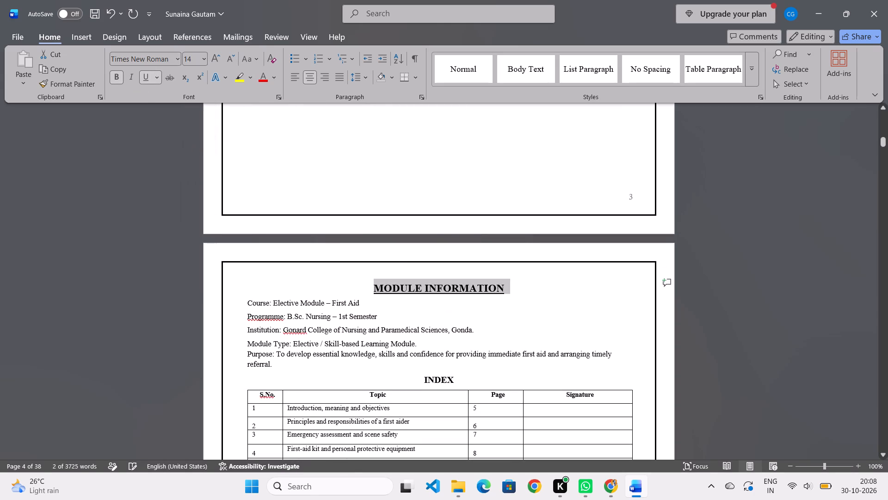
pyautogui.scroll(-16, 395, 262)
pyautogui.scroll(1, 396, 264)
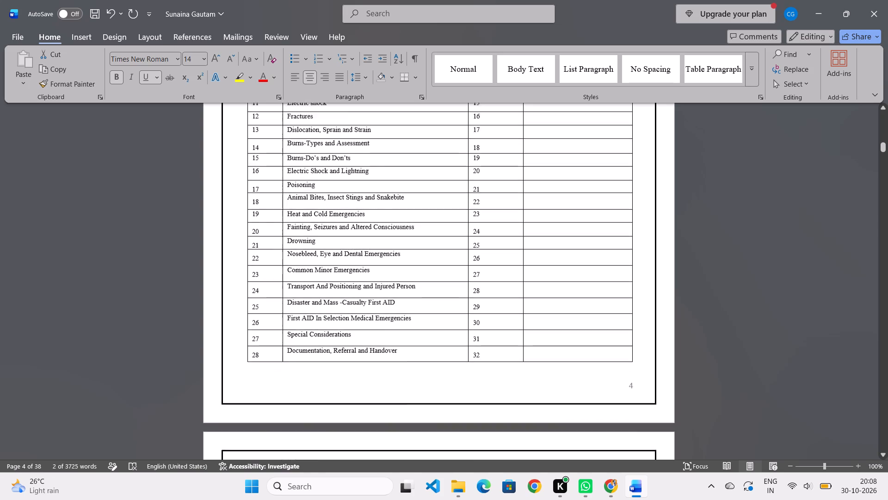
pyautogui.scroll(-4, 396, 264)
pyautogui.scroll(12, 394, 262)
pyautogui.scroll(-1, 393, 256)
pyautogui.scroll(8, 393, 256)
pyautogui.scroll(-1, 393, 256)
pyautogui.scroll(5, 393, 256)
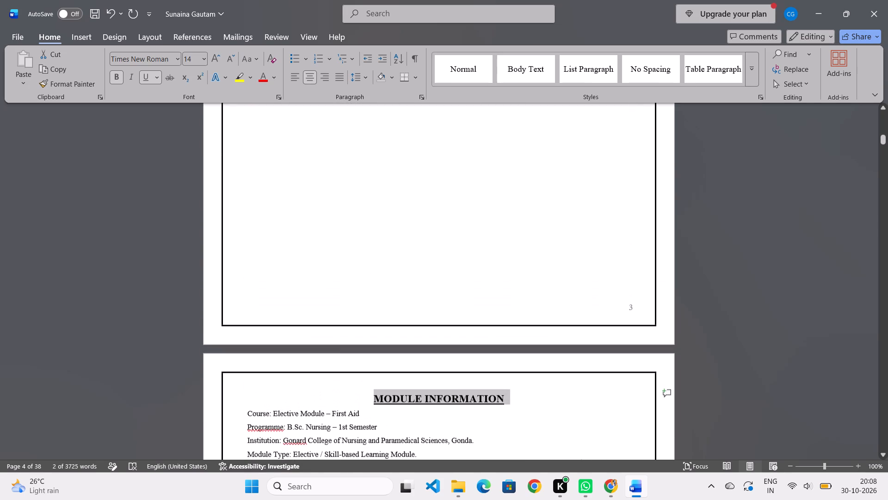
# Set the MODULE INFORMATION heading's font size to 13.5 and check that the whole INDEX table fits on its page.
pyautogui.click(206, 59)
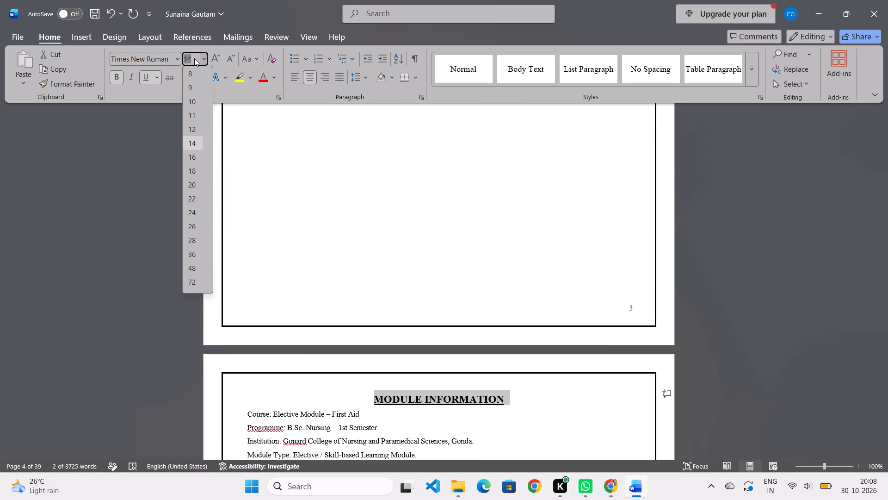
pyautogui.press('BackSpace')
pyautogui.write('13.5')
pyautogui.press('Return')
pyautogui.scroll(-8, 329, 256)
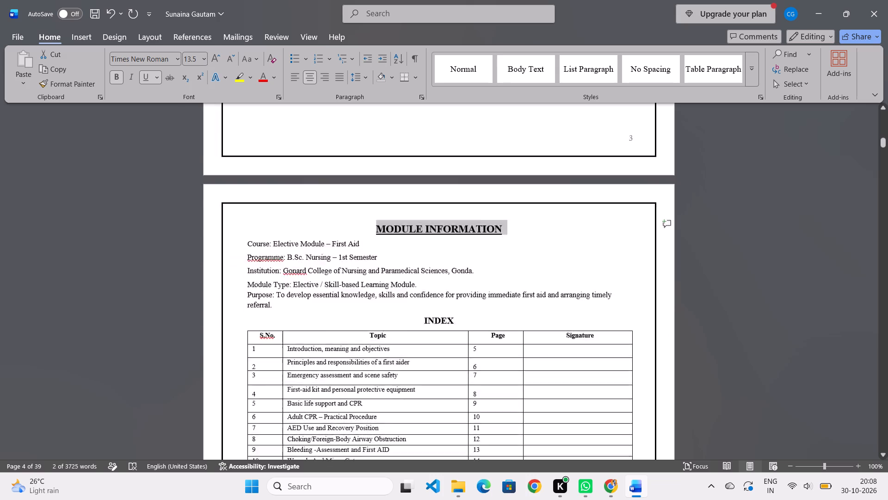
pyautogui.scroll(-14, 329, 256)
pyautogui.scroll(3, 339, 274)
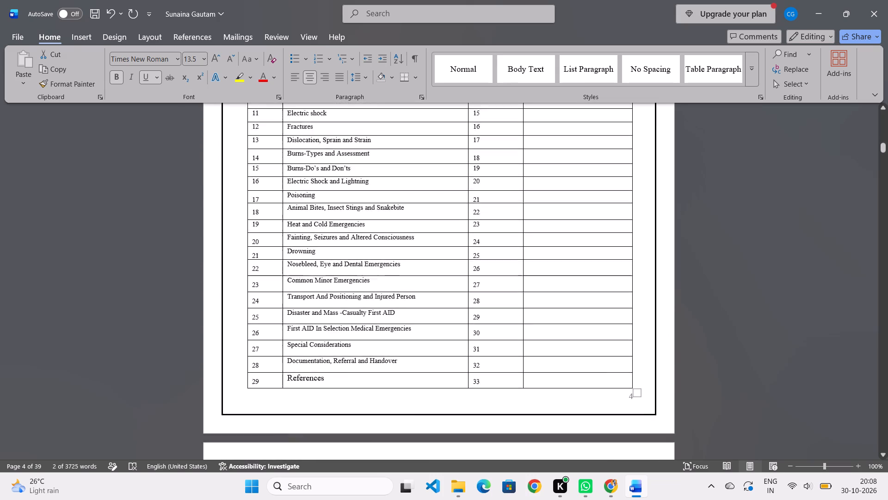
pyautogui.scroll(13, 339, 273)
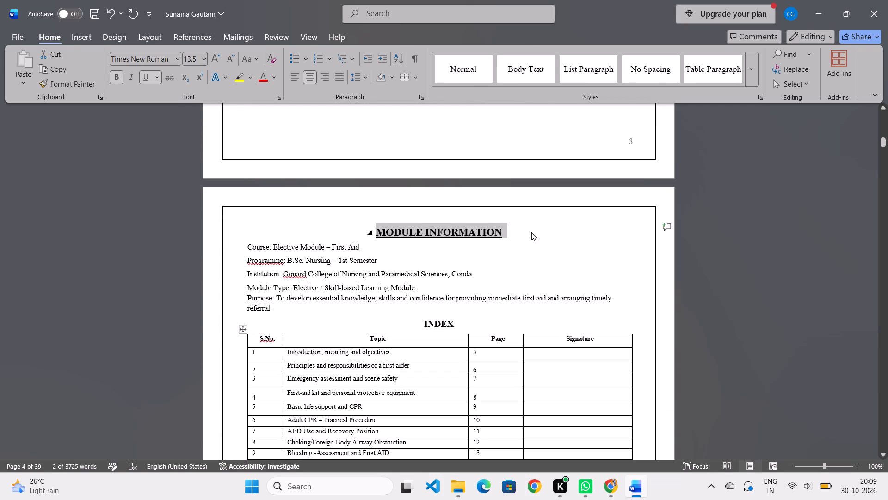
pyautogui.click(531, 232)
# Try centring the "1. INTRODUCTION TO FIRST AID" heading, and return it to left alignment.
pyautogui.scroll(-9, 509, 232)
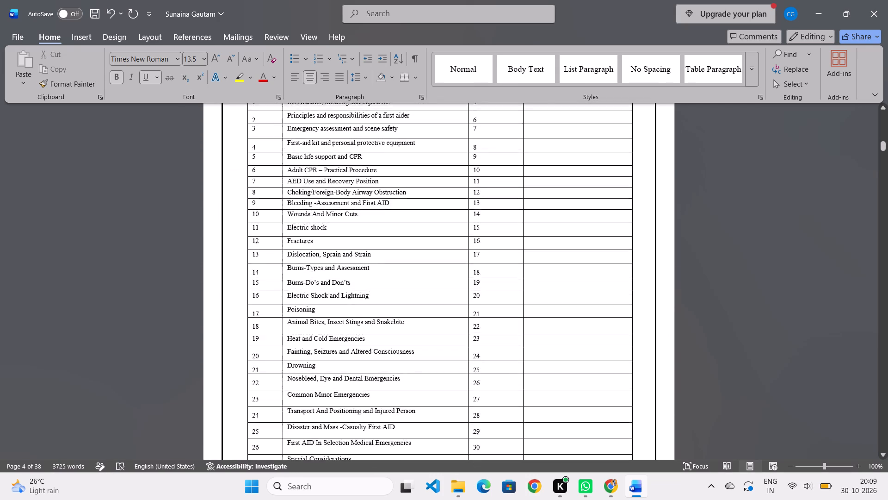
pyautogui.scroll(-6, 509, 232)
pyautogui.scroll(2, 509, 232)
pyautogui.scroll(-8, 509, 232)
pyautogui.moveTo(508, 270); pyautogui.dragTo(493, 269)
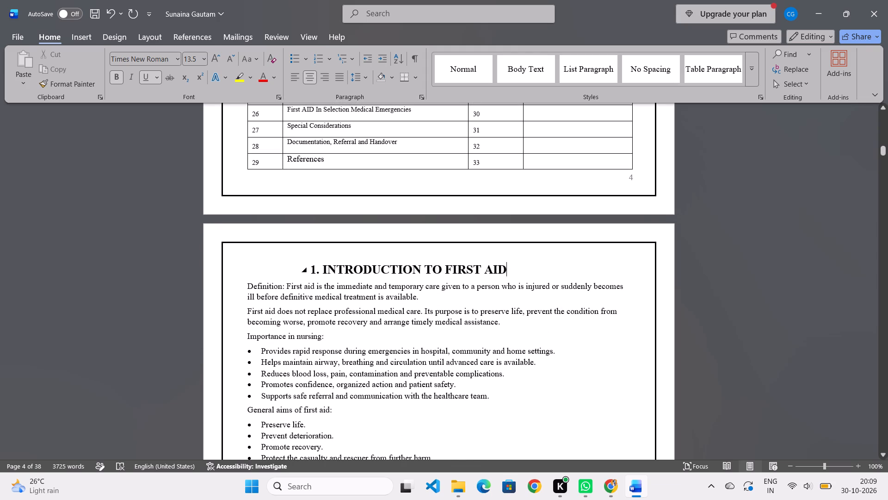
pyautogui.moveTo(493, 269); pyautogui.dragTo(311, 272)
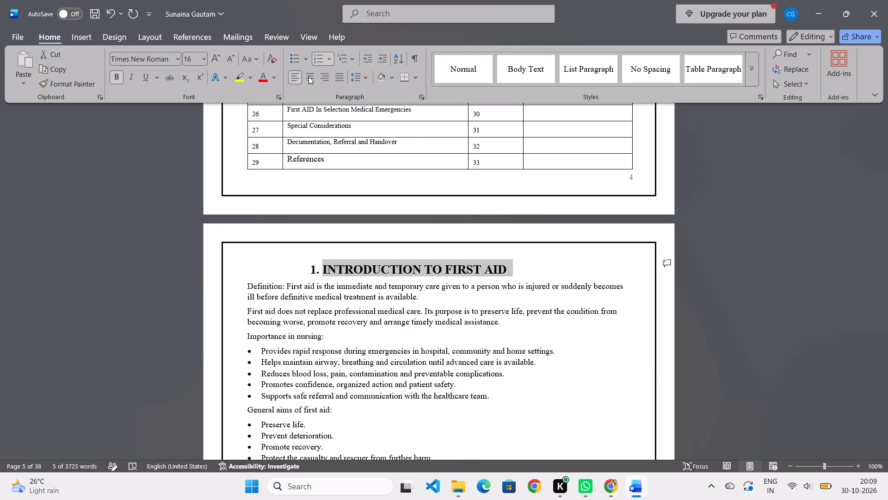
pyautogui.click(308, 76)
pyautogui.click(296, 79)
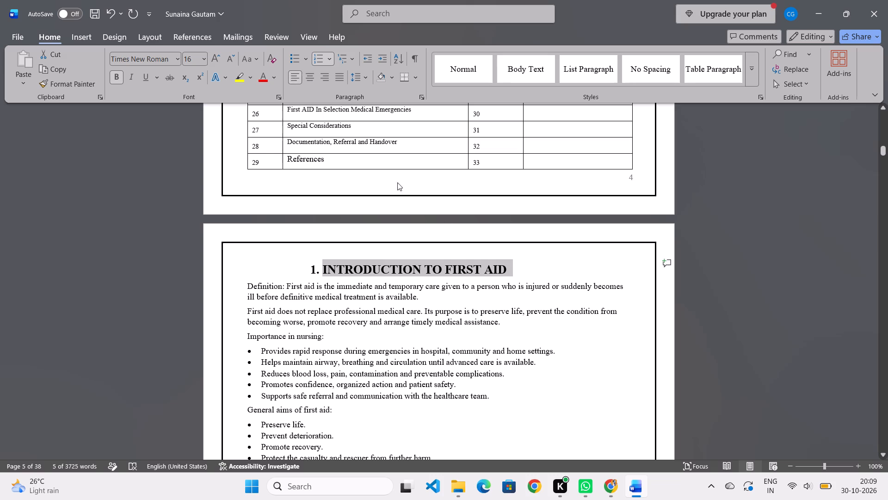
# Underline the text "INTRODUCTION TO FIRST AID" in heading 1, leaving its number without underline and the text not italic.
pyautogui.click(138, 80)
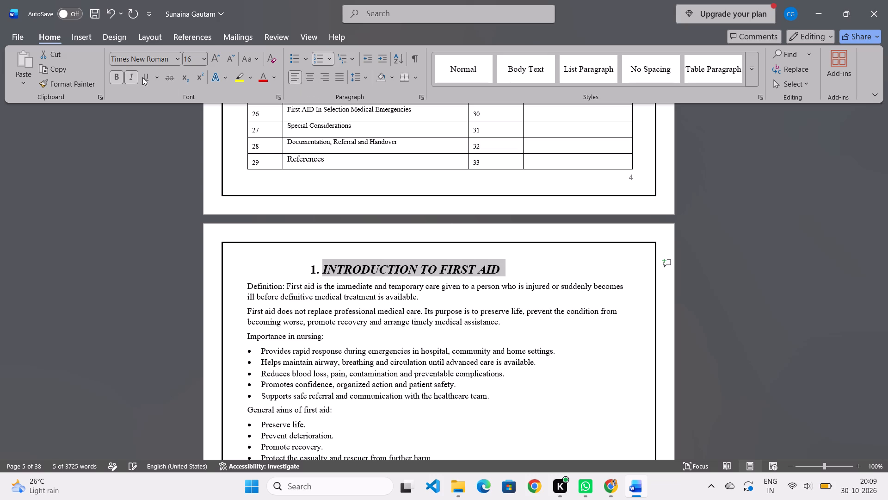
pyautogui.click(132, 80)
pyautogui.click(142, 77)
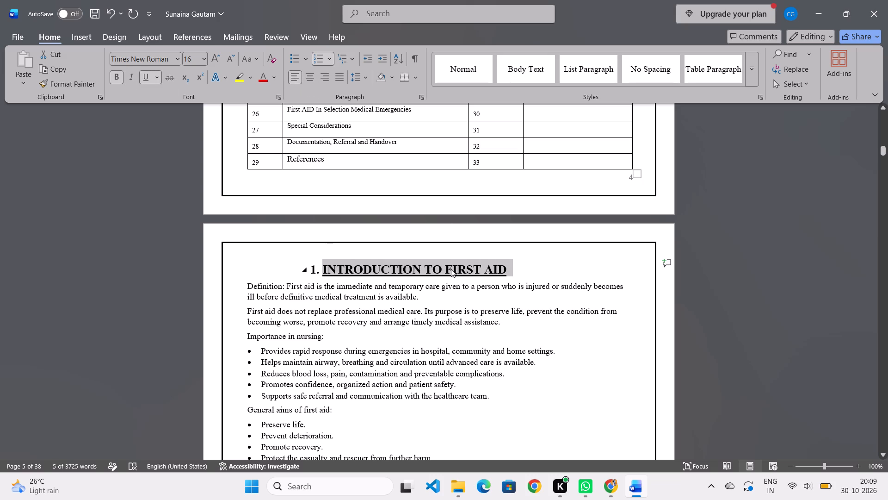
pyautogui.click(530, 261)
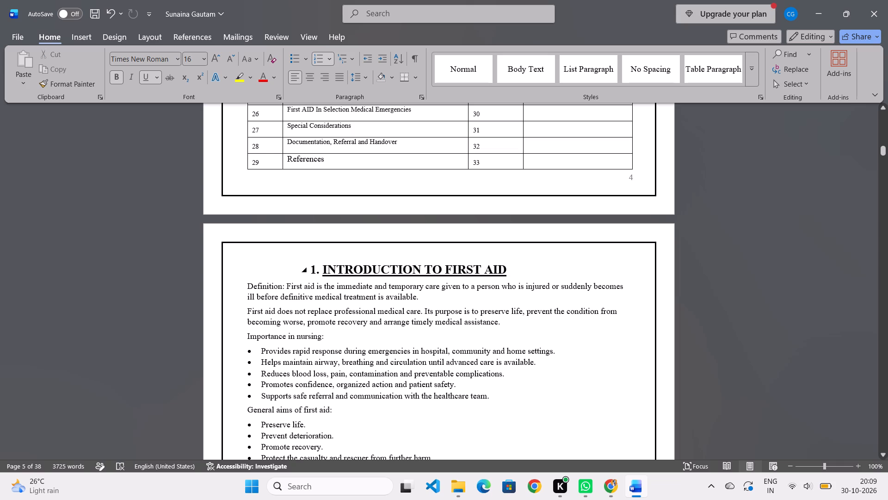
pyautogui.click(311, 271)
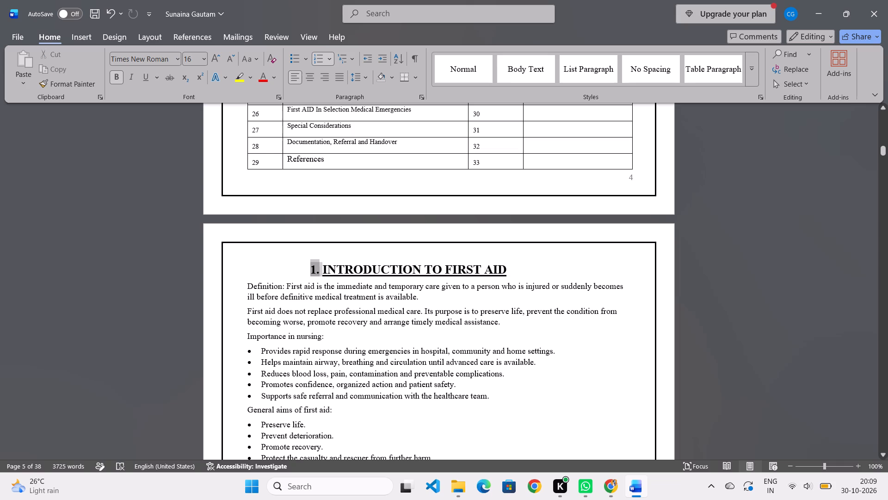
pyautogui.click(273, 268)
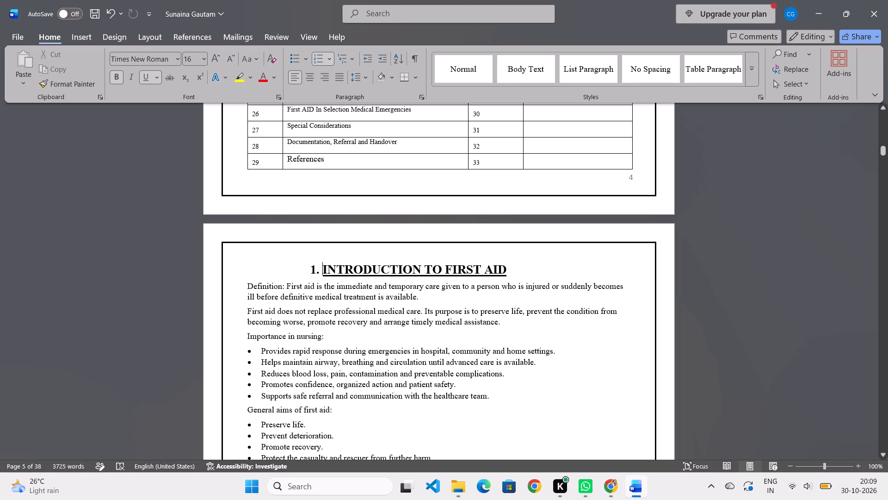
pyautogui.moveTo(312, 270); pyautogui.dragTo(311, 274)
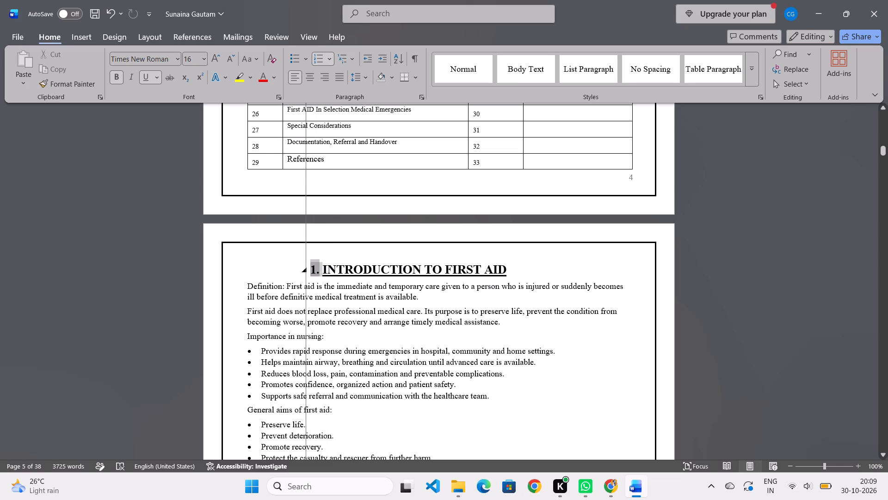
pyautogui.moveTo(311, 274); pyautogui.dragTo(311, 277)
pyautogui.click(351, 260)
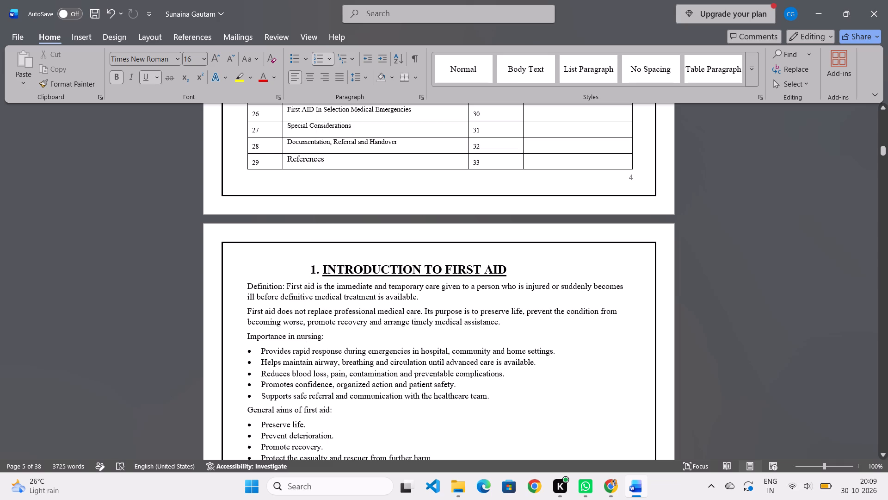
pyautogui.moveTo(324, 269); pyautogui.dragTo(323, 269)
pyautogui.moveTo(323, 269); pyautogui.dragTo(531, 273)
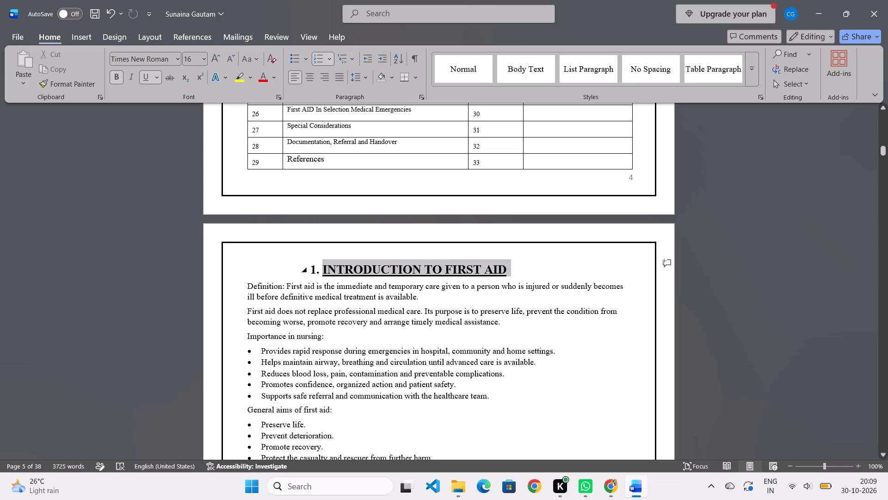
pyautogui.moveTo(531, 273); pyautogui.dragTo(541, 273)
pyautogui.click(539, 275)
# Underline the heading 2 text "PRINCIPLES AND RESPONSIBILITIES OF A FIRST AIDER", excluding its number.
pyautogui.scroll(-14, 539, 275)
pyautogui.scroll(1, 539, 275)
pyautogui.scroll(-2, 538, 275)
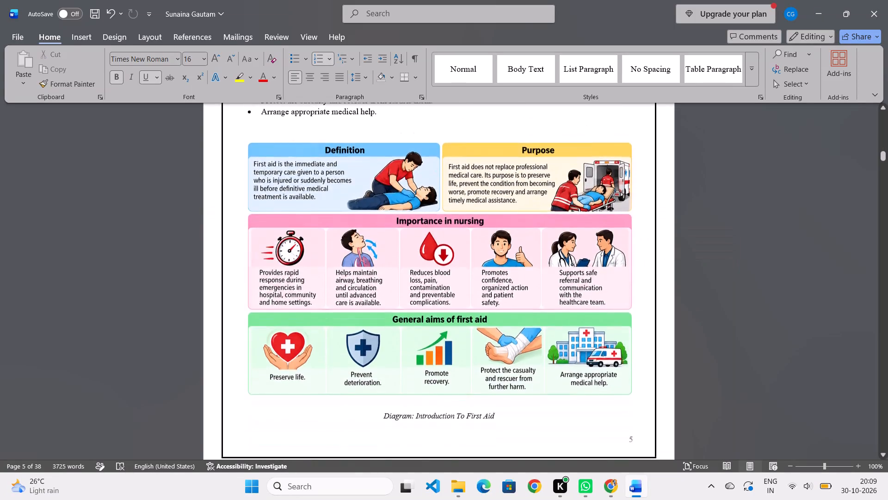
pyautogui.scroll(-10, 538, 275)
pyautogui.scroll(1, 401, 213)
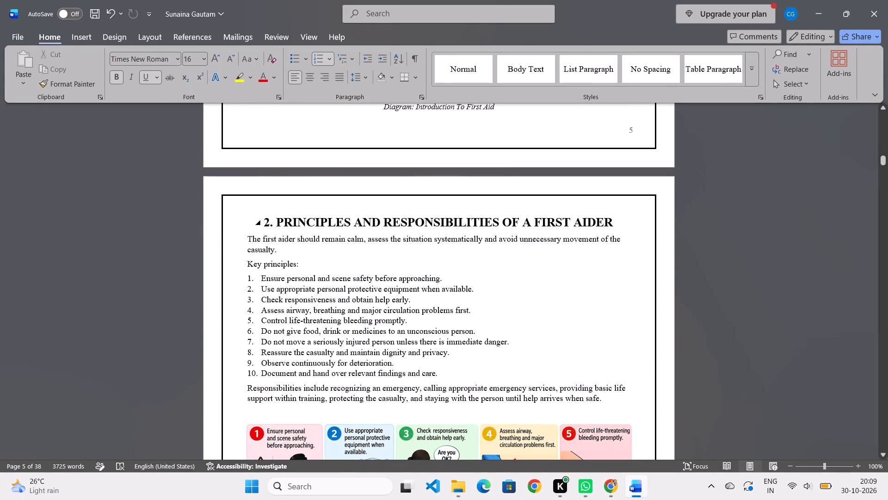
pyautogui.moveTo(277, 224); pyautogui.dragTo(614, 223)
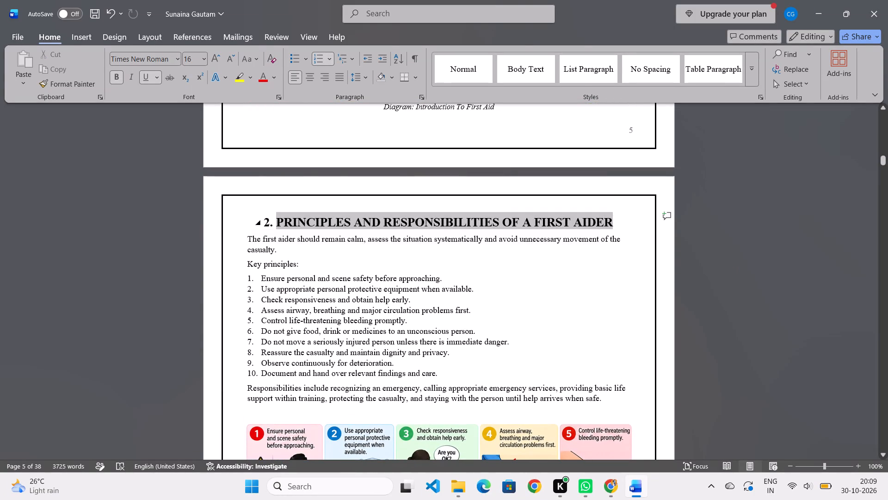
pyautogui.moveTo(614, 223); pyautogui.dragTo(614, 223)
pyautogui.click(648, 202)
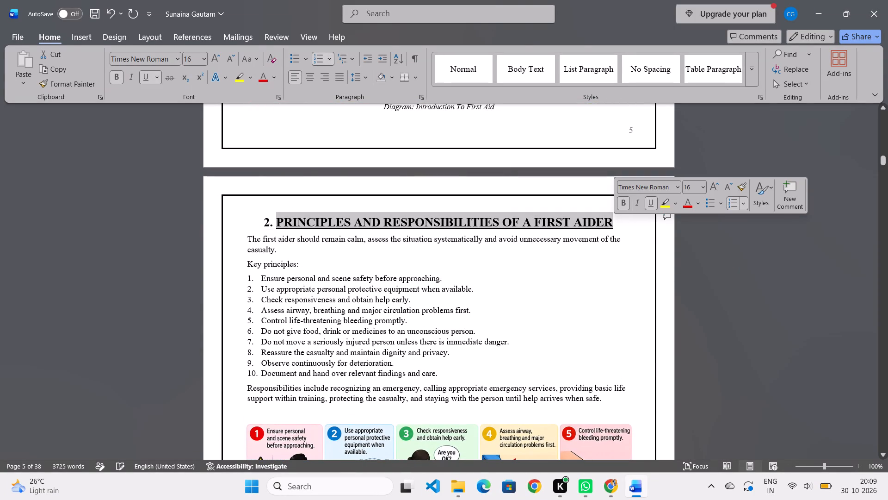
pyautogui.click(564, 265)
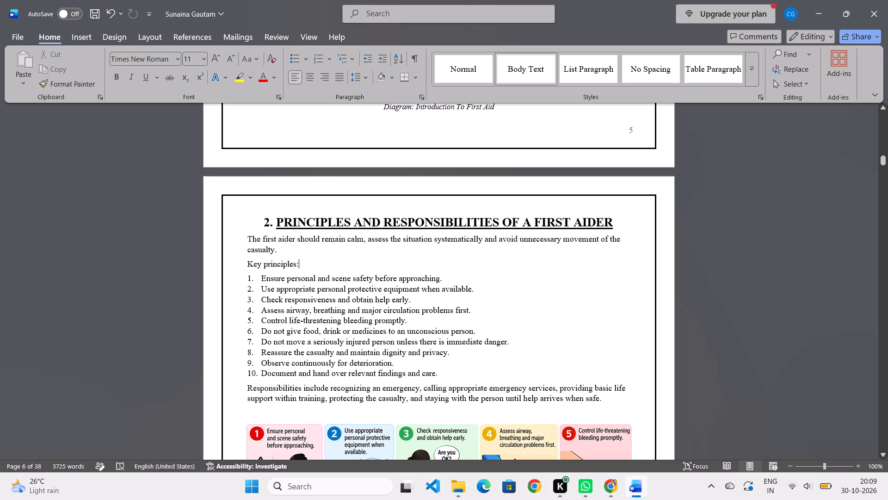
# Underline the heading 3 text "EMERGENCY ASSESSMENT AND SCENE SAFETY", excluding its number.
pyautogui.scroll(-12, 428, 274)
pyautogui.scroll(1, 427, 274)
pyautogui.scroll(-5, 427, 274)
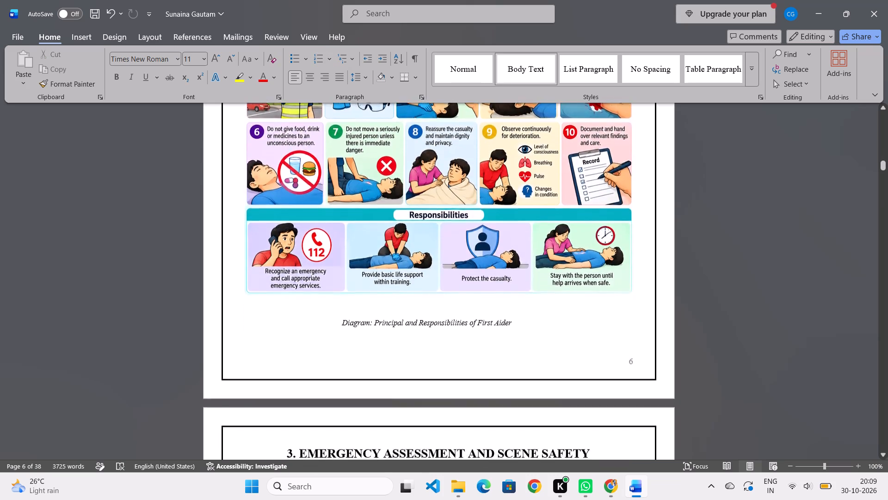
pyautogui.scroll(-3, 427, 274)
pyautogui.moveTo(297, 314); pyautogui.dragTo(466, 326)
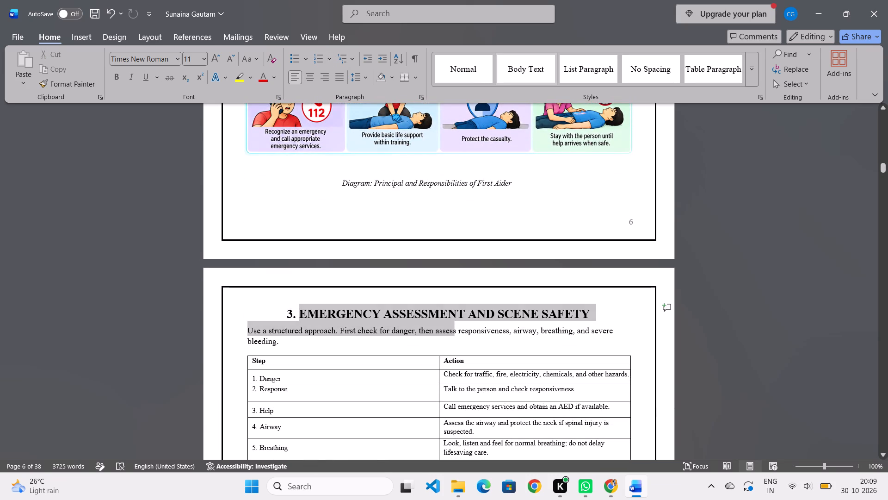
pyautogui.moveTo(466, 326); pyautogui.dragTo(583, 312)
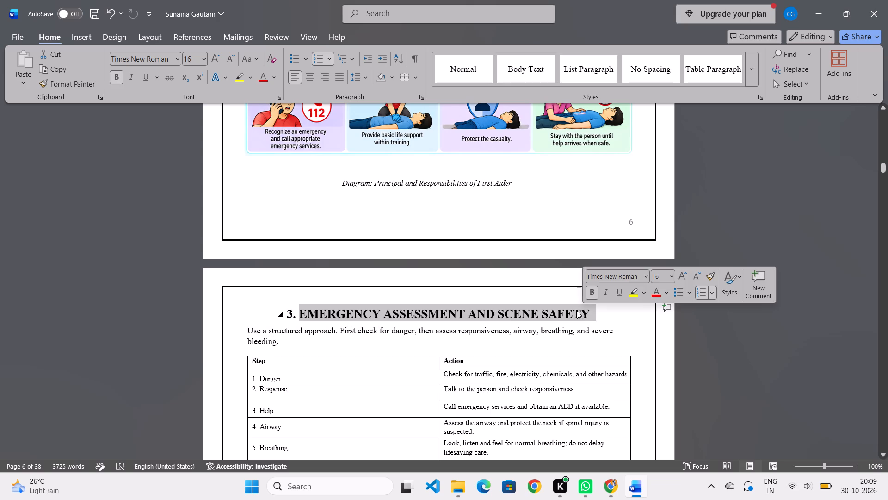
pyautogui.click(622, 291)
# Underline the heading 4 text "FIRST-AID KIT AND PPE", excluding its number.
pyautogui.scroll(-4, 516, 322)
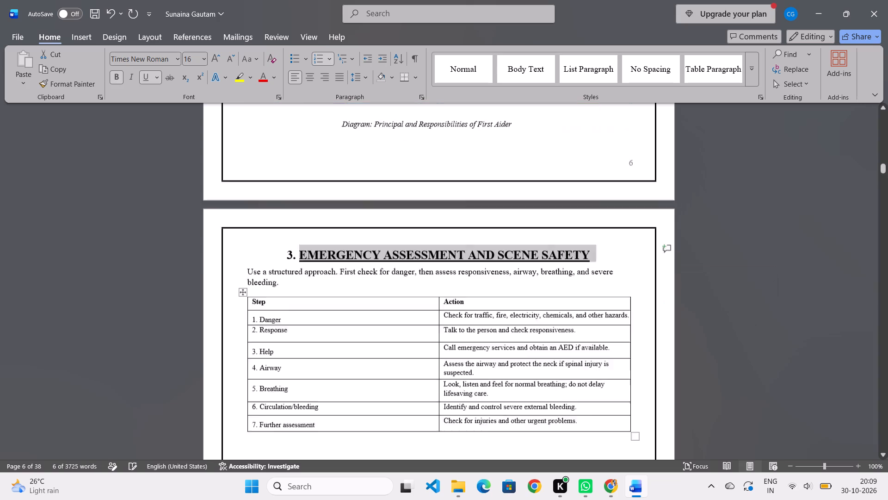
pyautogui.scroll(-20, 516, 323)
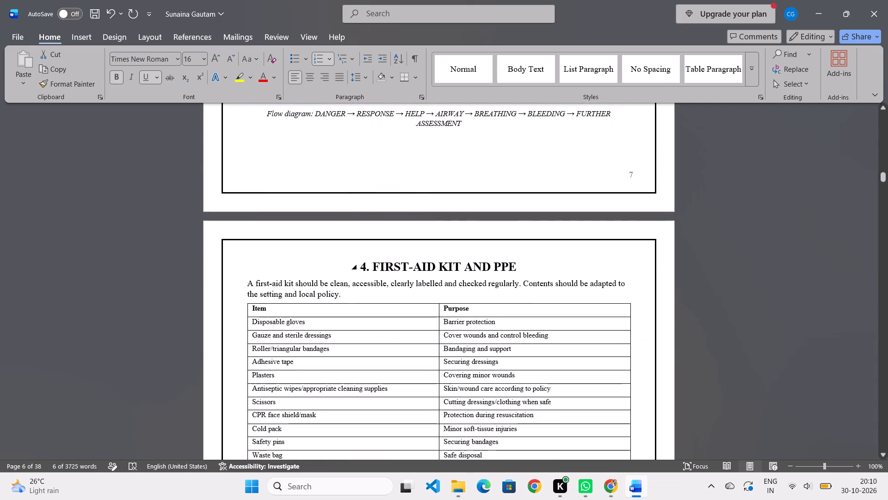
pyautogui.moveTo(516, 268); pyautogui.dragTo(378, 265)
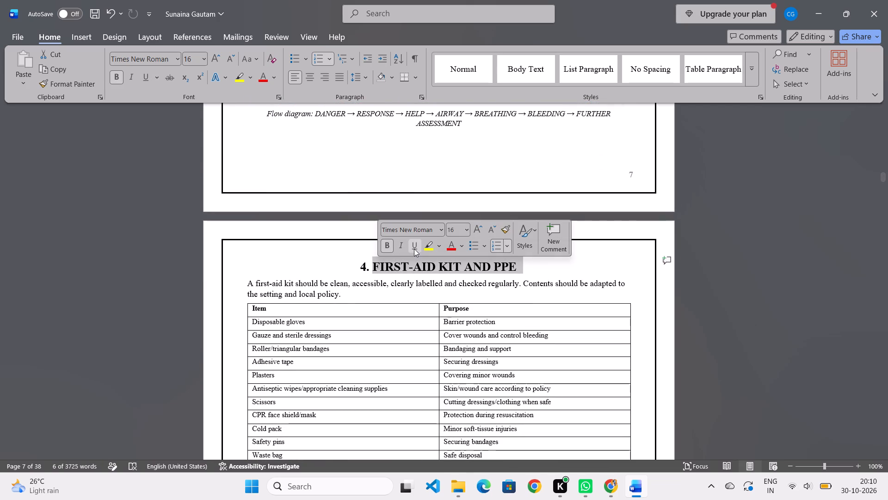
pyautogui.click(414, 249)
# Underline the heading 5 text "BASIC LIFE SUPPORT (BLS): OVERVIEW", excluding its number.
pyautogui.scroll(-13, 550, 292)
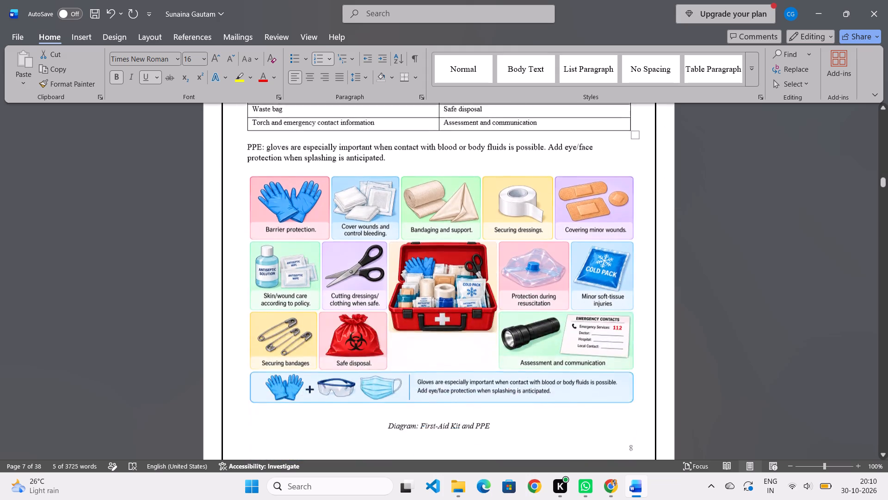
pyautogui.scroll(-11, 550, 292)
pyautogui.moveTo(568, 219); pyautogui.dragTo(384, 223)
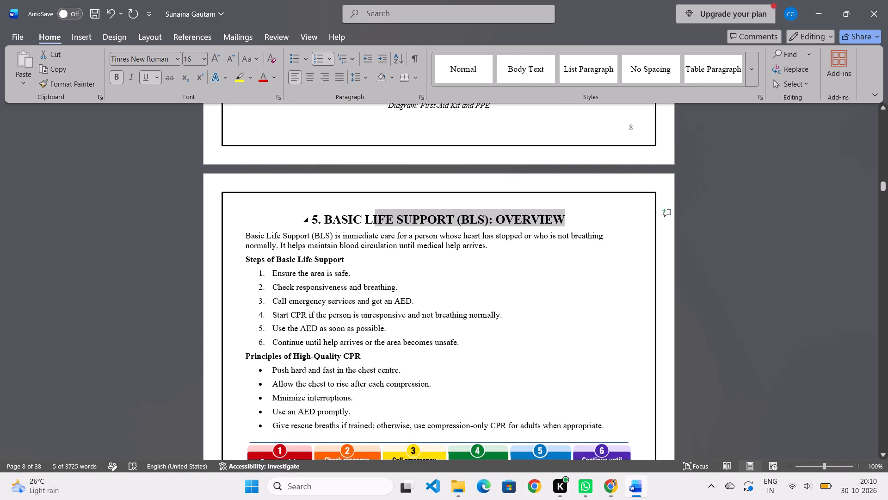
pyautogui.moveTo(384, 223); pyautogui.dragTo(343, 225)
pyautogui.click(376, 207)
# Underline the heading 6 text "ADULT CPR – PRACTICAL PROCEDURE", excluding its number.
pyautogui.scroll(-2, 402, 280)
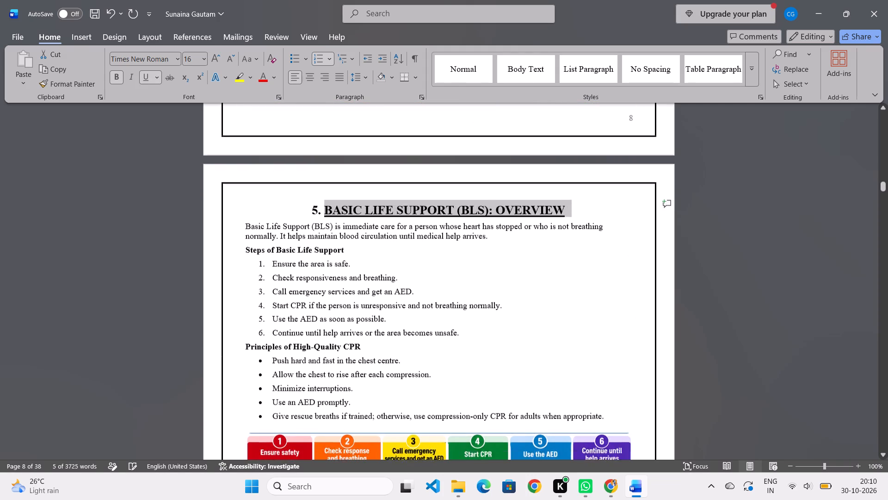
pyautogui.scroll(-18, 403, 281)
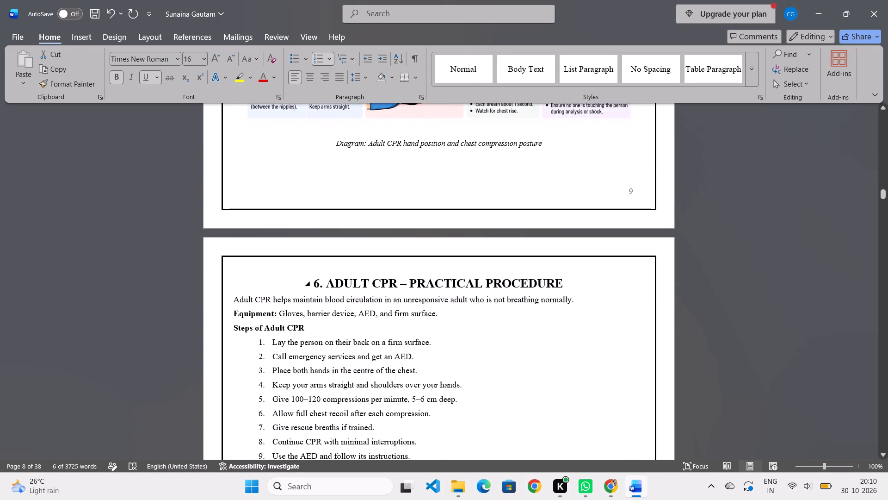
pyautogui.moveTo(566, 285); pyautogui.dragTo(341, 282)
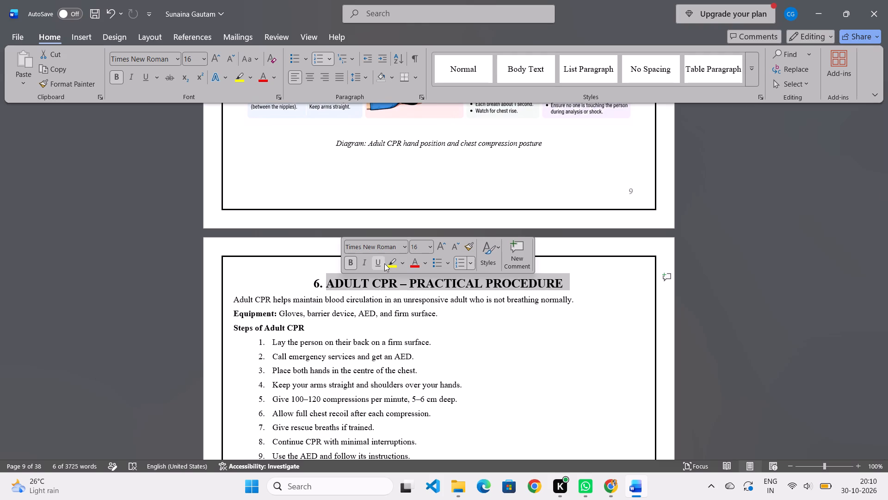
pyautogui.click(379, 266)
# Underline the heading 7 text "AED USE AND RECOVERY POSITION", excluding its number.
pyautogui.scroll(-5, 392, 313)
pyautogui.scroll(2, 392, 313)
pyautogui.scroll(-2, 392, 313)
pyautogui.scroll(1, 392, 314)
pyautogui.scroll(-12, 392, 314)
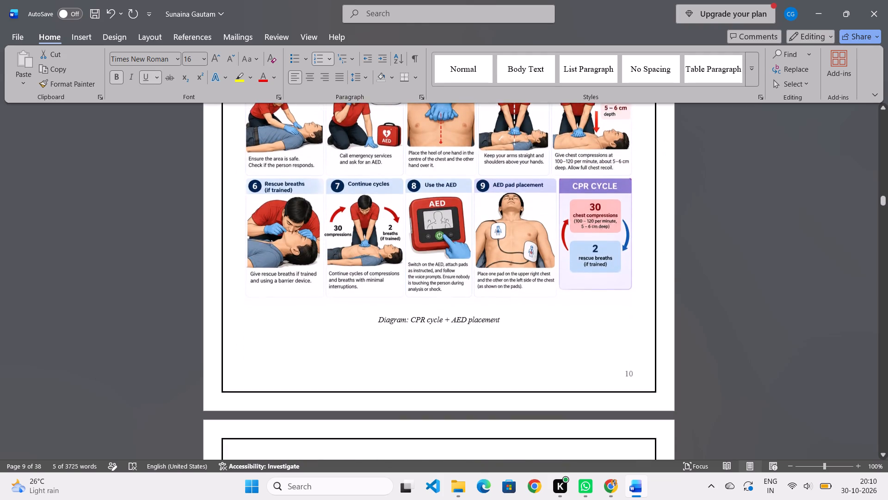
pyautogui.scroll(-8, 394, 318)
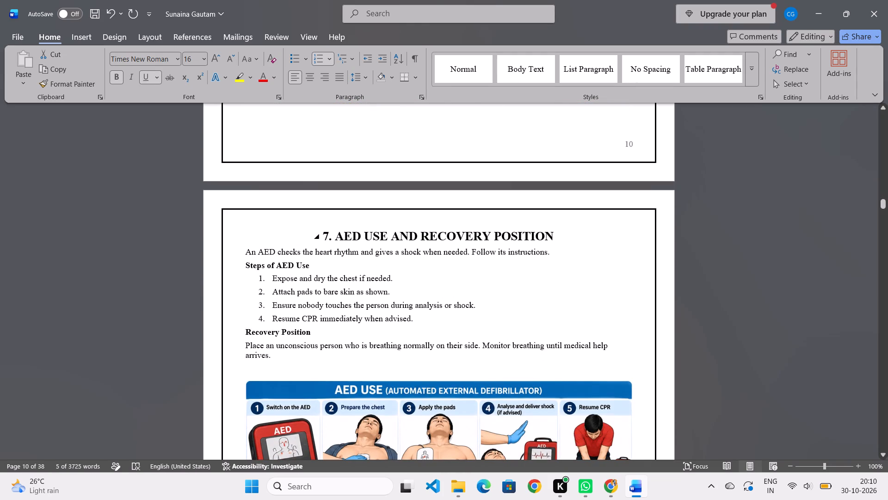
pyautogui.moveTo(559, 235); pyautogui.dragTo(343, 239)
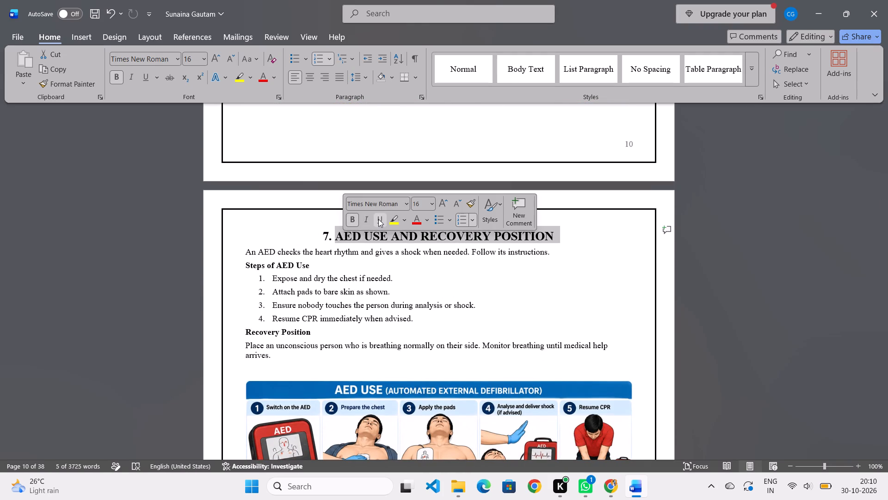
pyautogui.click(378, 219)
# Underline the heading 8 text "CHOKING / FOREIGN-BODY AIRWAY OBSTRUCTION", excluding its number.
pyautogui.scroll(-15, 414, 282)
pyautogui.scroll(-6, 488, 313)
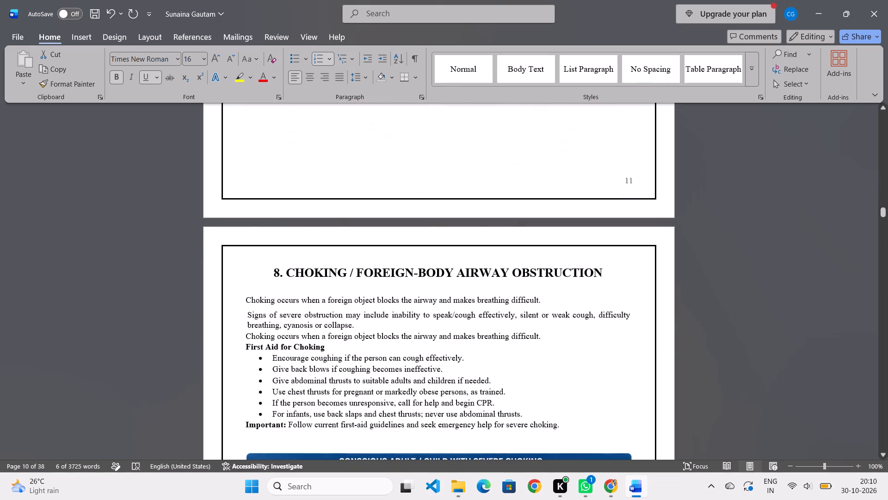
pyautogui.moveTo(604, 271); pyautogui.dragTo(295, 269)
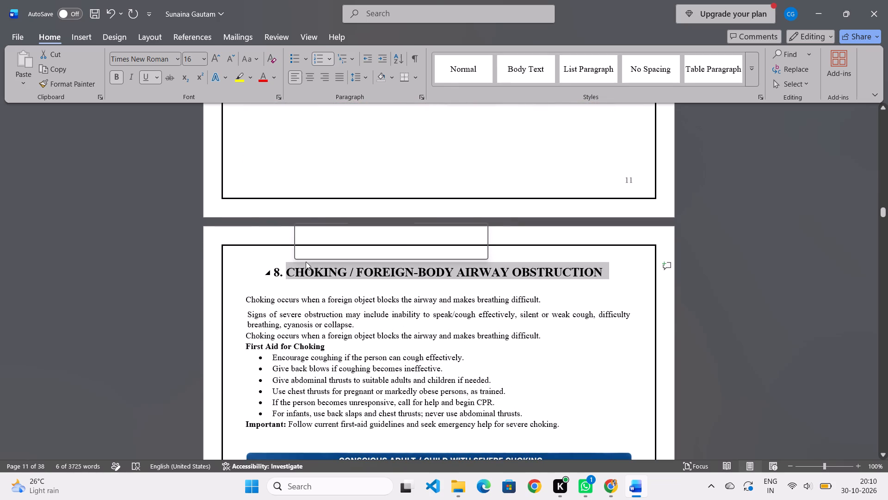
pyautogui.click(327, 253)
# Underline the heading 9 text "BLEEDING – ASSESSMENT AND FIRST AID", excluding its number.
pyautogui.scroll(-9, 402, 328)
pyautogui.scroll(-7, 457, 346)
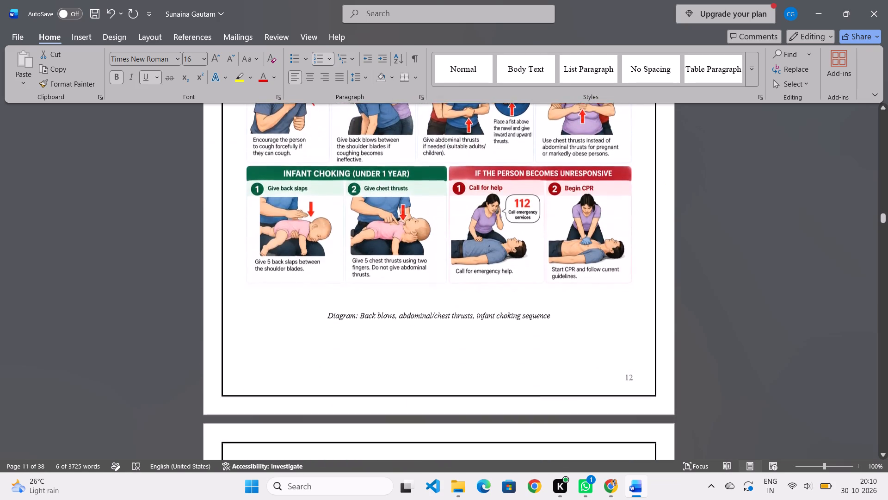
pyautogui.scroll(-11, 474, 347)
pyautogui.scroll(1, 518, 306)
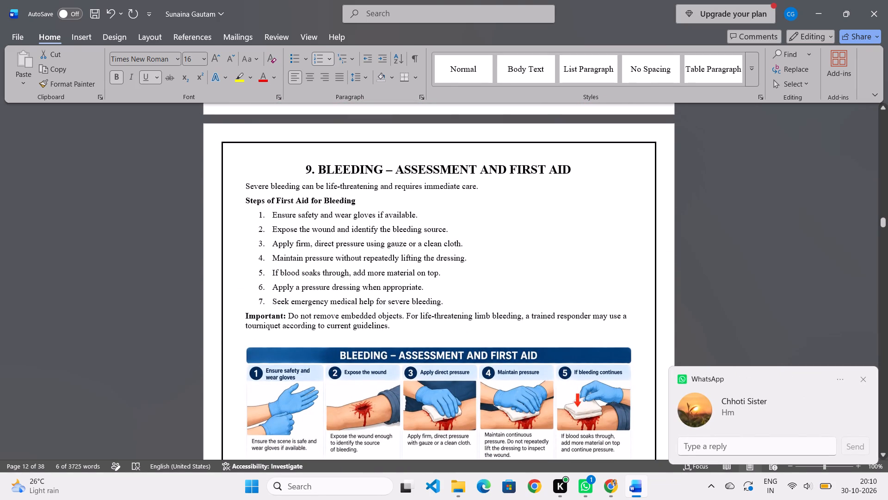
pyautogui.moveTo(575, 169); pyautogui.dragTo(348, 171)
pyautogui.click(380, 153)
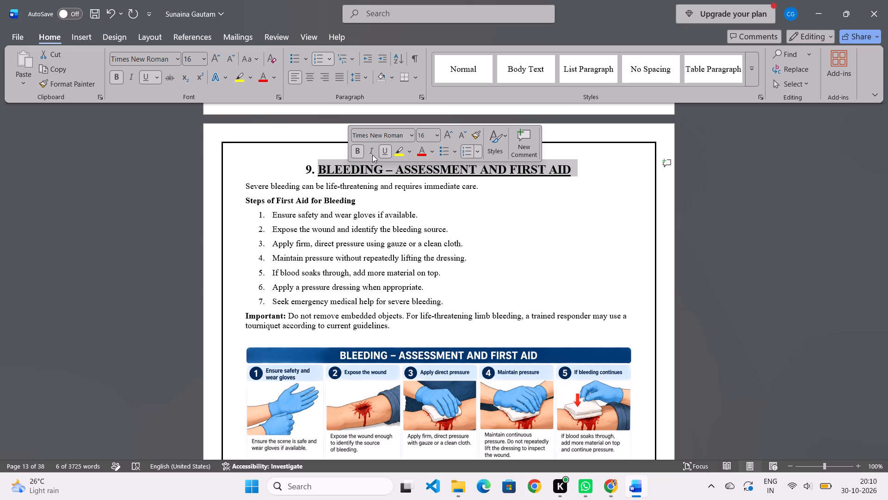
pyautogui.click(500, 266)
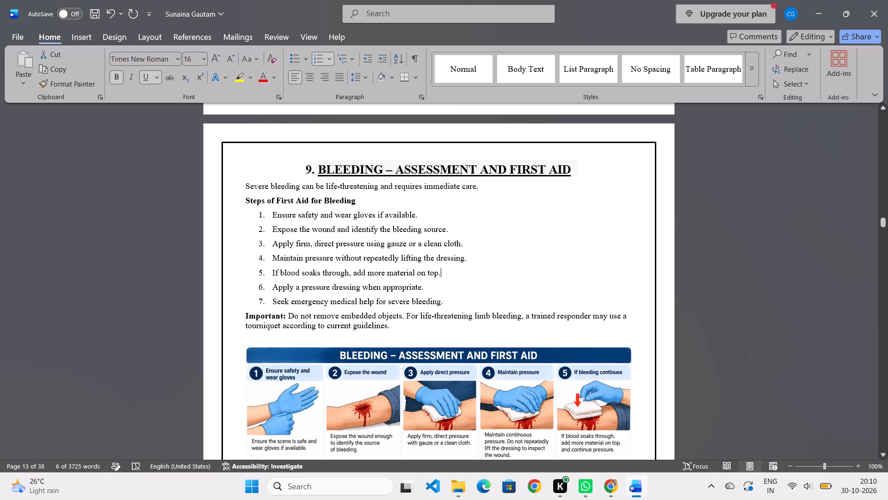
# Underline the heading 10 text "WOUNDS AND MINOR CUTS", excluding its number.
pyautogui.scroll(-17, 500, 266)
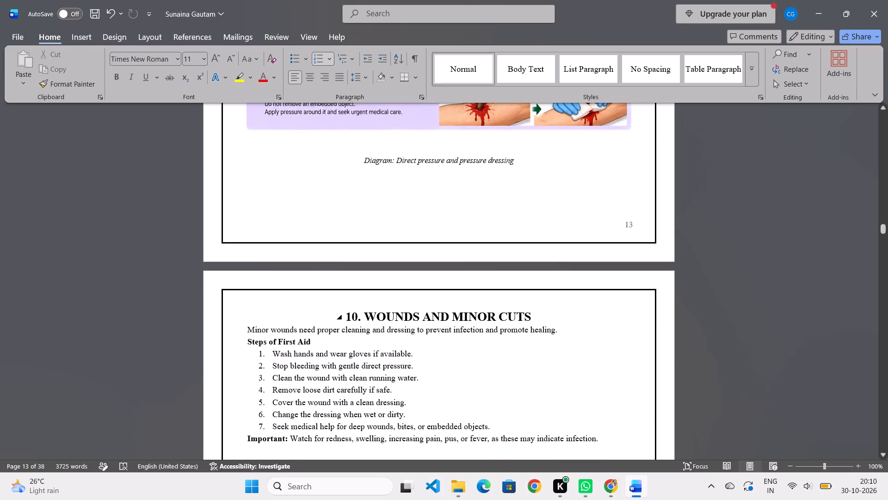
pyautogui.moveTo(534, 316); pyautogui.dragTo(350, 317)
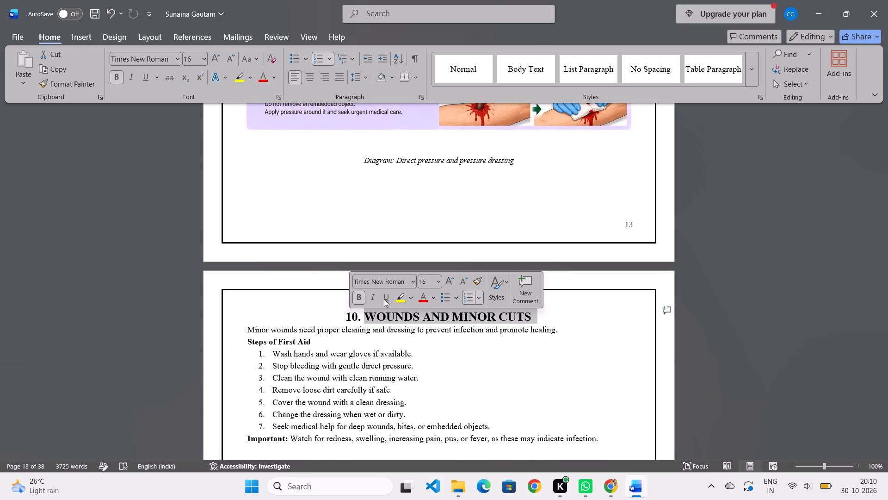
pyautogui.click(384, 299)
# Underline the heading 11 text "SHOCK", excluding its number.
pyautogui.scroll(-16, 389, 307)
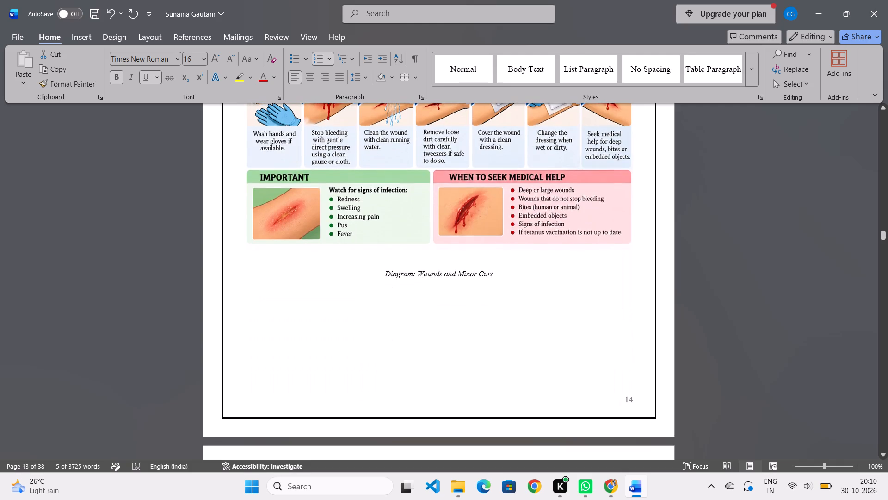
pyautogui.scroll(-8, 431, 318)
pyautogui.moveTo(469, 273); pyautogui.dragTo(427, 270)
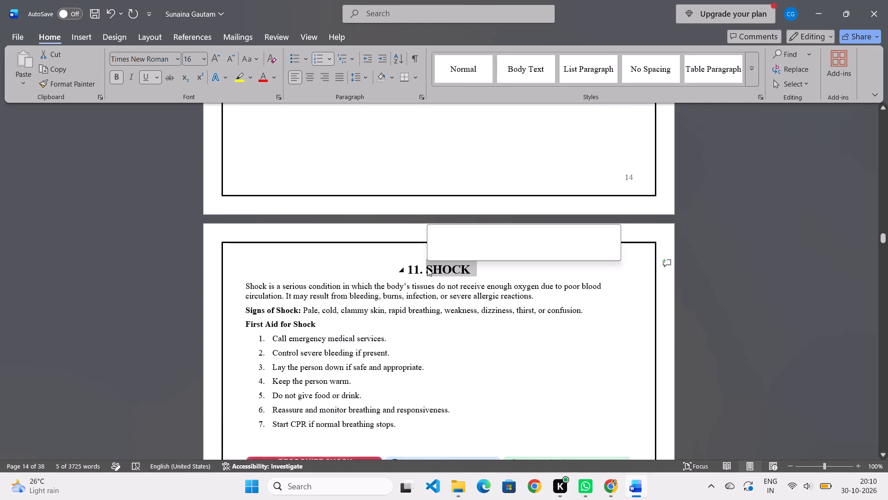
pyautogui.click(465, 250)
# Underline the heading 12 text "FRACTURES", excluding its number.
pyautogui.scroll(-7, 492, 310)
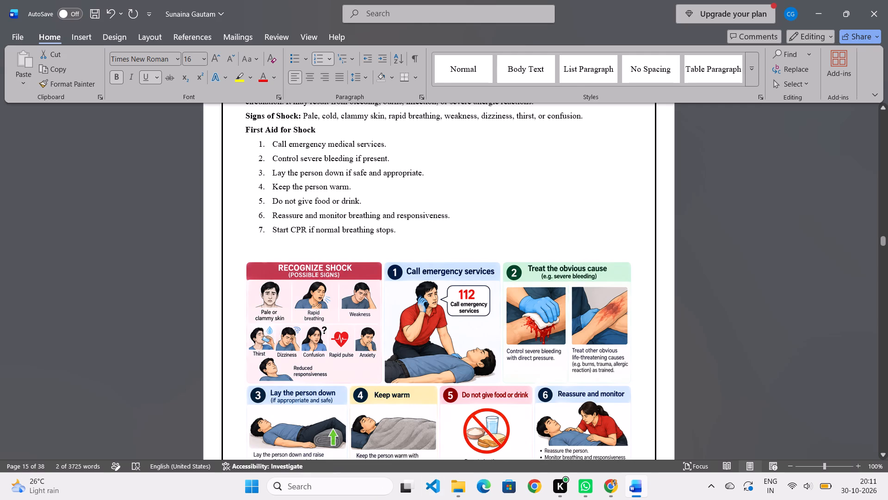
pyautogui.scroll(1, 472, 362)
pyautogui.scroll(-1, 472, 362)
pyautogui.scroll(5, 471, 361)
pyautogui.scroll(-16, 471, 361)
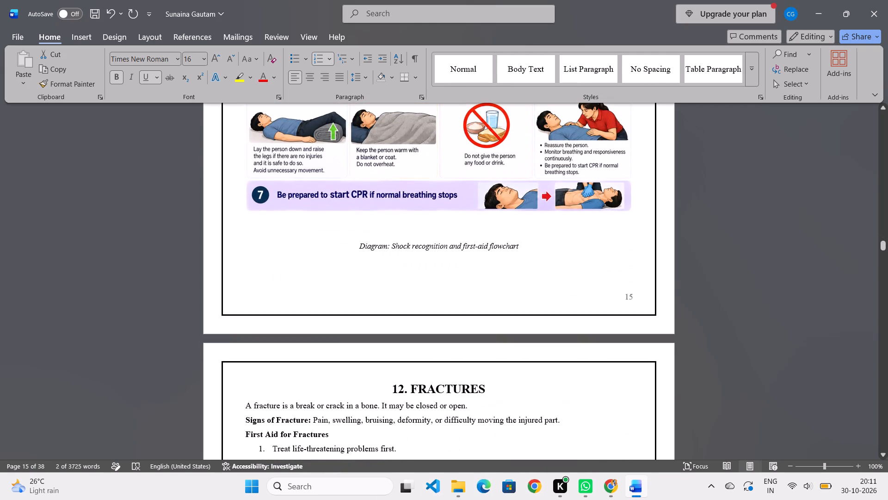
pyautogui.moveTo(489, 391); pyautogui.dragTo(411, 394)
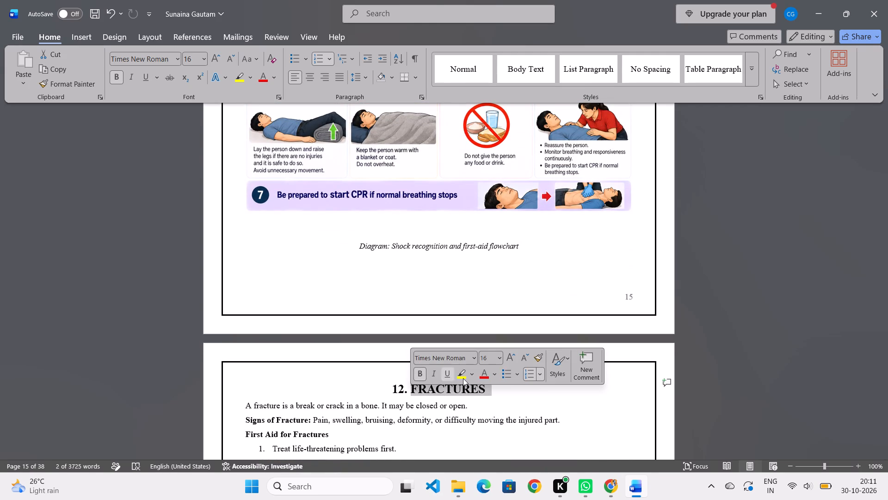
pyautogui.click(446, 376)
# Underline the heading 13 text "DISLOCATION, SPRAIN AND STRAIN", excluding its number.
pyautogui.scroll(-7, 481, 388)
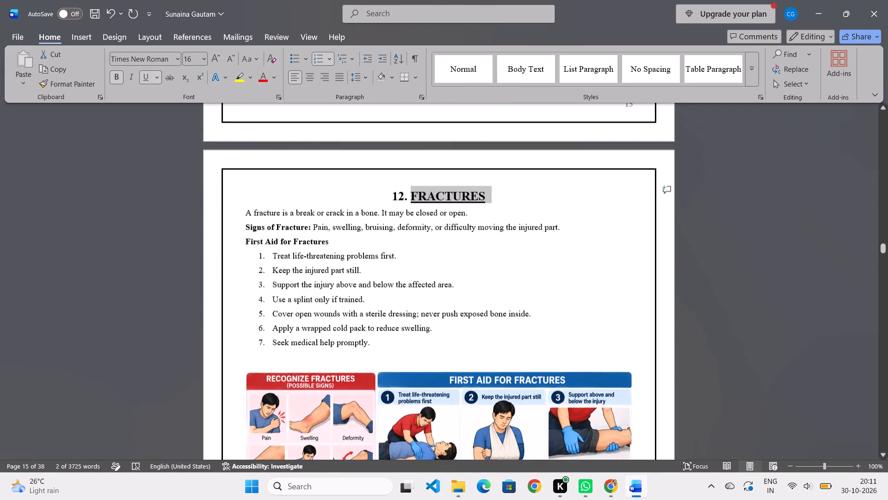
pyautogui.scroll(-18, 481, 388)
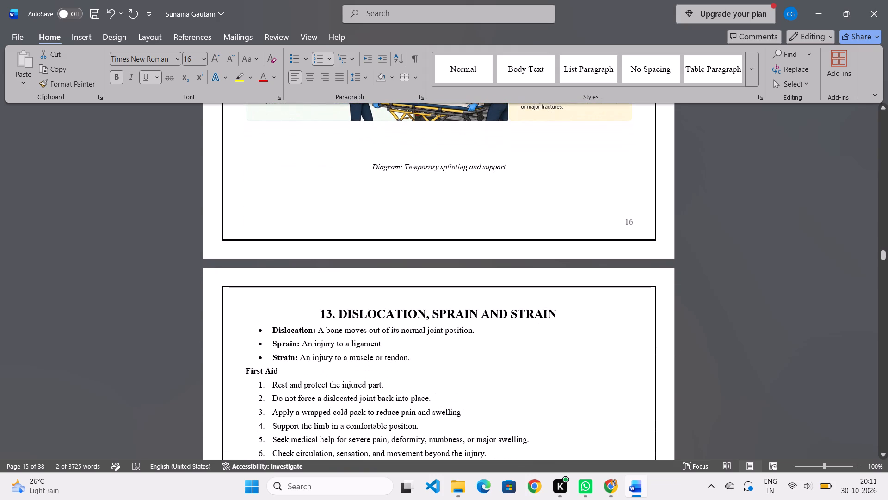
pyautogui.moveTo(558, 315); pyautogui.dragTo(366, 319)
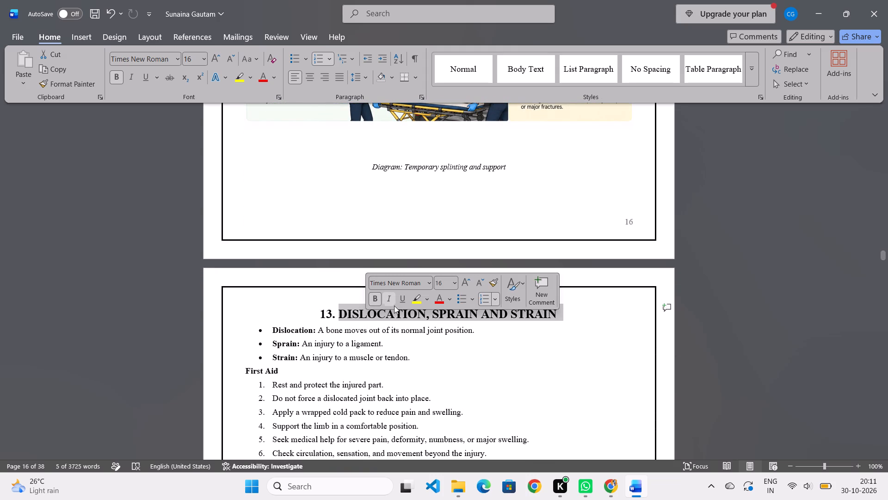
pyautogui.click(403, 299)
# Insert a blank, unnumbered line between heading 13 "DISLOCATION, SPRAIN AND STRAIN" and the bullet list below it.
pyautogui.scroll(-14, 431, 332)
pyautogui.scroll(1, 440, 343)
pyautogui.scroll(-5, 440, 343)
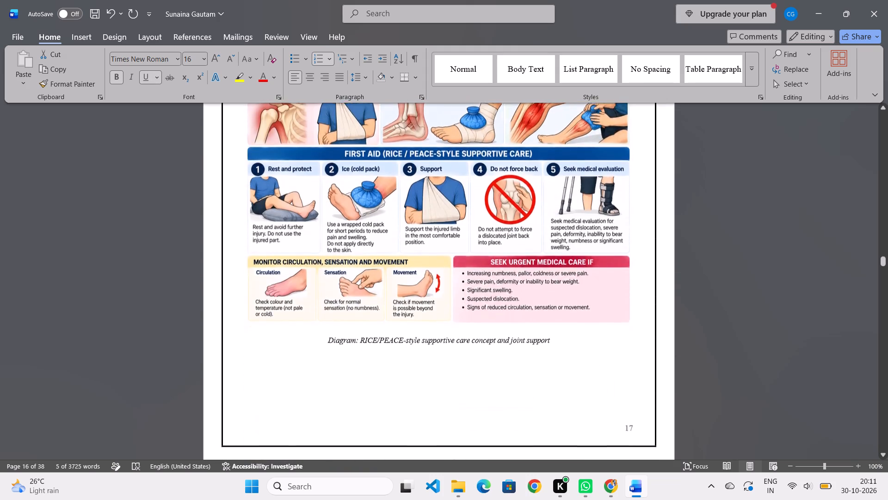
pyautogui.scroll(-5, 441, 344)
pyautogui.scroll(20, 442, 344)
pyautogui.scroll(3, 442, 344)
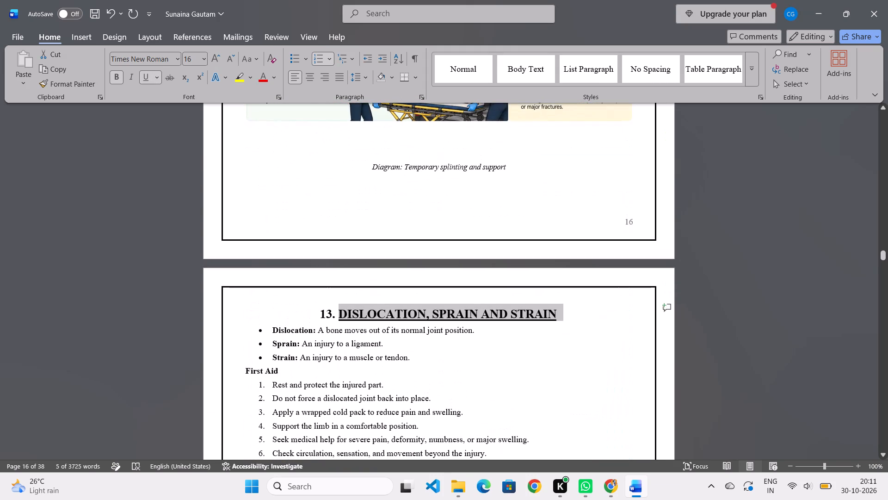
pyautogui.click(573, 312)
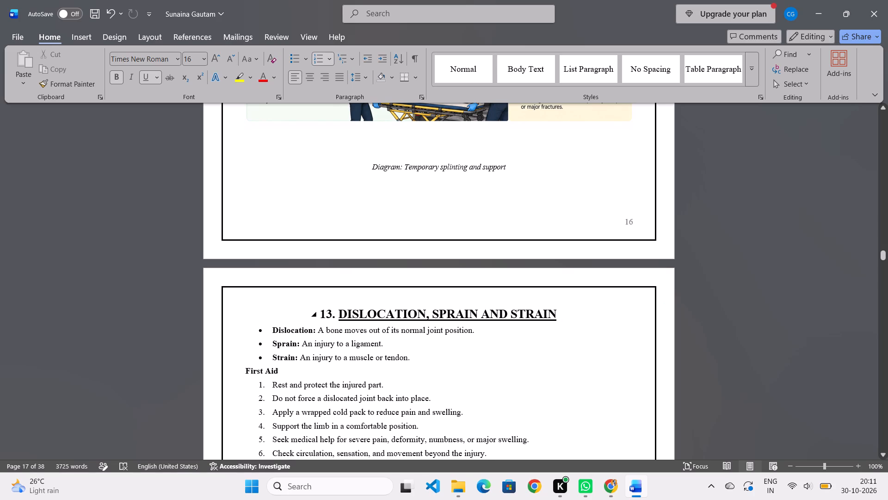
pyautogui.press('Return')
pyautogui.press('BackSpace')
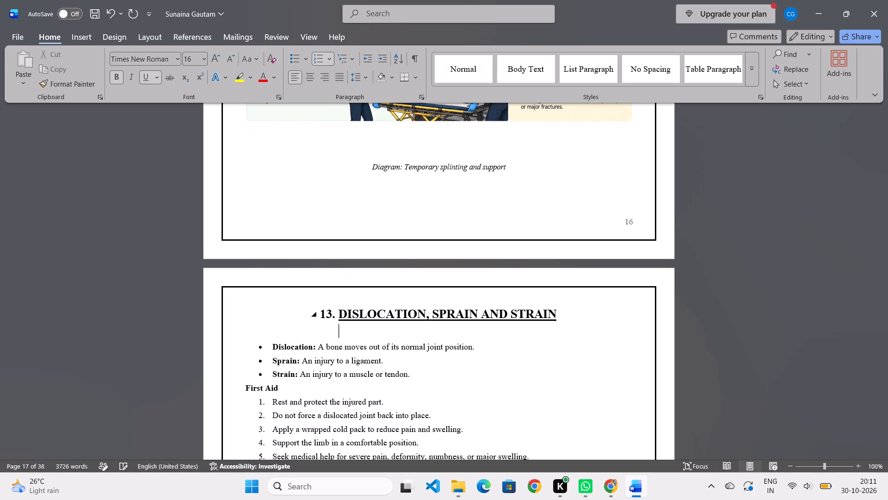
pyautogui.press('BackSpace')
pyautogui.press('BackSpace')
pyautogui.press('BackSpace')
# Insert a blank line between heading 12 "FRACTURES" and its opening paragraph.
pyautogui.scroll(-14, 563, 317)
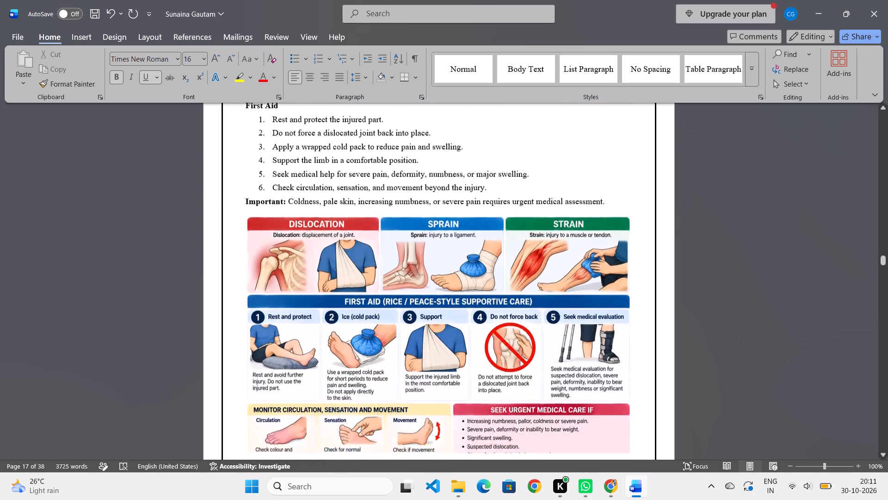
pyautogui.scroll(-6, 562, 319)
pyautogui.scroll(1, 561, 321)
pyautogui.scroll(-3, 561, 321)
pyautogui.scroll(18, 561, 321)
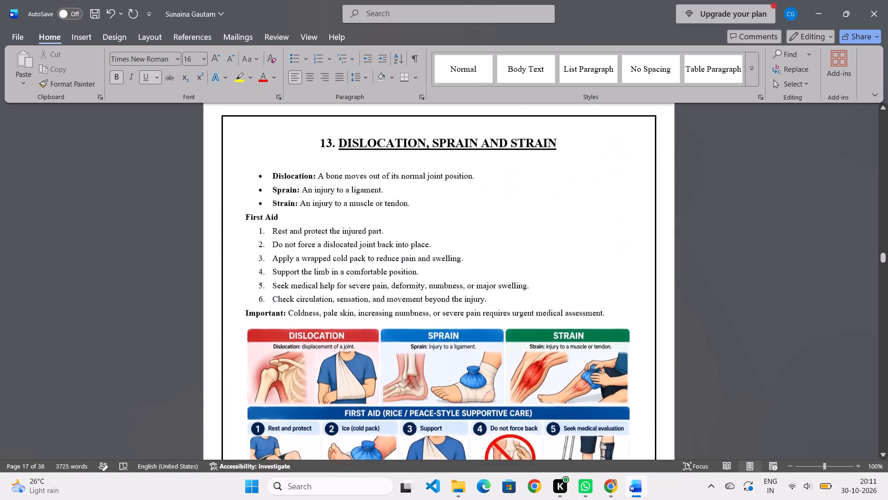
pyautogui.scroll(6, 558, 322)
pyautogui.scroll(20, 558, 322)
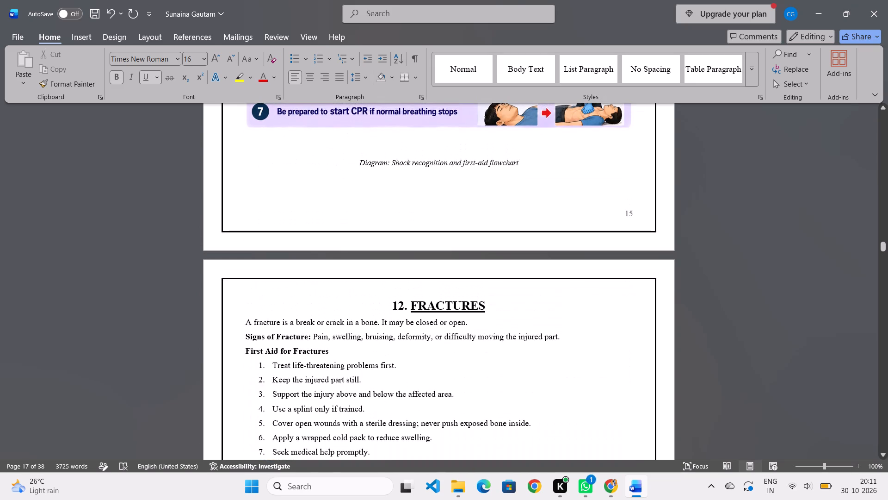
pyautogui.click(497, 309)
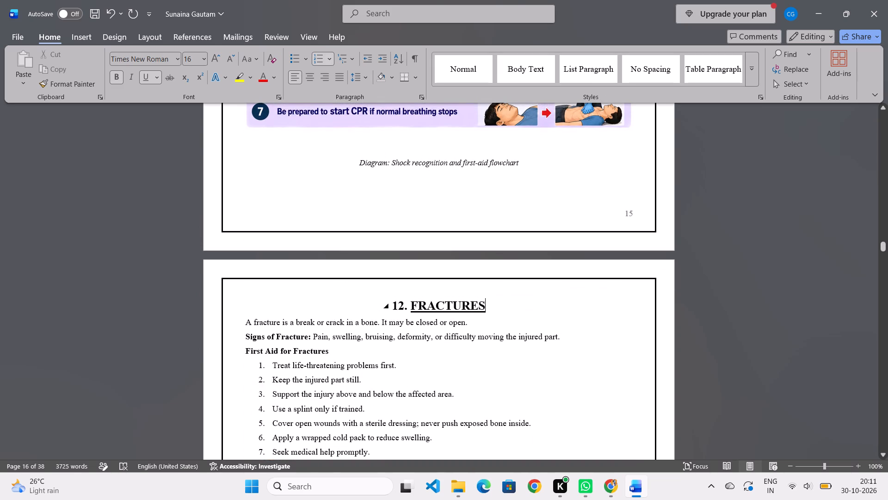
pyautogui.click(243, 323)
pyautogui.press('Return')
# Insert a blank line between heading 11 "SHOCK" and its opening paragraph.
pyautogui.scroll(1, 319, 306)
pyautogui.scroll(-1, 319, 306)
pyautogui.scroll(12, 319, 306)
pyautogui.scroll(-1, 319, 305)
pyautogui.scroll(13, 319, 305)
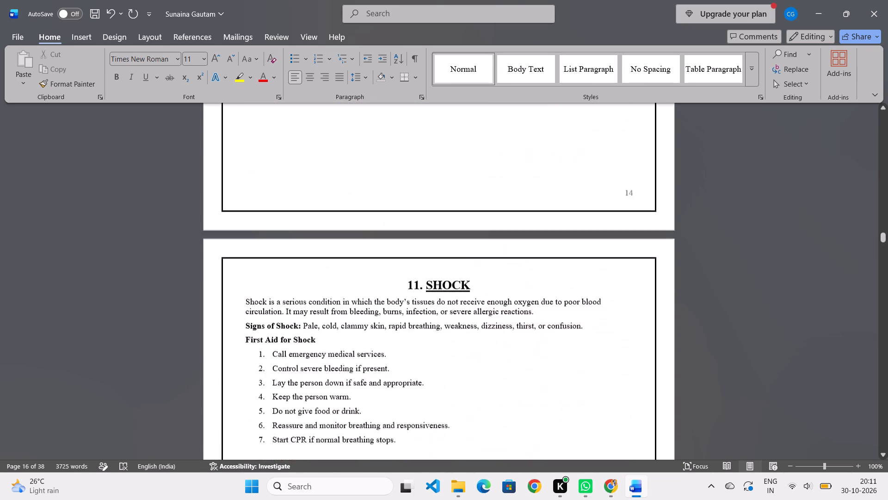
pyautogui.click(247, 369)
pyautogui.press('Return')
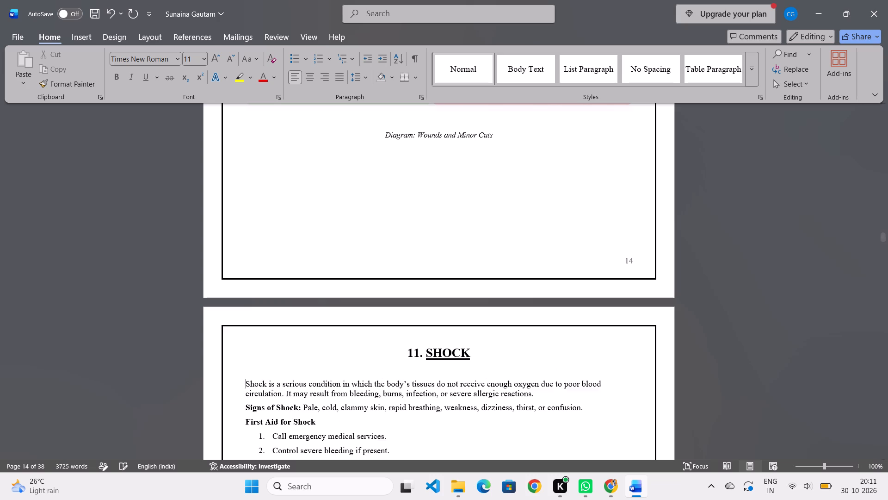
# Insert a blank line between heading 10 "WOUNDS AND MINOR CUTS" and its opening paragraph.
pyautogui.scroll(12, 248, 361)
pyautogui.scroll(-1, 248, 353)
pyautogui.scroll(2, 248, 353)
pyautogui.scroll(-1, 248, 353)
pyautogui.scroll(2, 248, 353)
pyautogui.scroll(-1, 248, 353)
pyautogui.scroll(9, 248, 353)
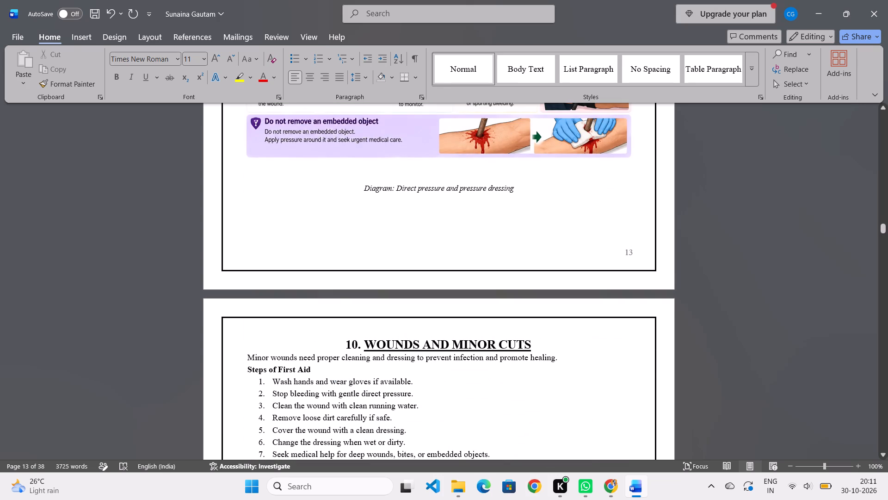
pyautogui.click(247, 357)
pyautogui.press('Return')
# Insert a blank line between heading 9 "BLEEDING – ASSESSMENT AND FIRST AID" and its opening paragraph.
pyautogui.scroll(1, 310, 302)
pyautogui.scroll(-1, 310, 302)
pyautogui.scroll(15, 310, 302)
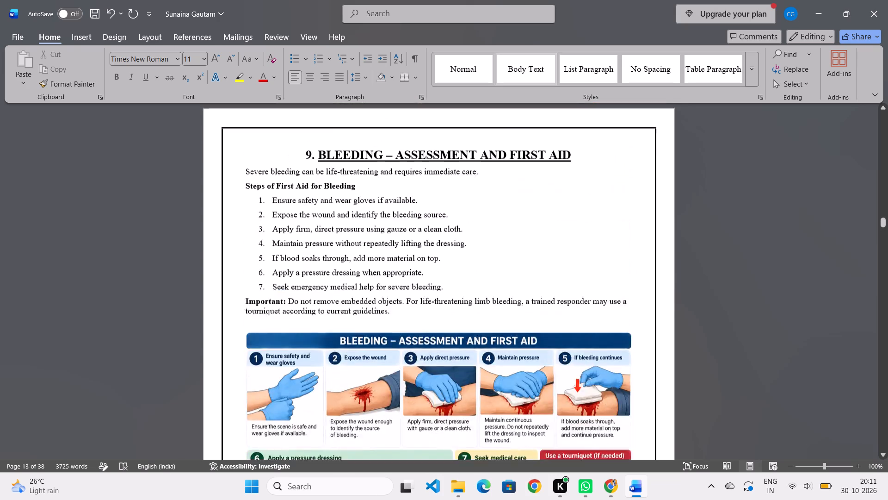
pyautogui.scroll(6, 309, 300)
pyautogui.click(246, 328)
pyautogui.press('Return')
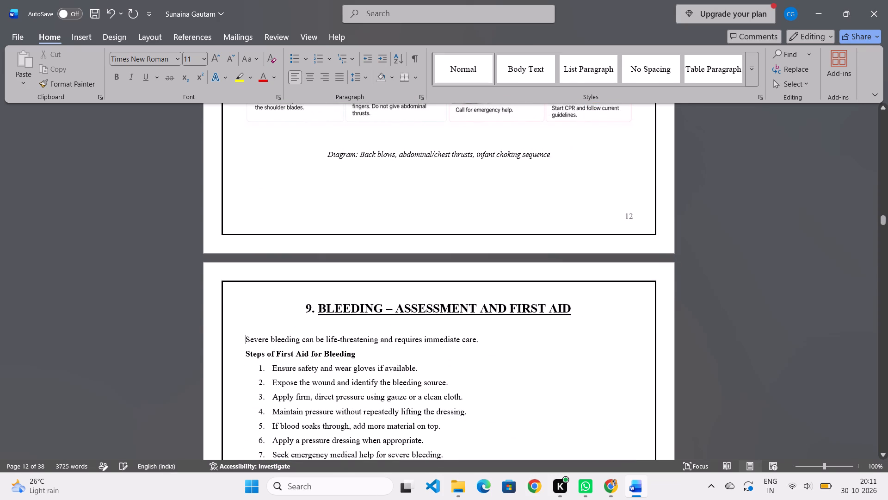
# Insert a blank line between heading 7 "AED USE AND RECOVERY POSITION" and its opening paragraph.
pyautogui.scroll(20, 258, 298)
pyautogui.scroll(2, 258, 298)
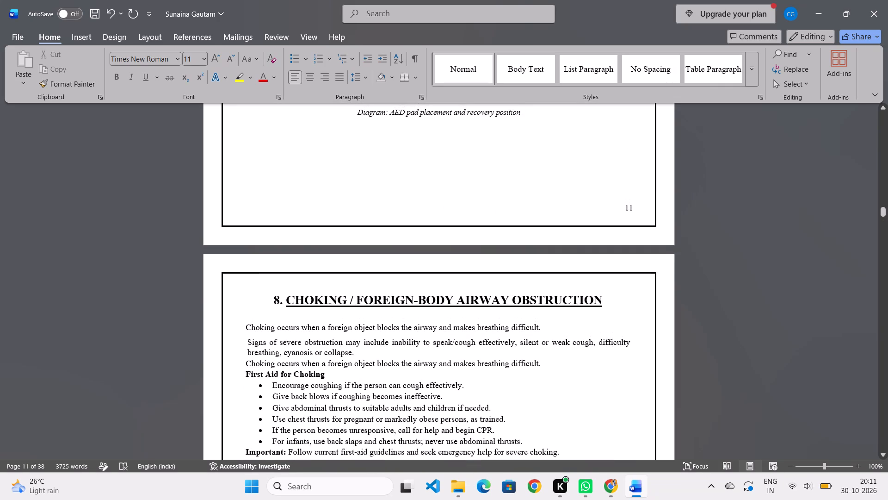
pyautogui.scroll(6, 263, 294)
pyautogui.scroll(-1, 263, 294)
pyautogui.scroll(6, 263, 294)
pyautogui.scroll(-1, 263, 294)
pyautogui.scroll(9, 263, 294)
pyautogui.scroll(-1, 263, 294)
pyautogui.scroll(2, 263, 294)
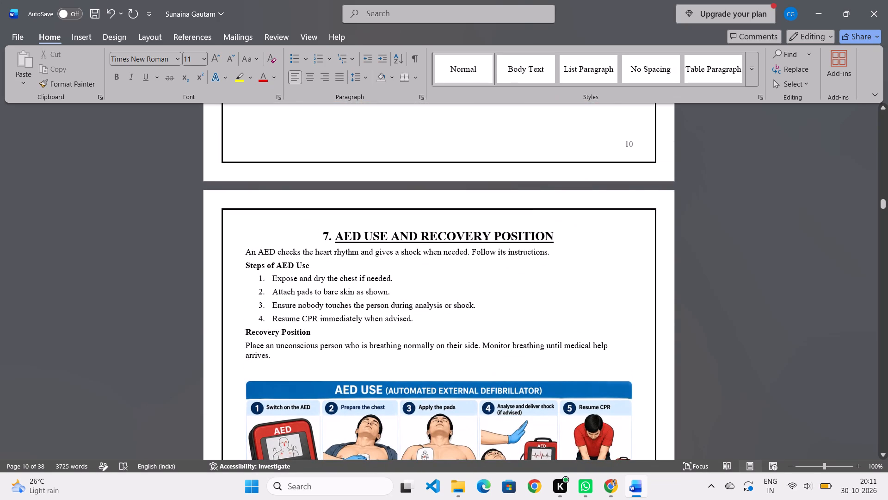
pyautogui.click(249, 253)
pyautogui.click(247, 251)
pyautogui.press('Return')
# Insert a blank line between heading 6 "ADULT CPR – PRACTICAL PROCEDURE" and its opening paragraph.
pyautogui.scroll(1, 247, 251)
pyautogui.scroll(-1, 247, 251)
pyautogui.scroll(8, 247, 251)
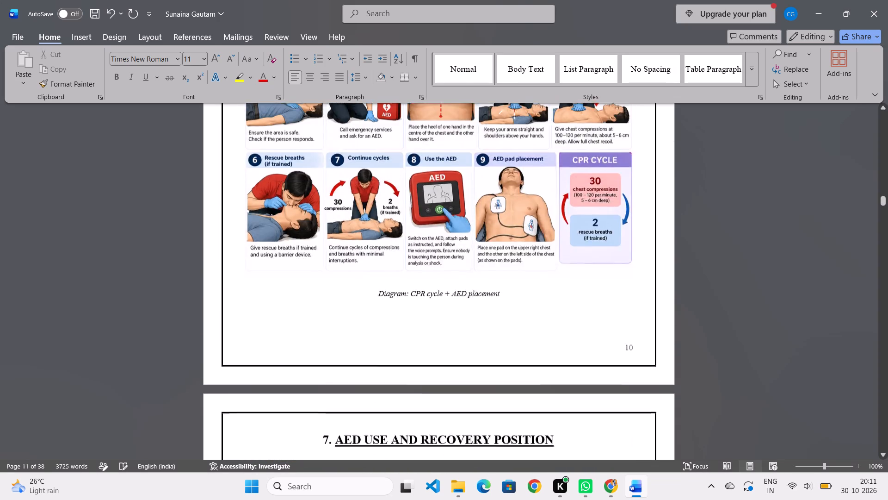
pyautogui.scroll(13, 247, 251)
pyautogui.click(233, 215)
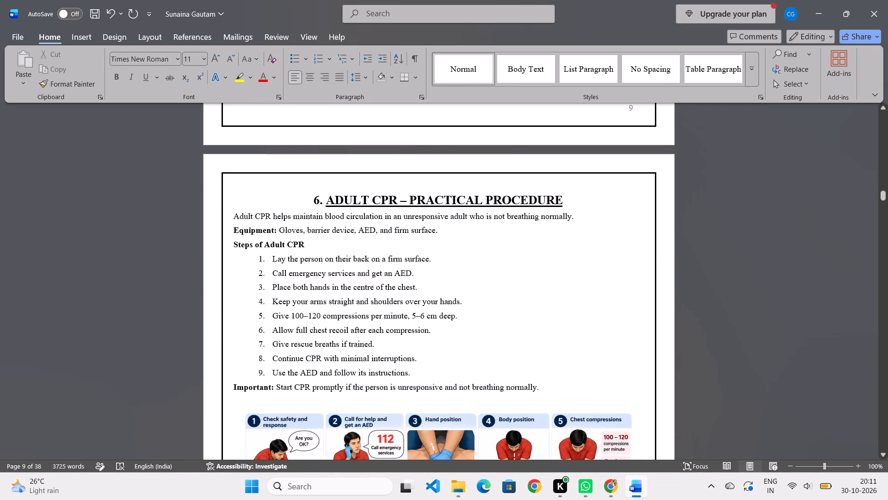
pyautogui.press('Return')
# Insert a blank line between heading 5 "BASIC LIFE SUPPORT (BLS): OVERVIEW" and its opening paragraph.
pyautogui.scroll(10, 237, 218)
pyautogui.scroll(-1, 237, 218)
pyautogui.scroll(15, 237, 218)
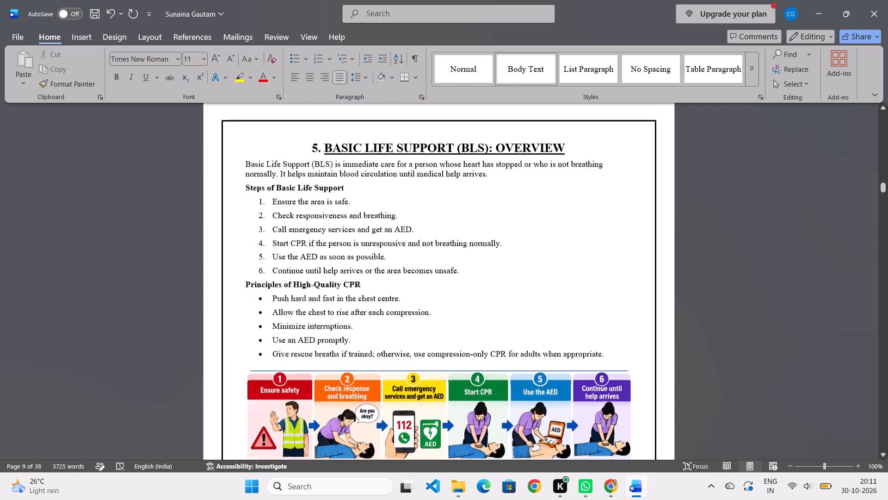
pyautogui.scroll(2, 237, 219)
pyautogui.click(246, 317)
pyautogui.press('Return')
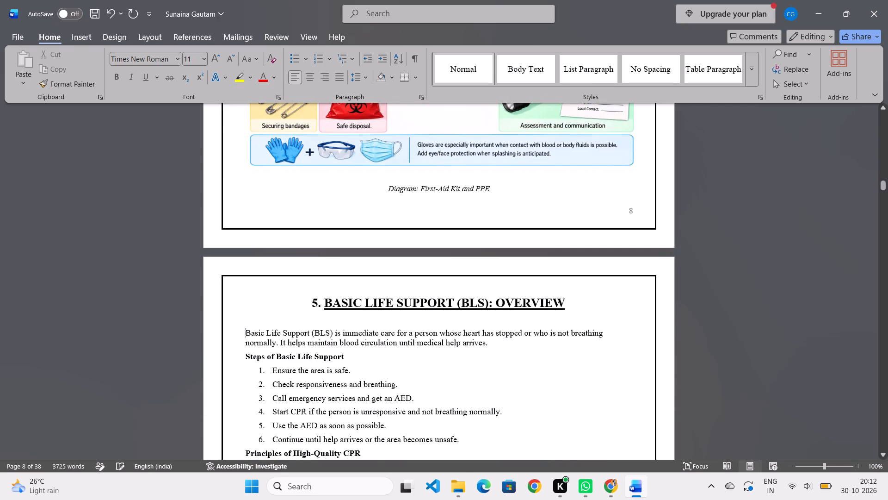
# Insert a blank line between heading 4 "FIRST-AID KIT AND PPE" and its opening paragraph.
pyautogui.scroll(19, 249, 305)
pyautogui.scroll(2, 248, 300)
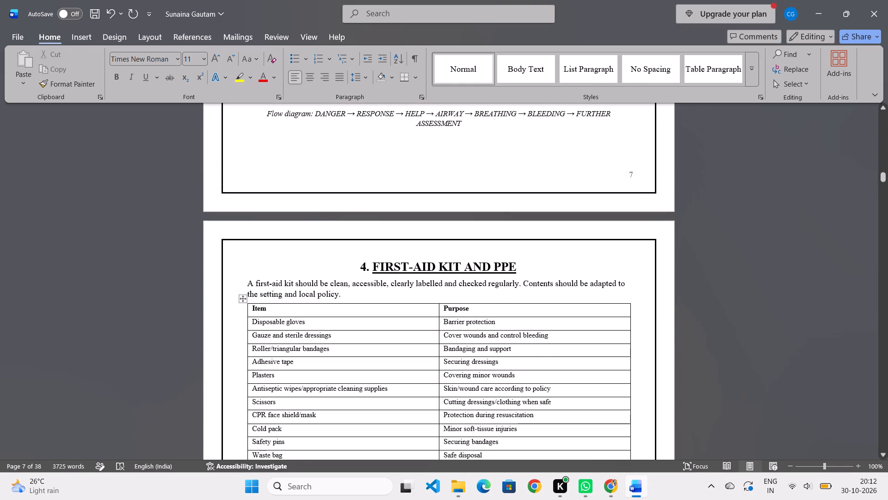
pyautogui.click(248, 282)
pyautogui.press('Return')
# Insert a blank line between heading 3 "EMERGENCY ASSESSMENT AND SCENE SAFETY" and its opening paragraph.
pyautogui.scroll(19, 248, 282)
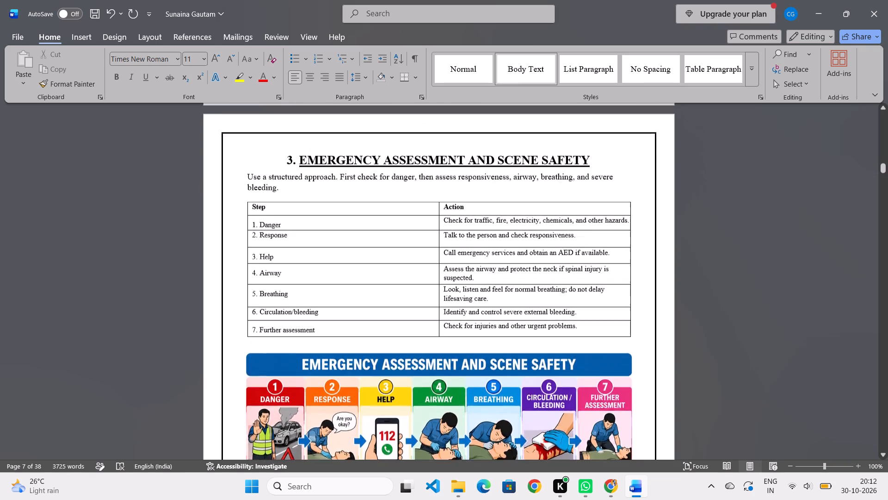
pyautogui.scroll(2, 247, 282)
pyautogui.click(248, 247)
pyautogui.press('Return')
# Insert a blank line between heading 2 "PRINCIPLES AND RESPONSIBILITIES OF A FIRST AIDER" and its opening paragraph.
pyautogui.scroll(6, 247, 254)
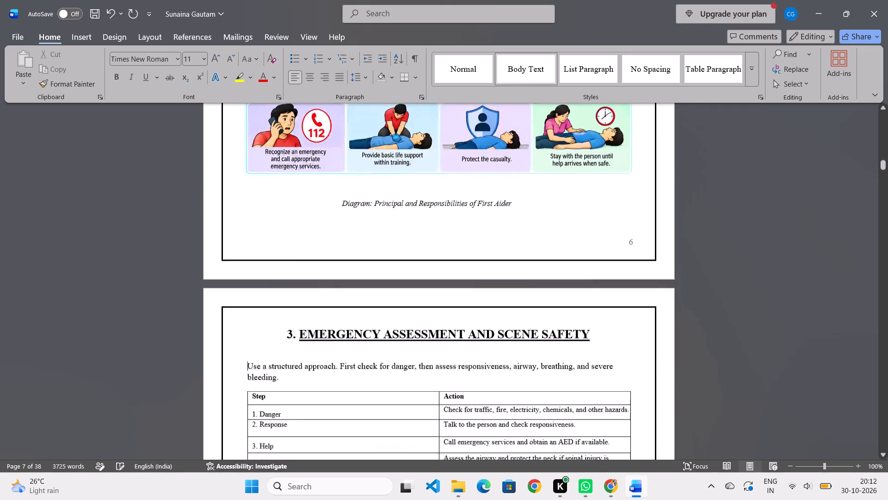
pyautogui.scroll(16, 247, 254)
pyautogui.click(247, 241)
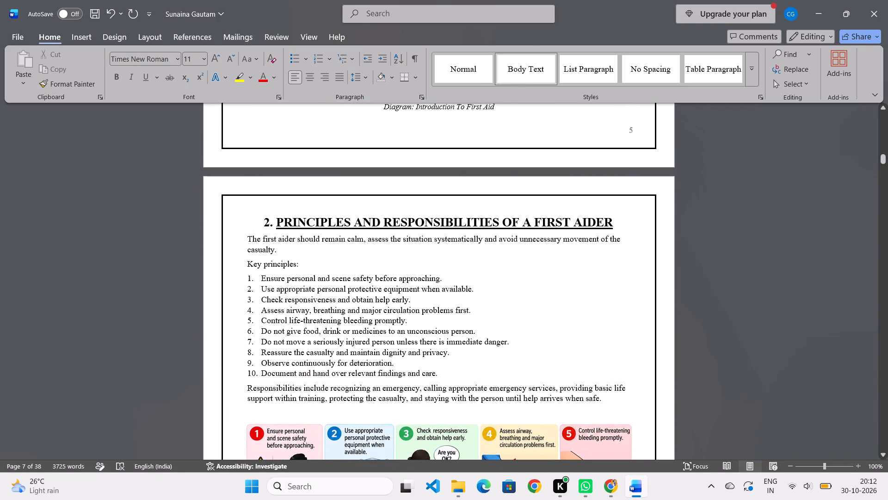
pyautogui.press('Return')
# Insert a blank line between heading 1 "INTRODUCTION TO FIRST AID" and its opening Definition paragraph.
pyautogui.scroll(-17, 245, 245)
pyautogui.scroll(11, 240, 249)
pyautogui.scroll(-1, 238, 252)
pyautogui.scroll(1, 238, 252)
pyautogui.scroll(-1, 238, 252)
pyautogui.scroll(20, 238, 252)
pyautogui.scroll(8, 238, 252)
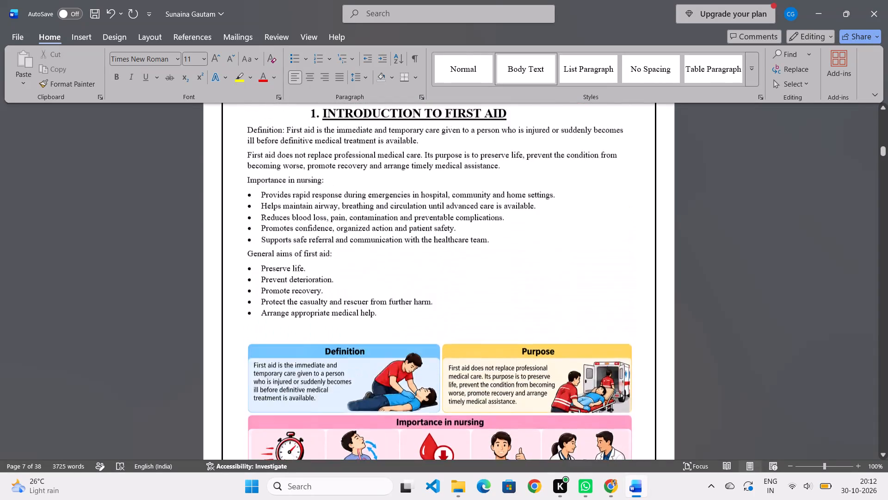
pyautogui.scroll(3, 237, 253)
pyautogui.click(247, 286)
pyautogui.press('Return')
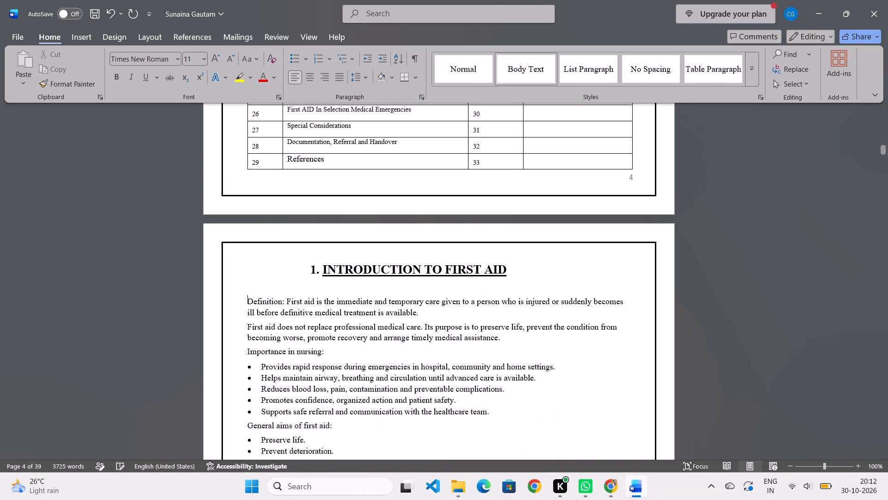
# Check the section headings from 1 through 14 for underlined text and a blank line below each.
pyautogui.scroll(6, 252, 299)
pyautogui.scroll(-15, 252, 299)
pyautogui.scroll(1, 266, 299)
pyautogui.scroll(-6, 280, 302)
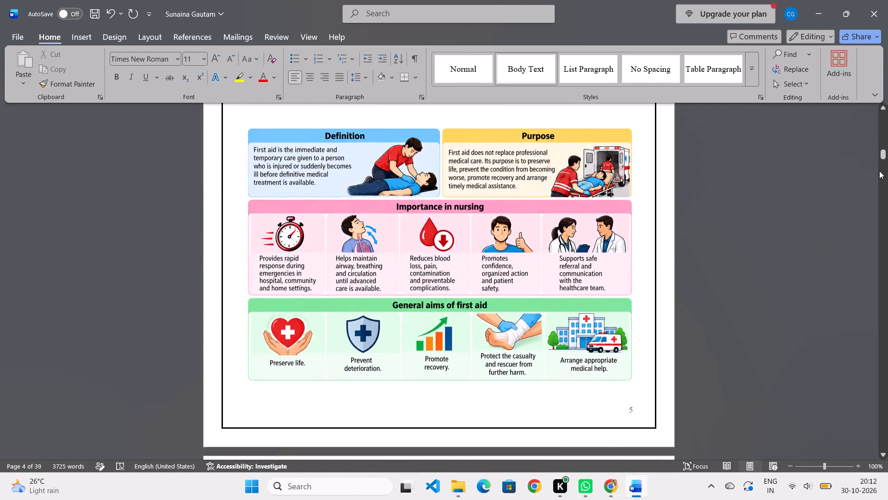
pyautogui.moveTo(885, 157); pyautogui.dragTo(887, 173)
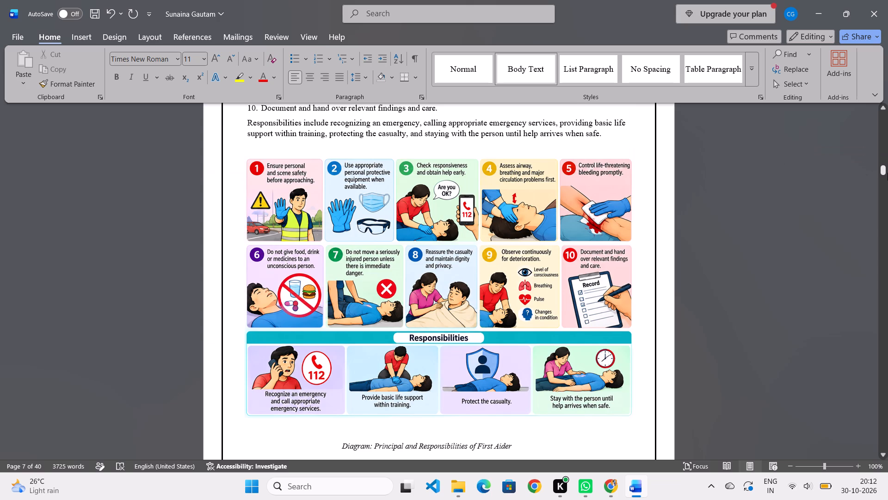
pyautogui.scroll(-6, 887, 203)
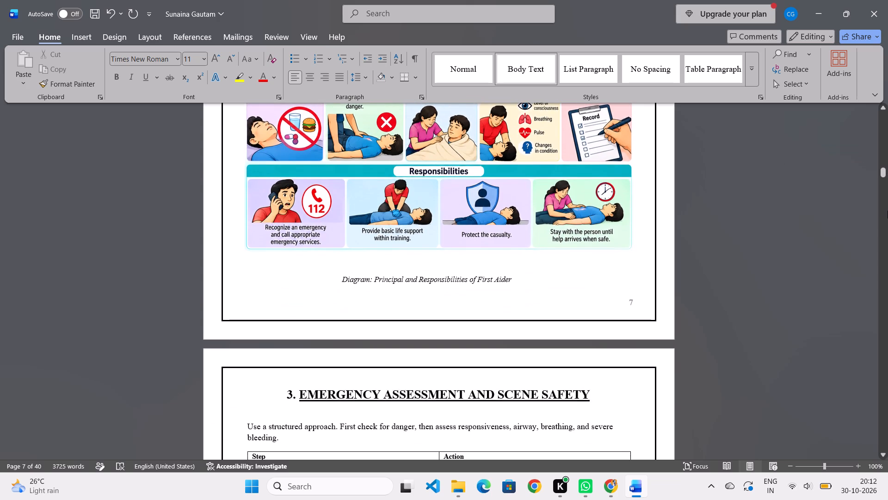
pyautogui.scroll(-13, 887, 211)
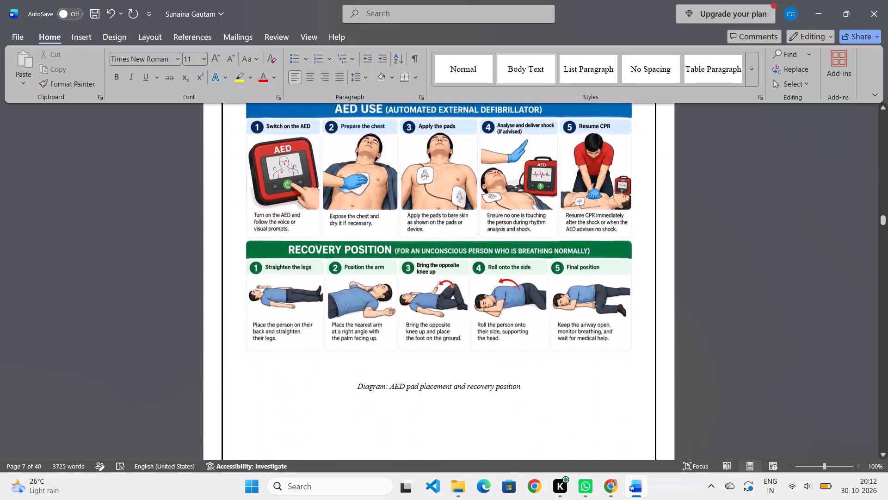
pyautogui.scroll(-6, 834, 255)
pyautogui.scroll(1, 808, 271)
pyautogui.scroll(3, 653, 309)
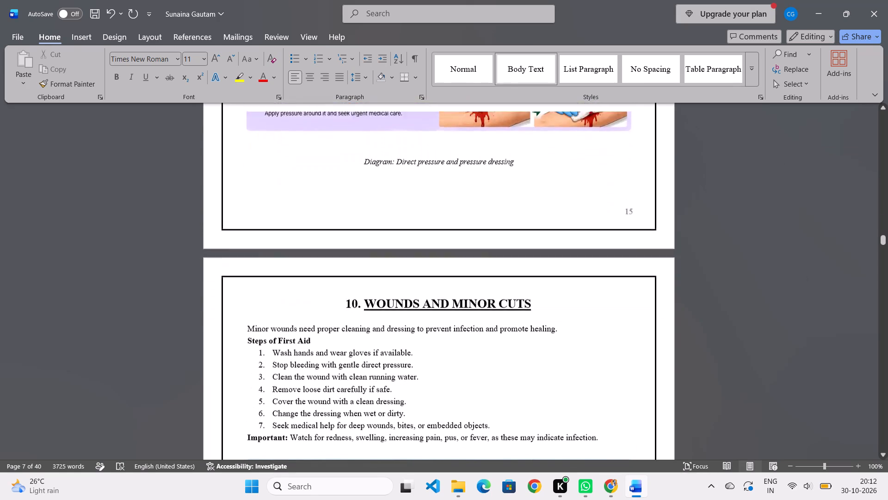
pyautogui.scroll(4, 630, 309)
pyautogui.scroll(-6, 630, 309)
pyautogui.scroll(-7, 466, 354)
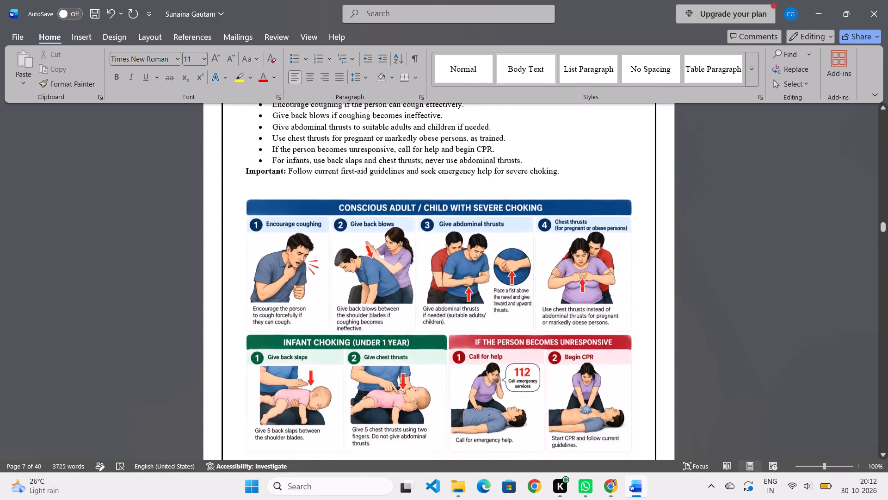
pyautogui.scroll(-1, 466, 354)
pyautogui.scroll(1, 466, 354)
pyautogui.scroll(-15, 466, 354)
pyautogui.scroll(4, 466, 354)
pyautogui.scroll(-6, 466, 354)
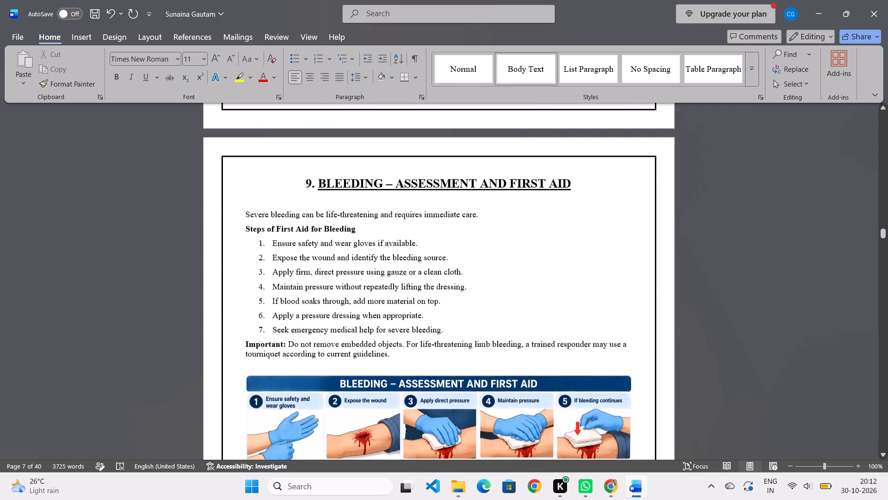
pyautogui.scroll(-3, 287, 220)
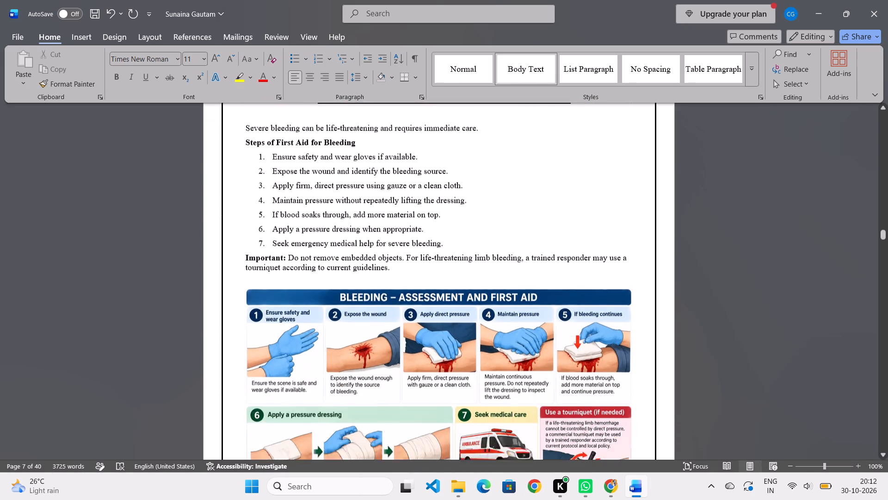
pyautogui.scroll(-3, 299, 238)
pyautogui.scroll(1, 313, 257)
pyautogui.scroll(-8, 314, 258)
pyautogui.scroll(1, 318, 266)
pyautogui.scroll(-10, 318, 267)
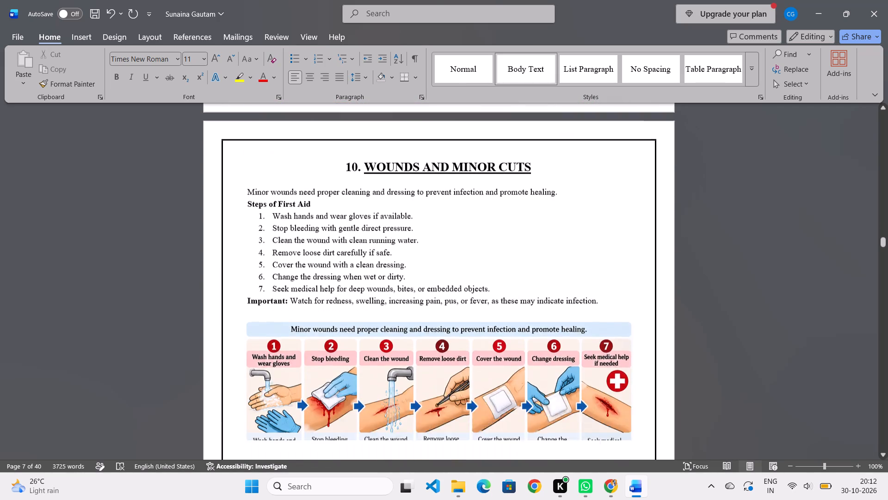
pyautogui.scroll(-5, 322, 274)
pyautogui.scroll(1, 322, 276)
pyautogui.scroll(-16, 322, 276)
pyautogui.scroll(-5, 345, 316)
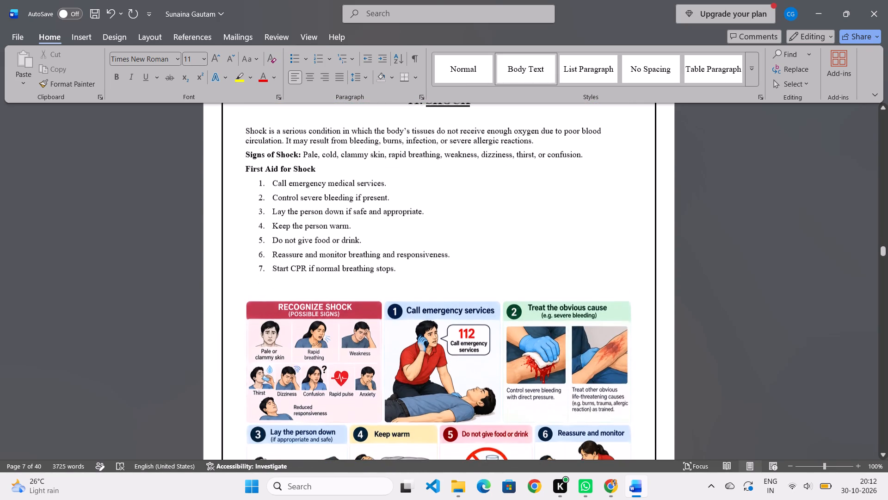
pyautogui.scroll(-20, 345, 317)
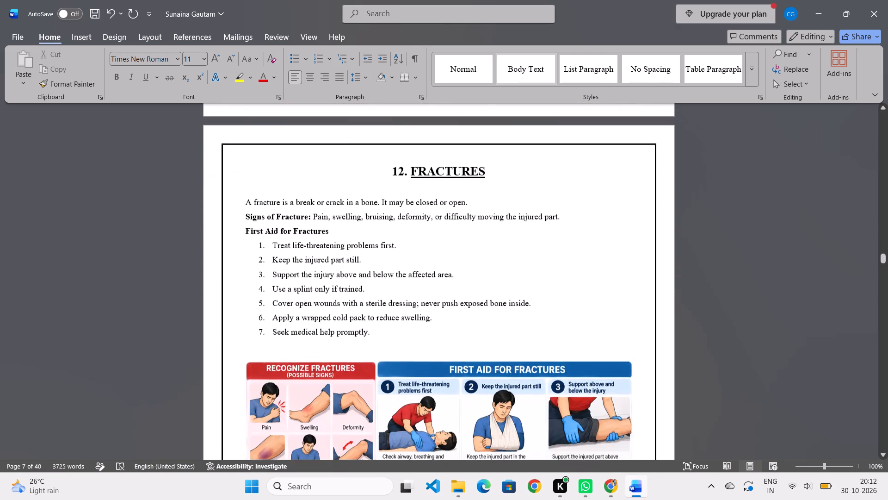
pyautogui.scroll(-12, 346, 319)
pyautogui.scroll(1, 346, 319)
pyautogui.scroll(-14, 346, 319)
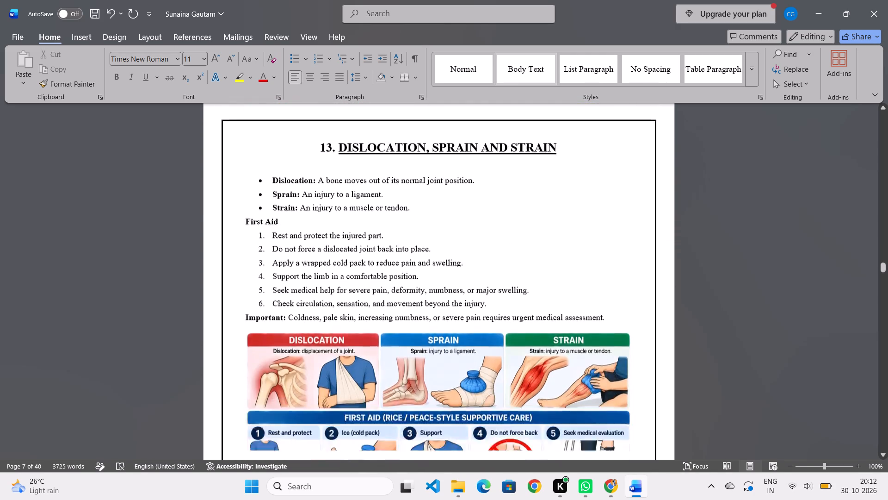
pyautogui.scroll(-14, 346, 320)
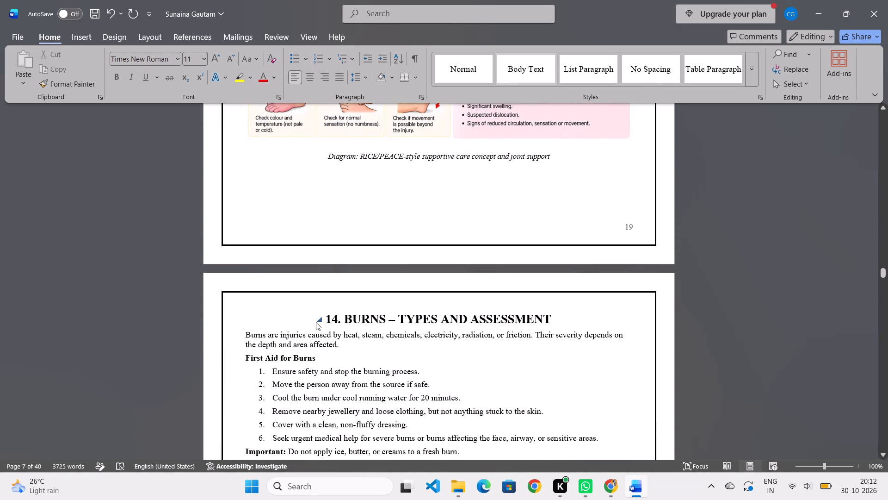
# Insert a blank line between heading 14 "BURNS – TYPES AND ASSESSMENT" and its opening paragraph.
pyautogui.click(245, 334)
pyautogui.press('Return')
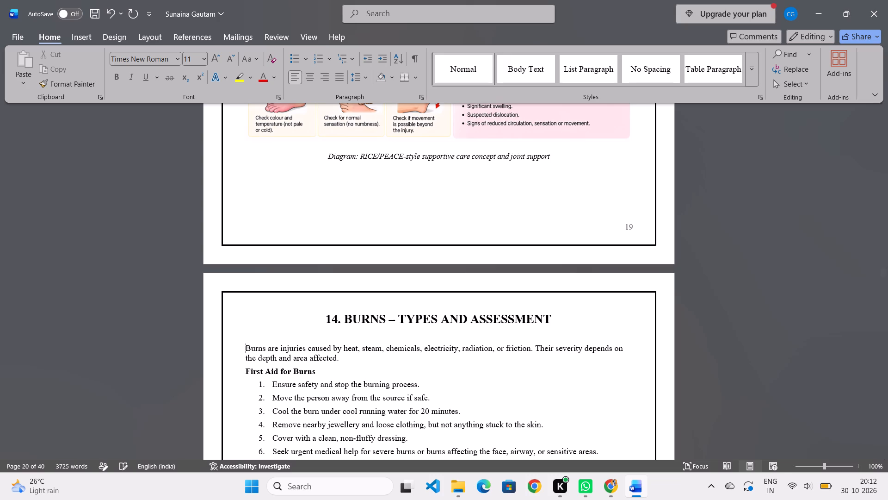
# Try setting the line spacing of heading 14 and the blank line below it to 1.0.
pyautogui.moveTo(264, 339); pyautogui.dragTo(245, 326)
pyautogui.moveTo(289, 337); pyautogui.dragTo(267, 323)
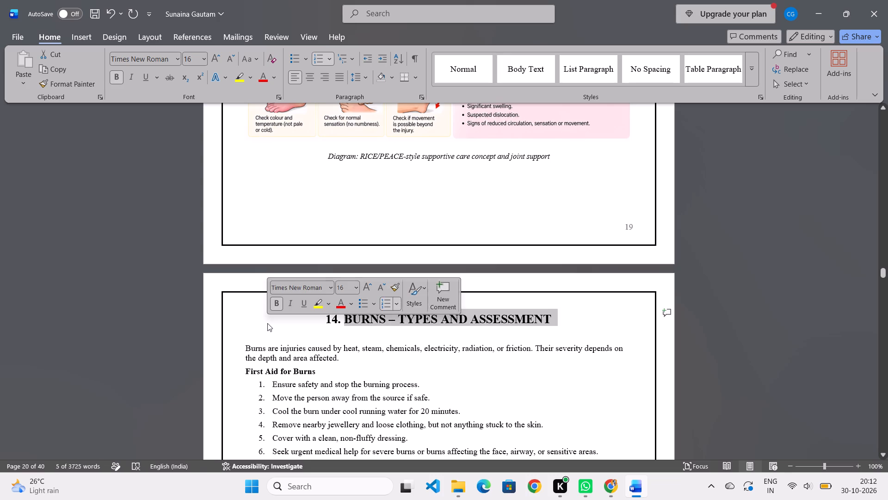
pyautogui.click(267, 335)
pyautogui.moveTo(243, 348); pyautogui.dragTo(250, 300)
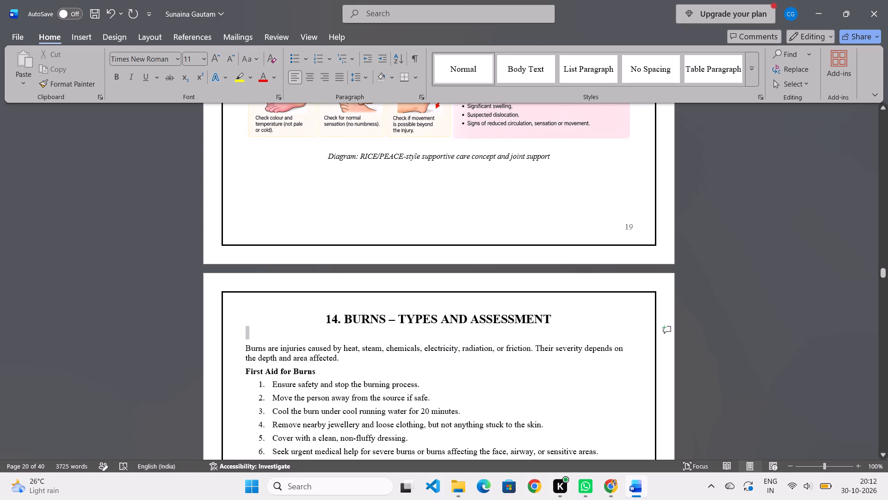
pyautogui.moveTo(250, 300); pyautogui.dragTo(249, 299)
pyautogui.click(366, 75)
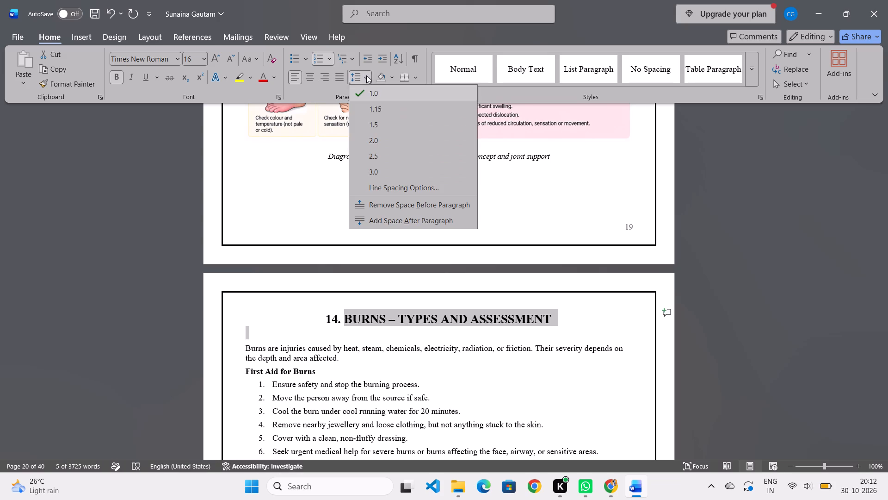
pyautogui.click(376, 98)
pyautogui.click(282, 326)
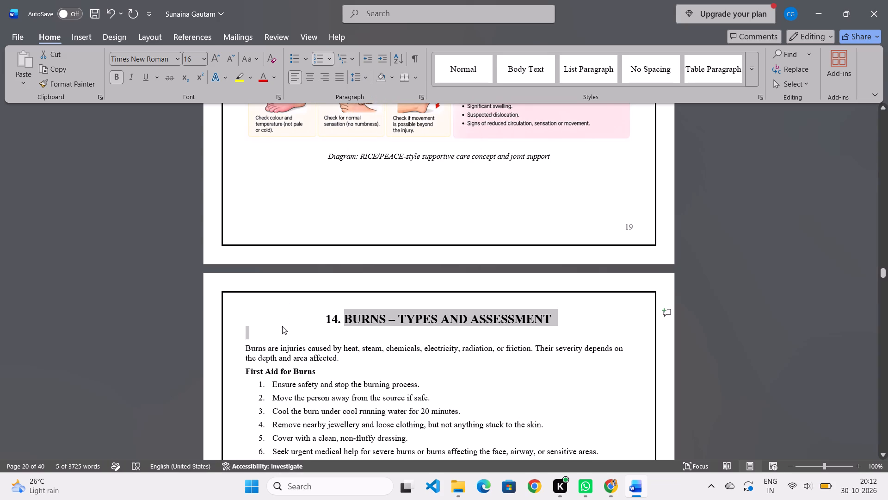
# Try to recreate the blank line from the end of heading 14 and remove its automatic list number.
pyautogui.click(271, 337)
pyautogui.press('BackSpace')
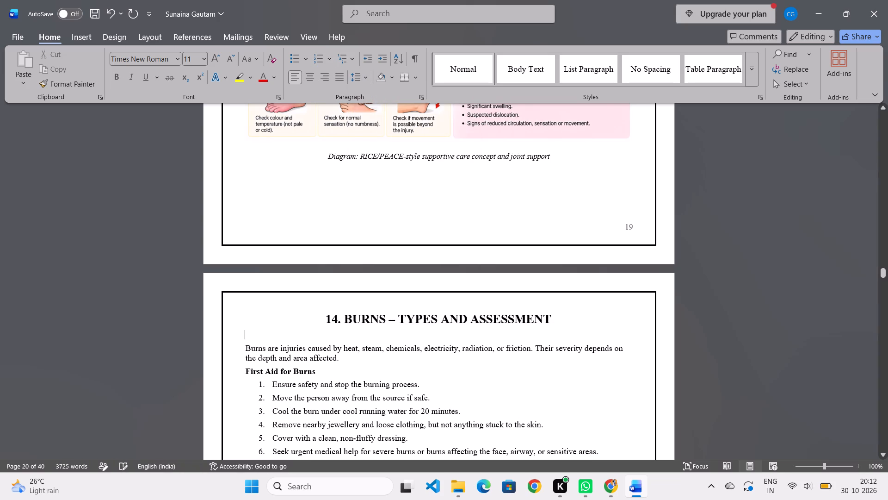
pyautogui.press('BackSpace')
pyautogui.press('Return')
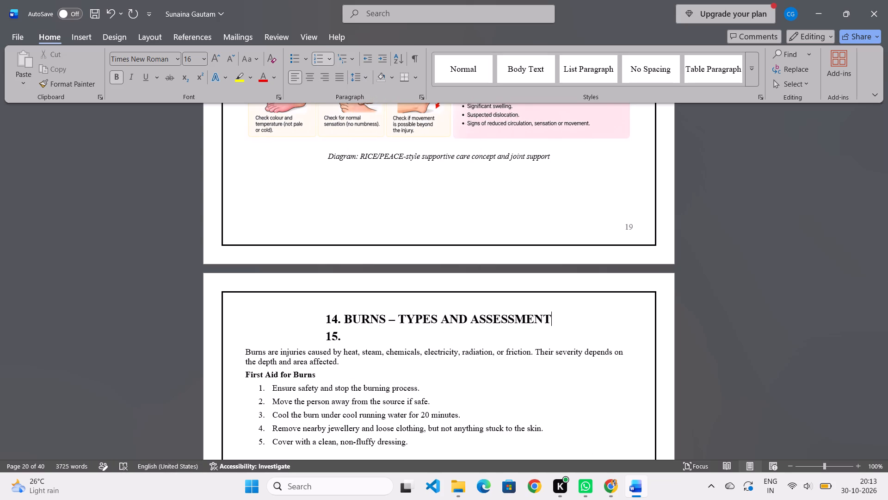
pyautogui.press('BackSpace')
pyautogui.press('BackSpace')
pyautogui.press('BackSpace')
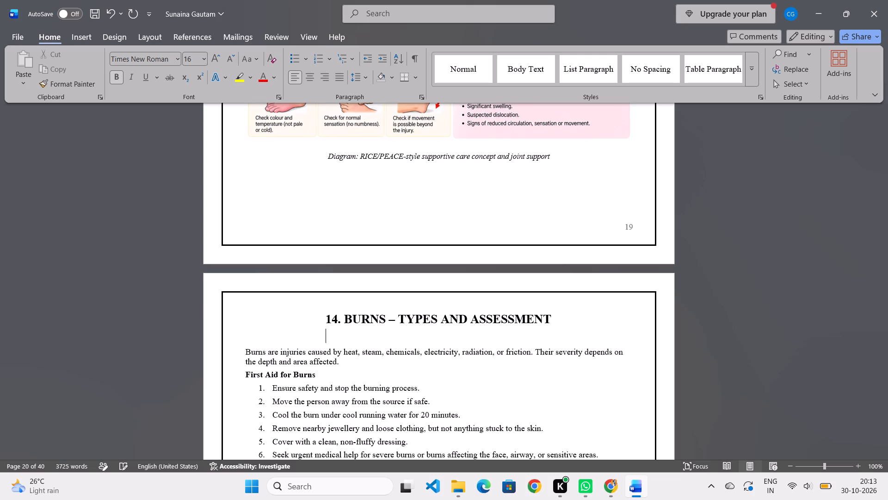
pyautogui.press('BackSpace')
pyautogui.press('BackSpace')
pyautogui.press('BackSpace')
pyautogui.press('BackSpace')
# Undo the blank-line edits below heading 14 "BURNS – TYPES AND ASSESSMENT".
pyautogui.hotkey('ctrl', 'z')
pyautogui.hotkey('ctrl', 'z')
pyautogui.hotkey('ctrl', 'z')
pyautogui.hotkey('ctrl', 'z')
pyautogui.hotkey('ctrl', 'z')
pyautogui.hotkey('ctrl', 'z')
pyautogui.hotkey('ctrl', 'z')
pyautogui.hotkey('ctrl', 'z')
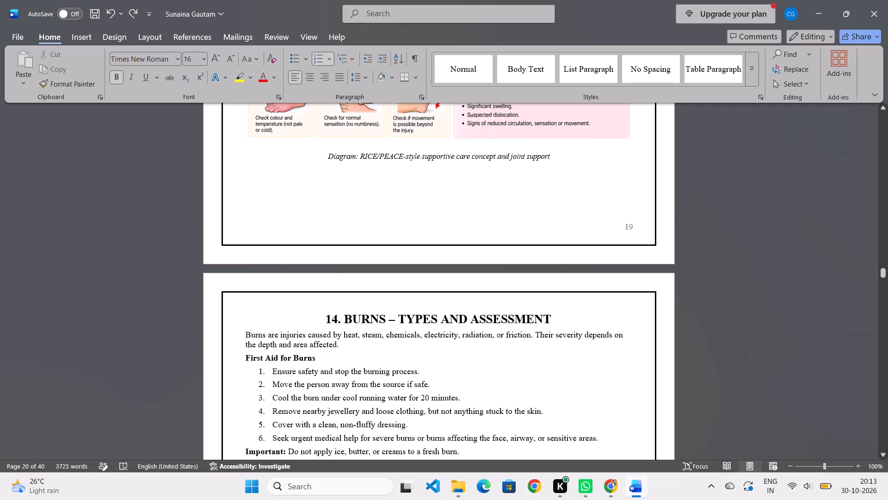
# Insert a blank line between heading 14 "BURNS – TYPES AND ASSESSMENT" and its opening paragraph.
pyautogui.click(247, 335)
pyautogui.press('Return')
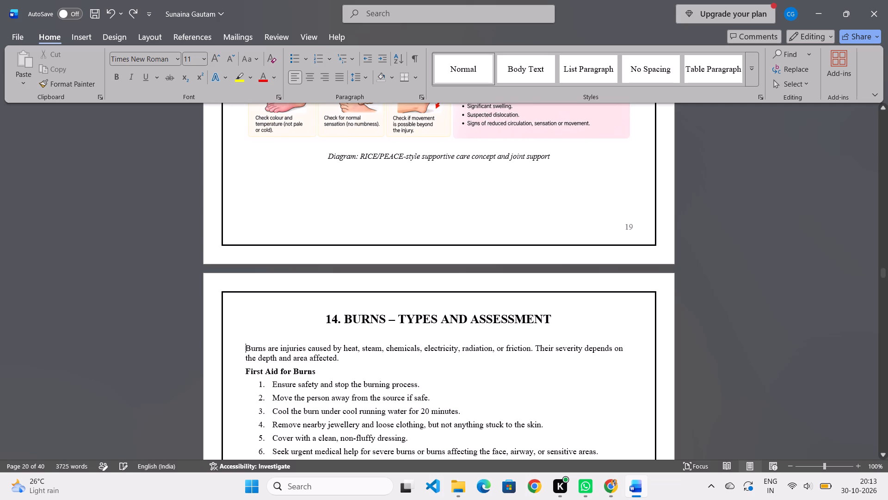
# Underline the text of heading 14 "BURNS – TYPES AND ASSESSMENT", leaving out the number.
pyautogui.scroll(-20, 270, 360)
pyautogui.scroll(-3, 270, 360)
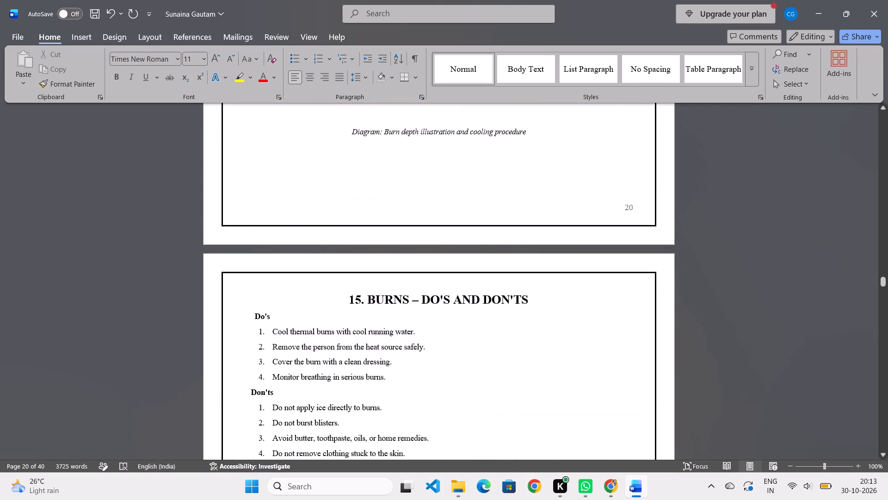
pyautogui.scroll(19, 458, 319)
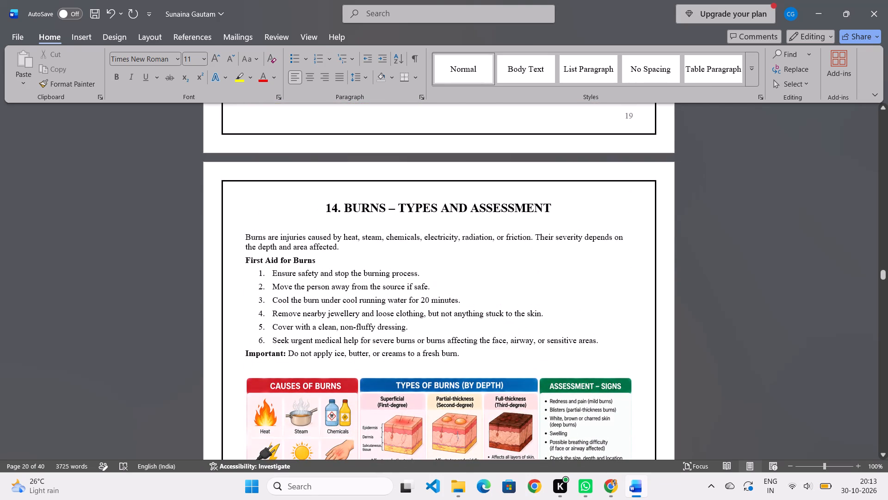
pyautogui.moveTo(556, 209); pyautogui.dragTo(355, 209)
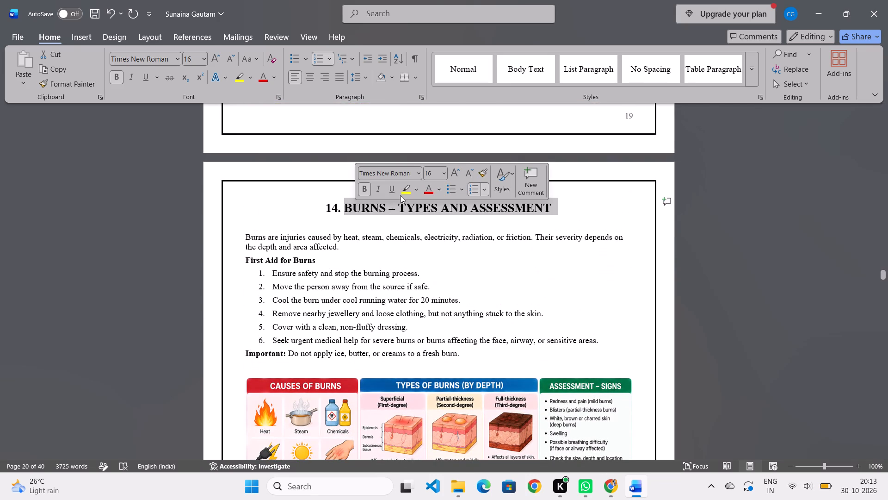
pyautogui.click(393, 191)
# Underline the text of heading 15 "BURNS – DO'S AND DON'TS", leaving out the number.
pyautogui.scroll(20, 394, 206)
pyautogui.scroll(5, 394, 206)
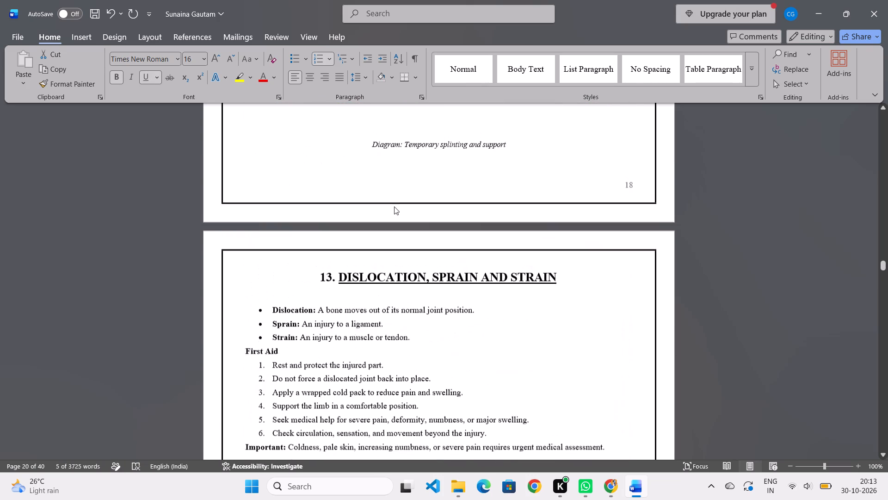
pyautogui.scroll(-20, 394, 206)
pyautogui.scroll(-2, 394, 206)
pyautogui.scroll(1, 447, 284)
pyautogui.scroll(-13, 447, 286)
pyautogui.scroll(1, 444, 343)
pyautogui.scroll(-8, 444, 345)
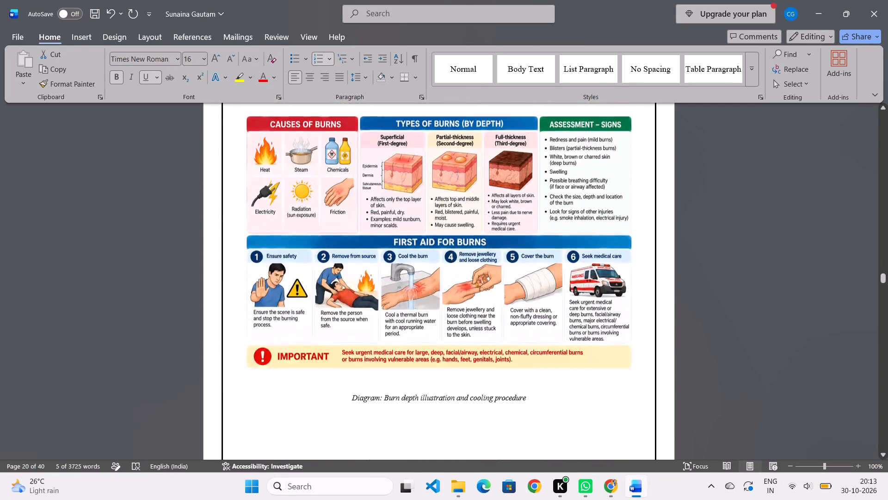
pyautogui.scroll(-3, 442, 351)
pyautogui.moveTo(533, 301); pyautogui.dragTo(383, 301)
pyautogui.click(419, 283)
# Underline the text of heading 16 "ELECTRIC SHOCK AND LIGHTNING", leaving out the number.
pyautogui.scroll(-9, 414, 309)
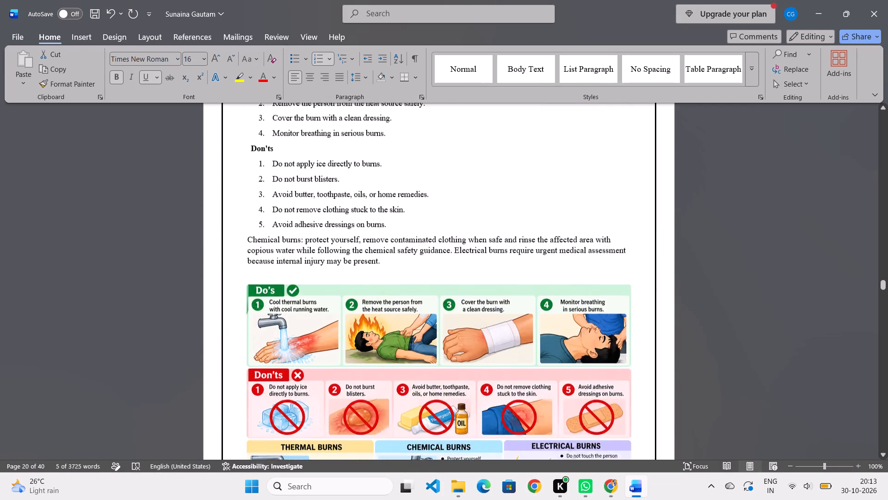
pyautogui.scroll(1, 411, 319)
pyautogui.scroll(-15, 411, 319)
pyautogui.moveTo(563, 277); pyautogui.dragTo(408, 280)
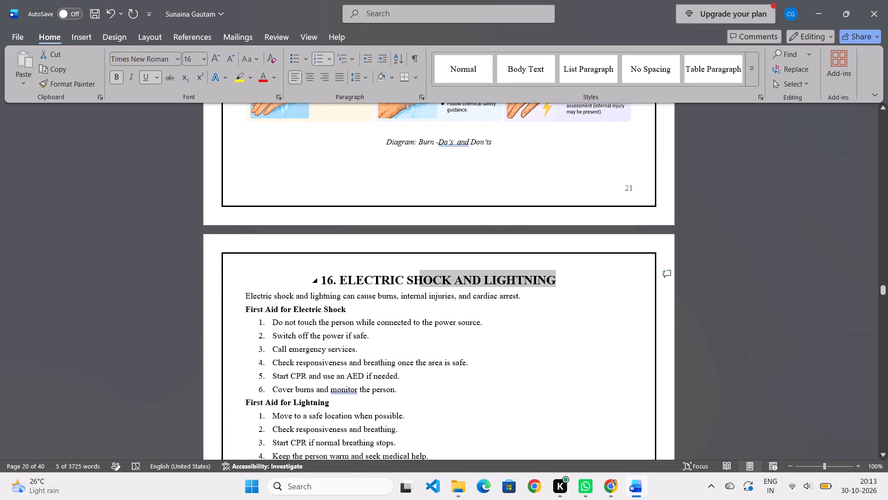
pyautogui.moveTo(408, 280); pyautogui.dragTo(366, 283)
pyautogui.click(410, 265)
pyautogui.click(406, 266)
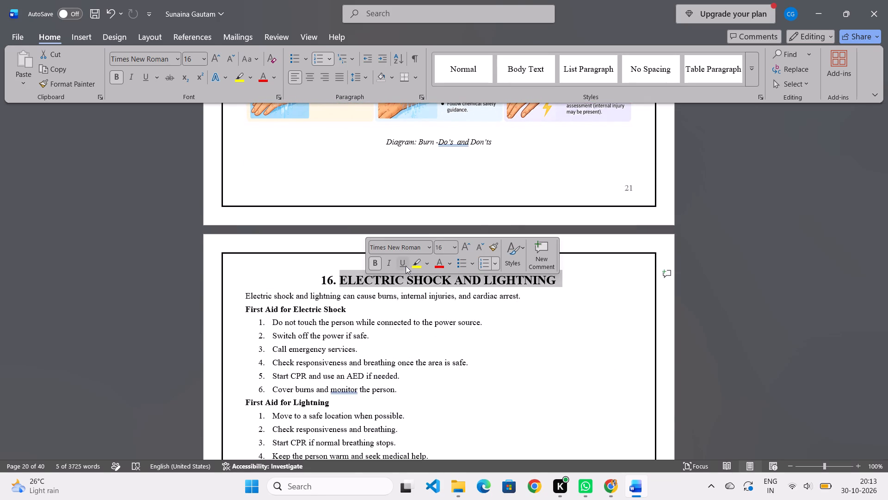
# Underline the text of heading 17 "POISONING", leaving out the number.
pyautogui.scroll(-14, 425, 303)
pyautogui.scroll(2, 426, 304)
pyautogui.scroll(-5, 426, 304)
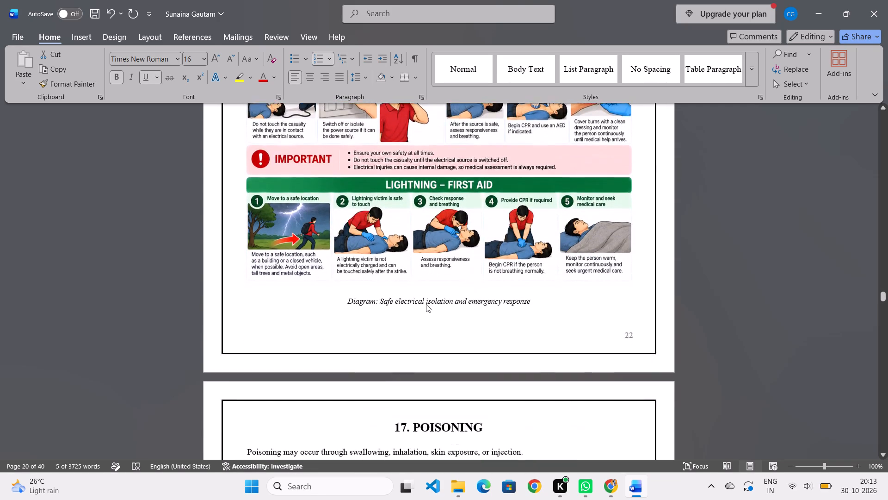
pyautogui.scroll(-2, 426, 304)
pyautogui.moveTo(485, 373); pyautogui.dragTo(416, 375)
pyautogui.click(450, 355)
# Insert a blank line between heading 16 "ELECTRIC SHOCK AND LIGHTNING" and its opening paragraph.
pyautogui.scroll(-16, 450, 355)
pyautogui.scroll(1, 450, 355)
pyautogui.scroll(-15, 450, 355)
pyautogui.scroll(18, 450, 355)
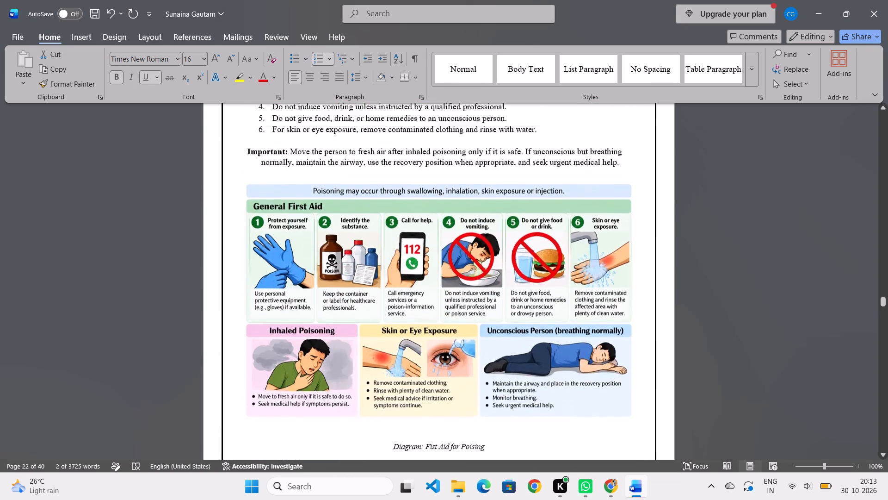
pyautogui.scroll(11, 454, 351)
pyautogui.scroll(-1, 446, 337)
pyautogui.scroll(11, 446, 337)
pyautogui.scroll(-1, 446, 337)
pyautogui.scroll(3, 446, 337)
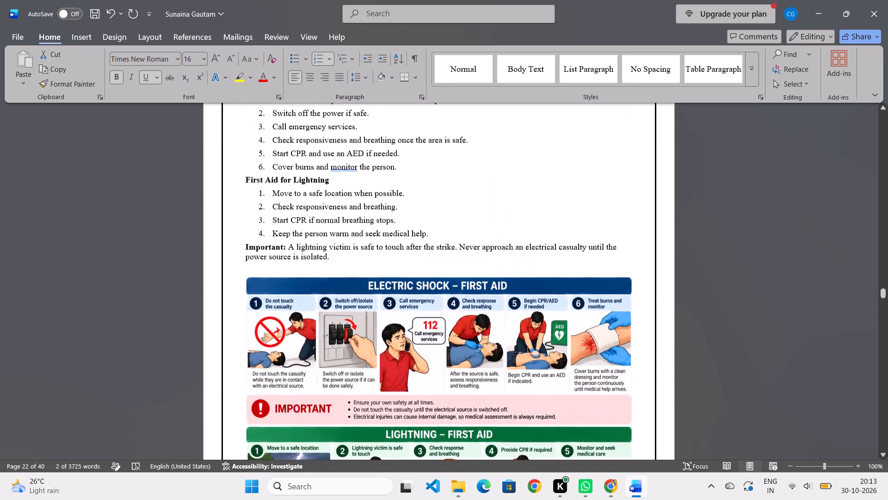
pyautogui.scroll(5, 446, 337)
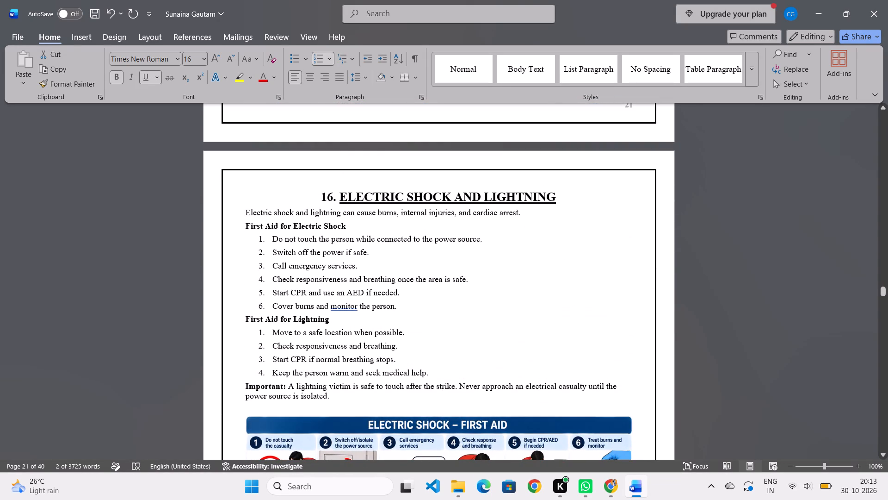
pyautogui.click(245, 213)
pyautogui.press('Return')
# Underline the text of heading 18 "ANIMAL BITES, INSECT STINGS AND SNAKEBITE", leaving out the number.
pyautogui.scroll(20, 249, 214)
pyautogui.scroll(3, 249, 214)
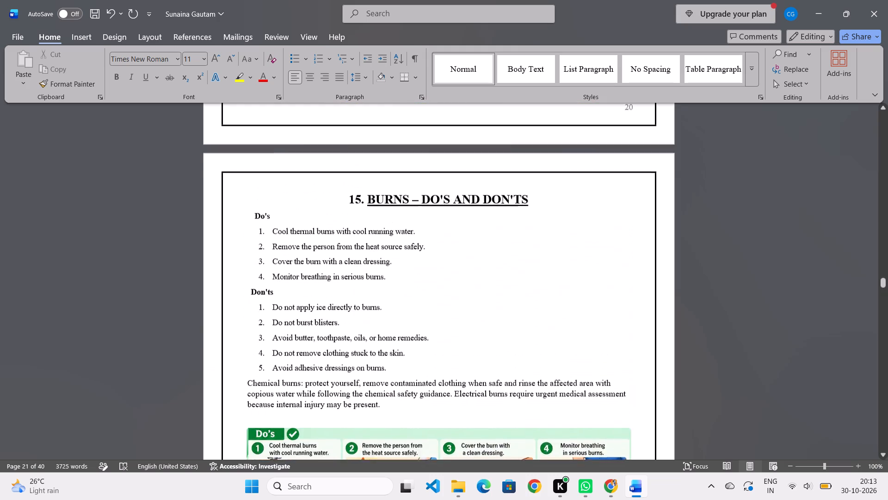
pyautogui.scroll(-12, 249, 213)
pyautogui.scroll(-12, 249, 213)
pyautogui.scroll(-9, 250, 215)
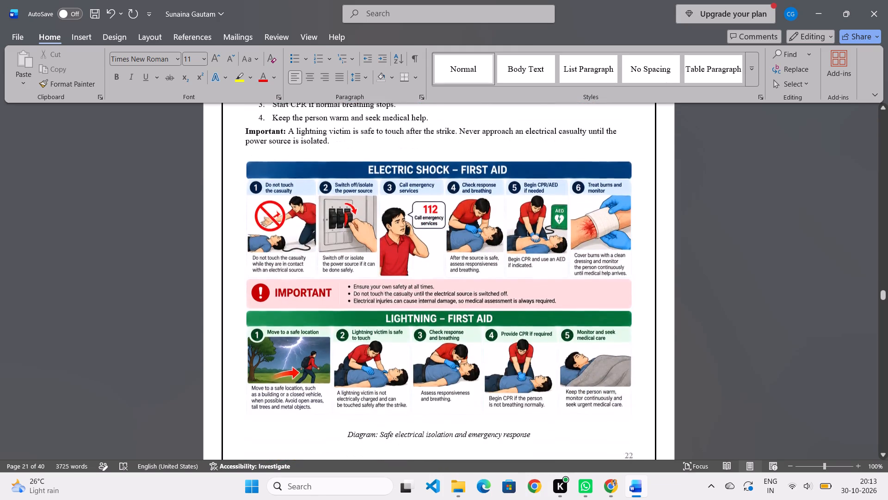
pyautogui.scroll(-17, 313, 246)
pyautogui.scroll(-10, 369, 301)
pyautogui.scroll(1, 369, 301)
pyautogui.scroll(-5, 369, 301)
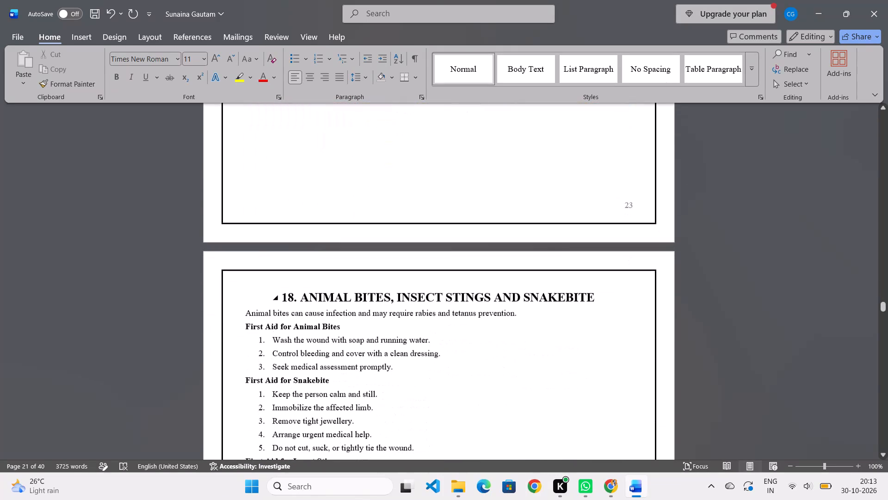
pyautogui.moveTo(596, 297); pyautogui.dragTo(290, 300)
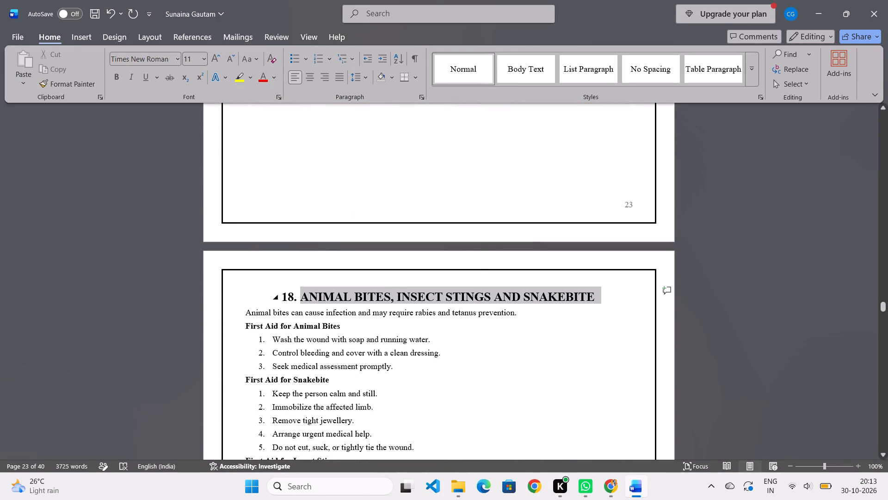
pyautogui.moveTo(290, 300); pyautogui.dragTo(290, 301)
pyautogui.click(324, 286)
# Insert a blank line between heading 18 "ANIMAL BITES, INSECT STINGS AND SNAKEBITE" and its opening paragraph.
pyautogui.scroll(9, 324, 286)
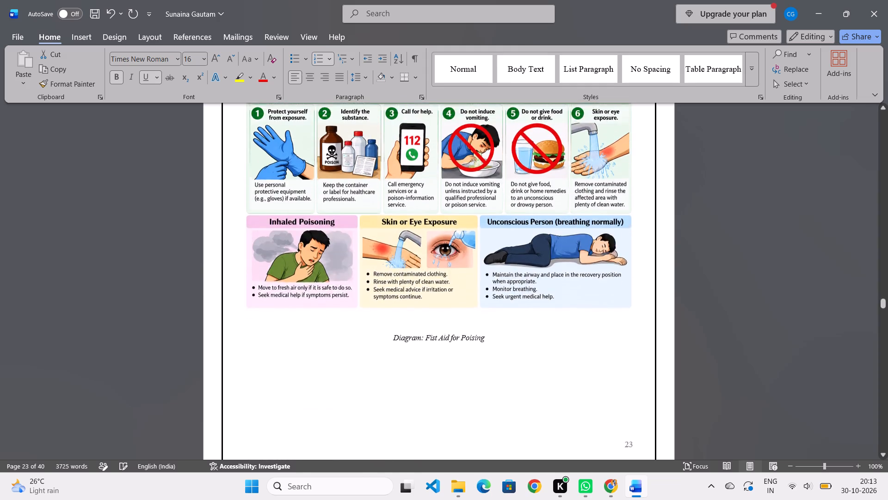
pyautogui.scroll(4, 324, 284)
pyautogui.scroll(-1, 324, 284)
pyautogui.scroll(11, 324, 284)
pyautogui.scroll(-3, 324, 284)
pyautogui.scroll(1, 324, 284)
pyautogui.scroll(-20, 324, 284)
pyautogui.scroll(-1, 324, 284)
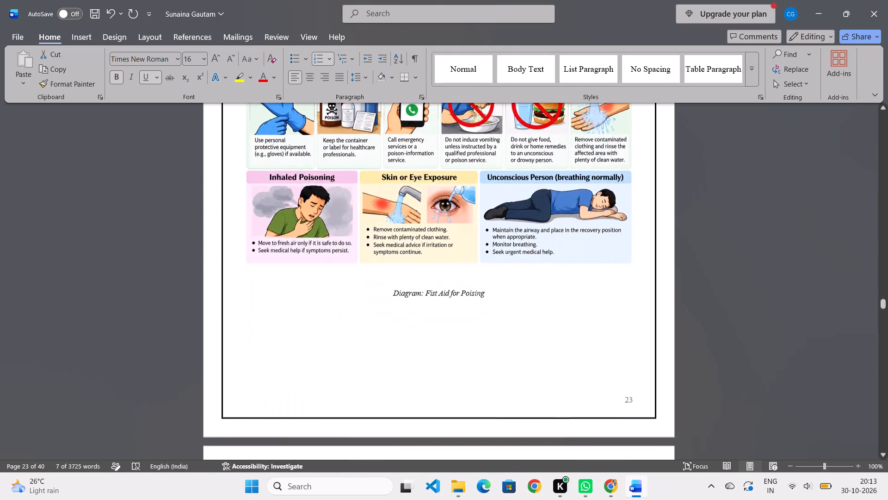
pyautogui.scroll(-13, 362, 337)
pyautogui.scroll(10, 363, 338)
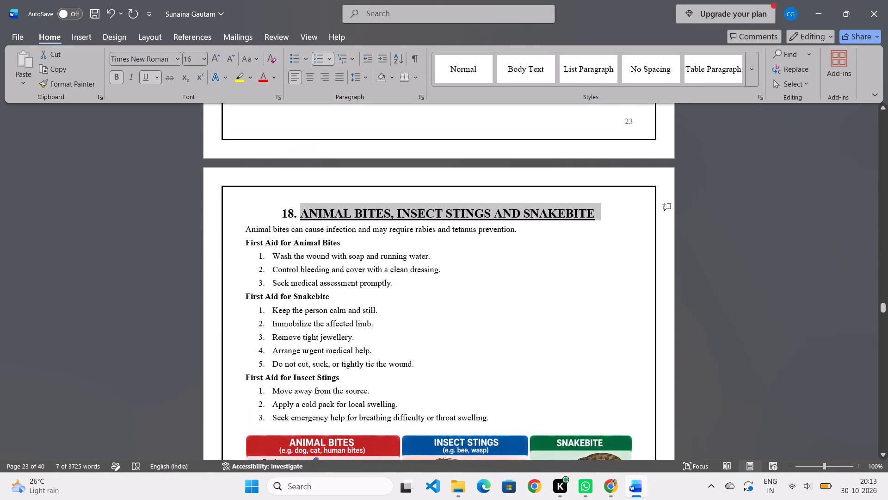
pyautogui.click(247, 228)
pyautogui.press('Return')
# Underline the text of heading 19 "HEAT AND COLD EMERGENCIES", leaving out the number.
pyautogui.scroll(-2, 283, 255)
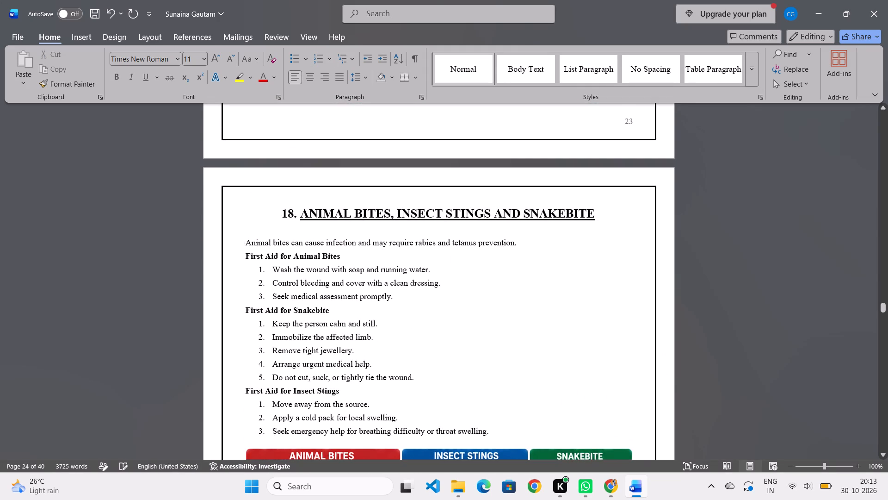
pyautogui.scroll(-20, 284, 256)
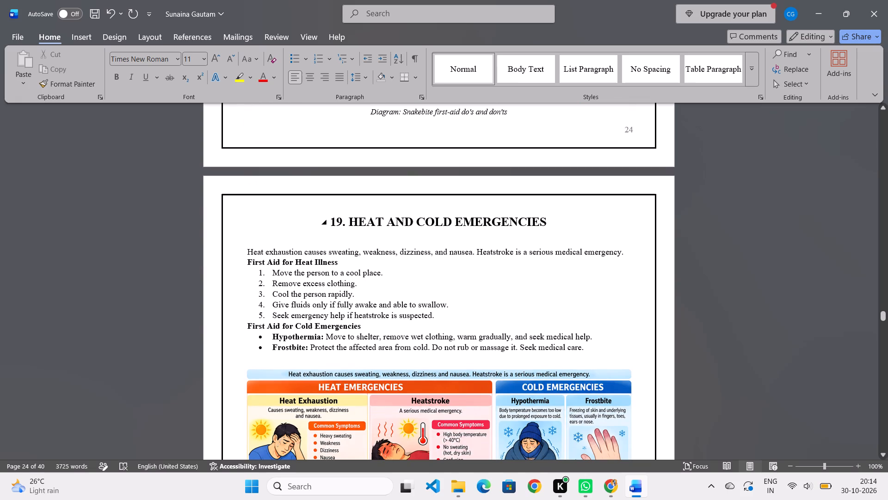
pyautogui.moveTo(545, 221); pyautogui.dragTo(349, 225)
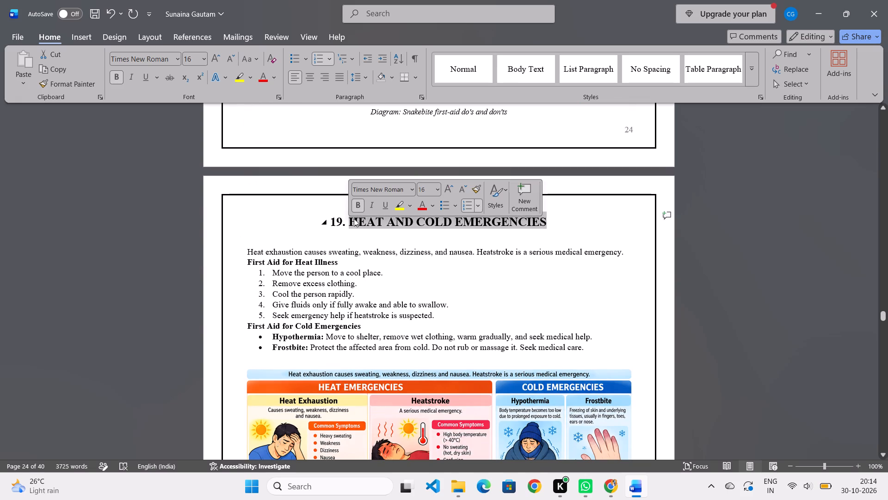
pyautogui.click(381, 207)
# Underline the text of heading 20 "FAINTING, SEIZURES AND ALTERED CONSCIOUSNESS", leaving out the number, and insert a blank line below the heading.
pyautogui.scroll(-17, 421, 244)
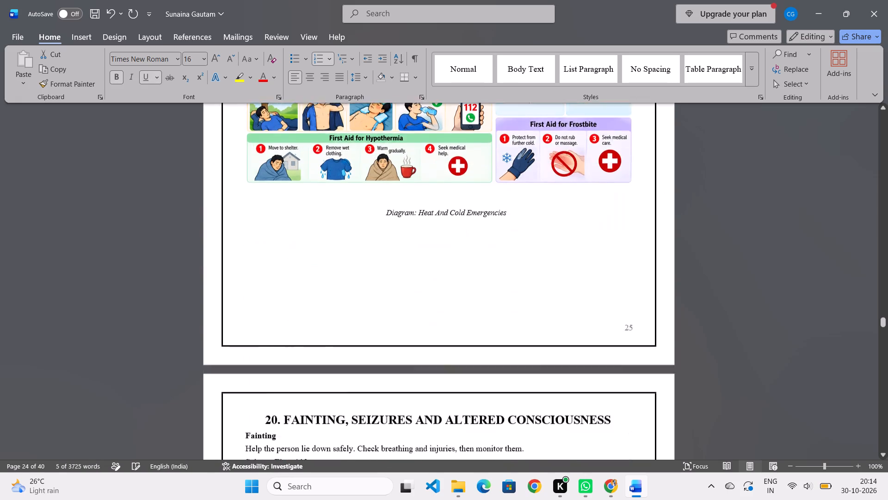
pyautogui.scroll(-5, 428, 273)
pyautogui.moveTo(611, 232); pyautogui.dragTo(329, 235)
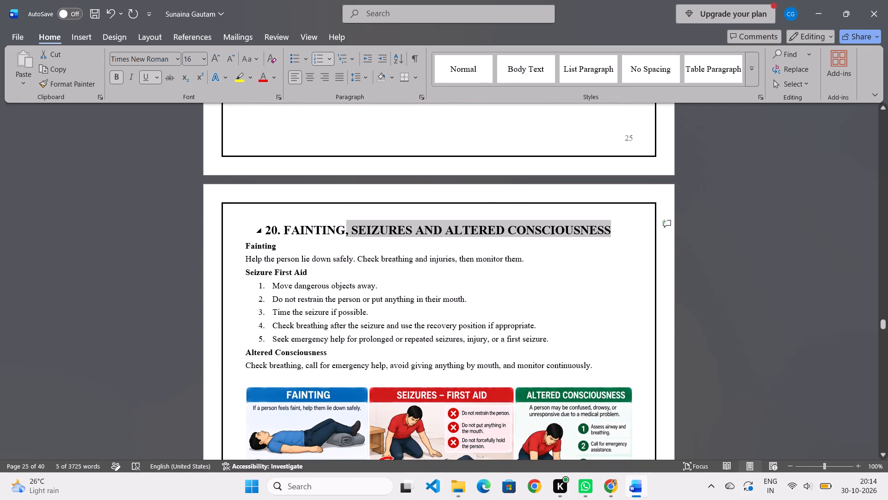
pyautogui.moveTo(329, 235); pyautogui.dragTo(295, 235)
pyautogui.click(334, 218)
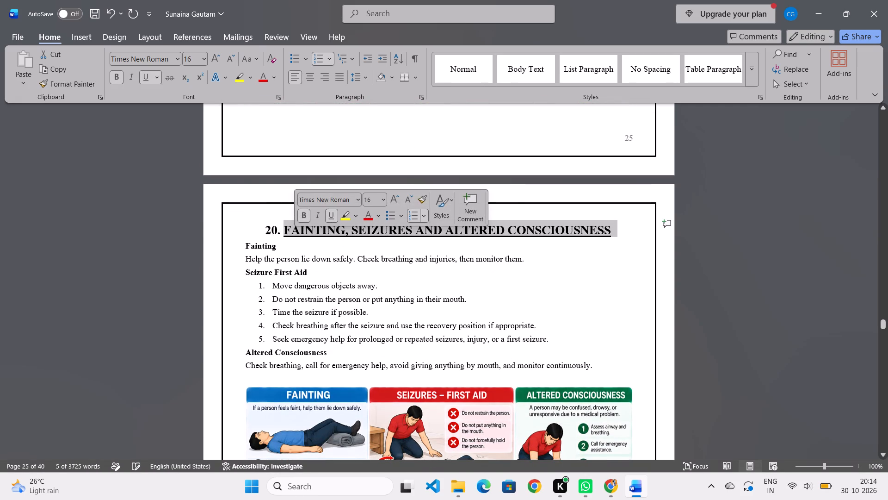
pyautogui.click(246, 245)
pyautogui.press('Return')
# Underline the text of heading 21 "DROWNING", leaving out the number, and insert a blank line below the heading.
pyautogui.scroll(-2, 364, 295)
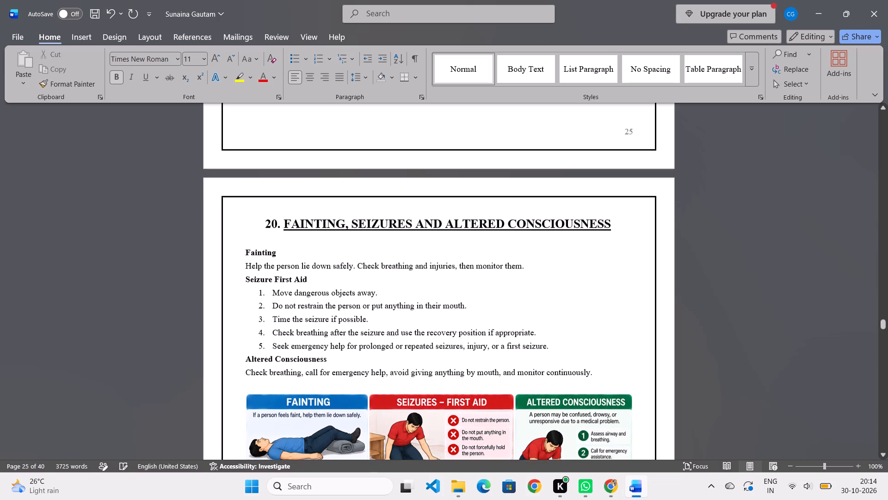
pyautogui.scroll(-16, 364, 295)
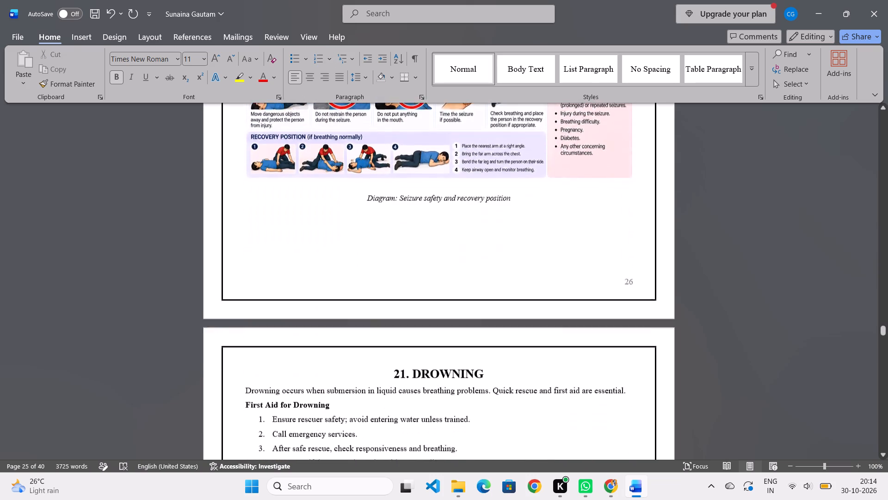
pyautogui.moveTo(486, 350); pyautogui.dragTo(414, 350)
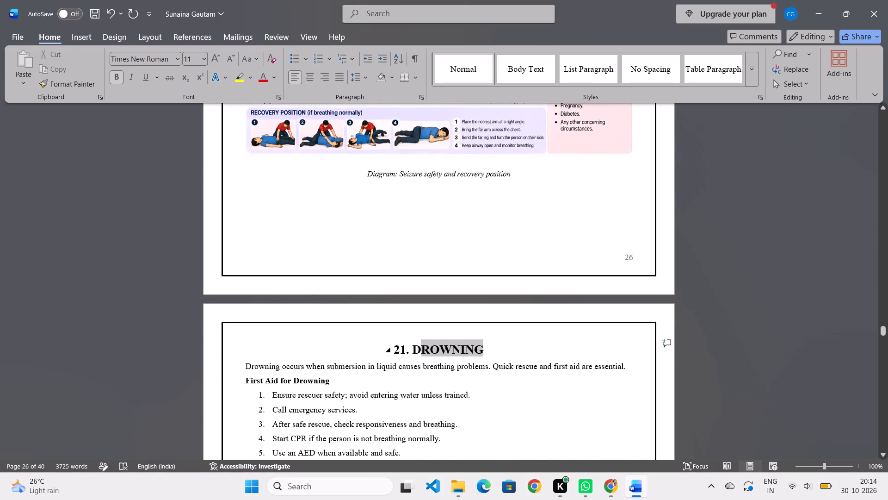
pyautogui.moveTo(414, 350); pyautogui.dragTo(389, 352)
pyautogui.click(426, 336)
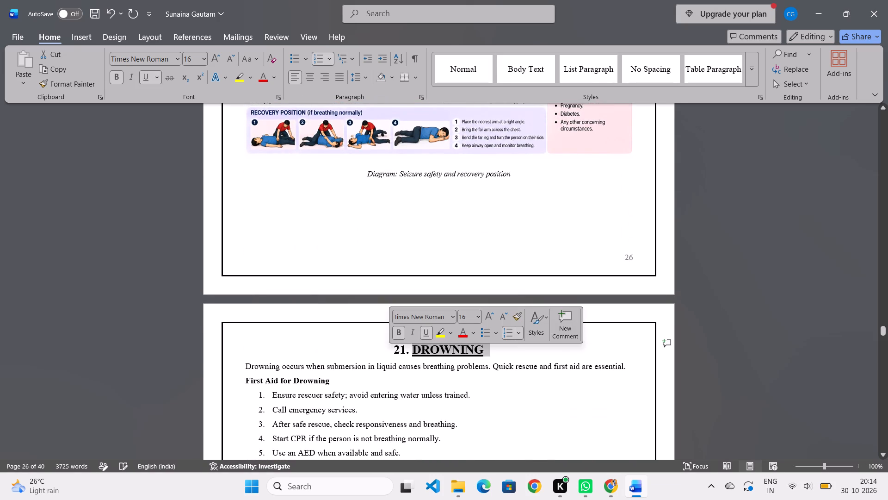
pyautogui.click(247, 368)
pyautogui.press('Return')
# Review the page layout of section 20 on fainting and seizures after the heading edits.
pyautogui.scroll(-6, 253, 365)
pyautogui.scroll(10, 255, 365)
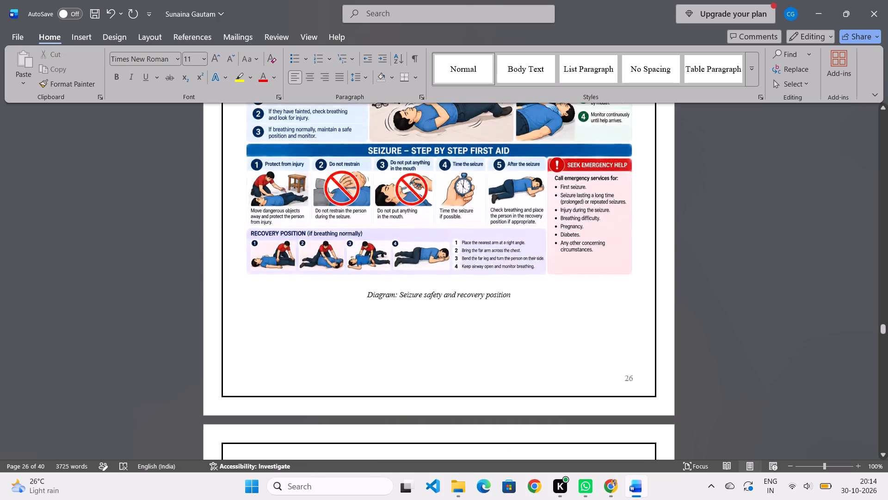
pyautogui.scroll(5, 256, 361)
pyautogui.scroll(-1, 260, 357)
pyautogui.scroll(11, 260, 357)
pyautogui.scroll(-5, 260, 357)
pyautogui.scroll(1, 260, 357)
pyautogui.scroll(-7, 260, 357)
pyautogui.scroll(1, 260, 357)
pyautogui.scroll(-3, 260, 357)
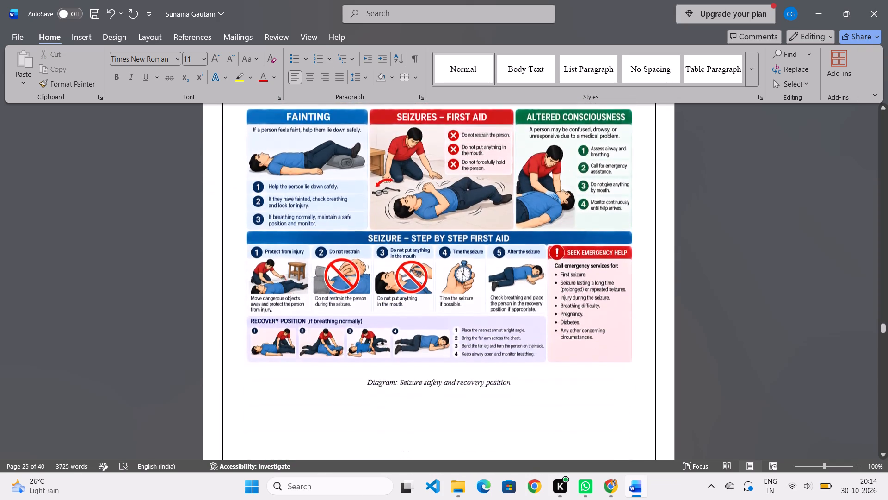
# Underline the text of heading 22 "NOSEBLEED, EYE AND DENTAL EMERGENCIES", leaving out the number, and insert a blank line below the heading.
pyautogui.scroll(-16, 261, 357)
pyautogui.scroll(-5, 331, 360)
pyautogui.scroll(6, 333, 360)
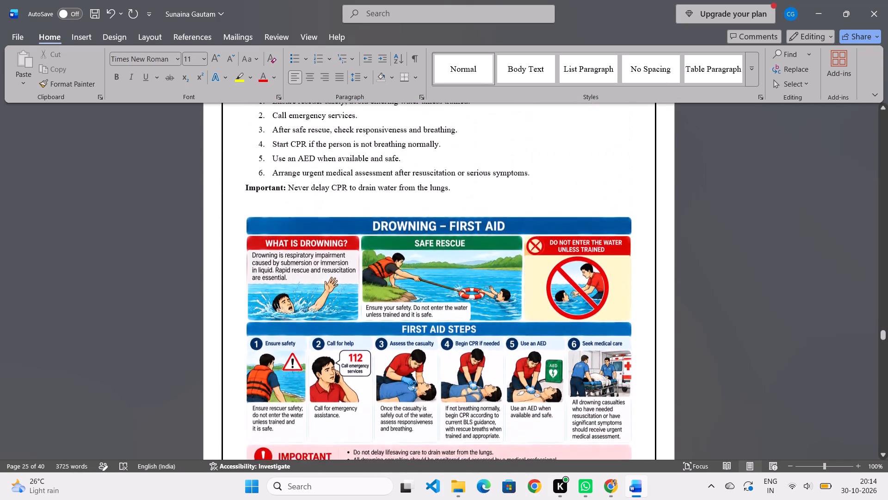
pyautogui.scroll(5, 333, 360)
pyautogui.scroll(-3, 333, 360)
pyautogui.scroll(1, 333, 360)
pyautogui.scroll(-15, 333, 360)
pyautogui.scroll(1, 333, 360)
pyautogui.scroll(-6, 342, 364)
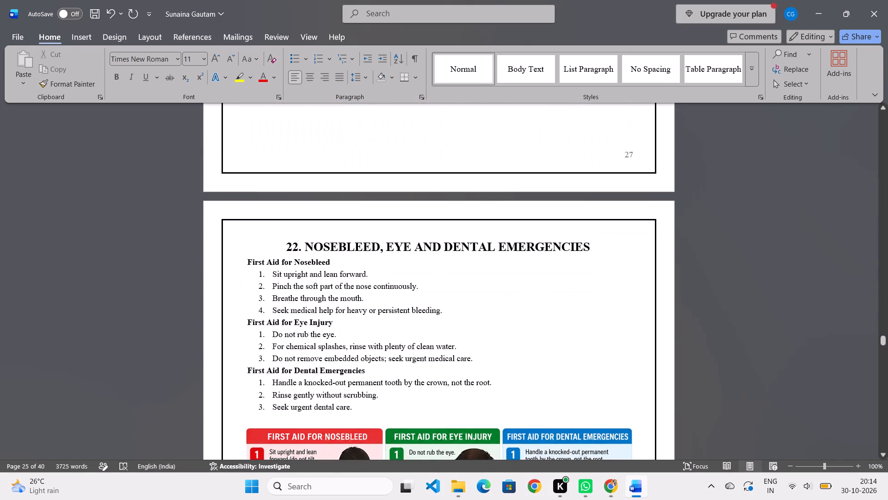
pyautogui.moveTo(595, 250); pyautogui.dragTo(317, 251)
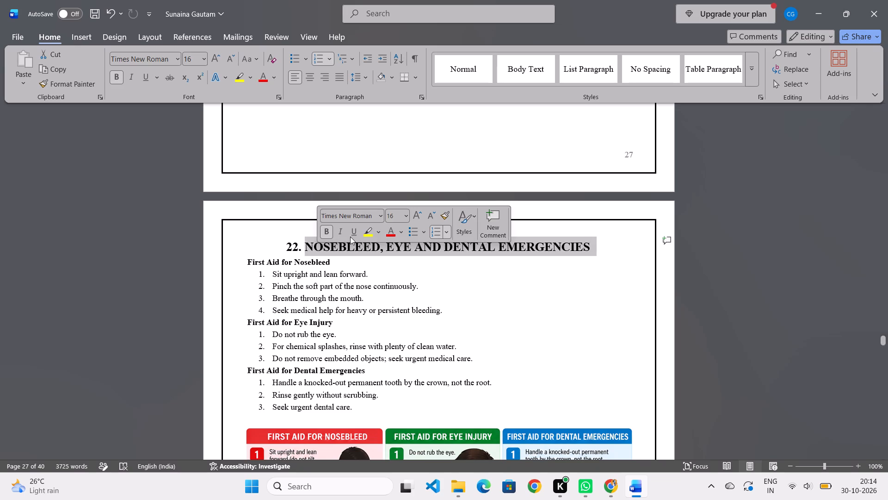
pyautogui.click(353, 235)
pyautogui.click(248, 261)
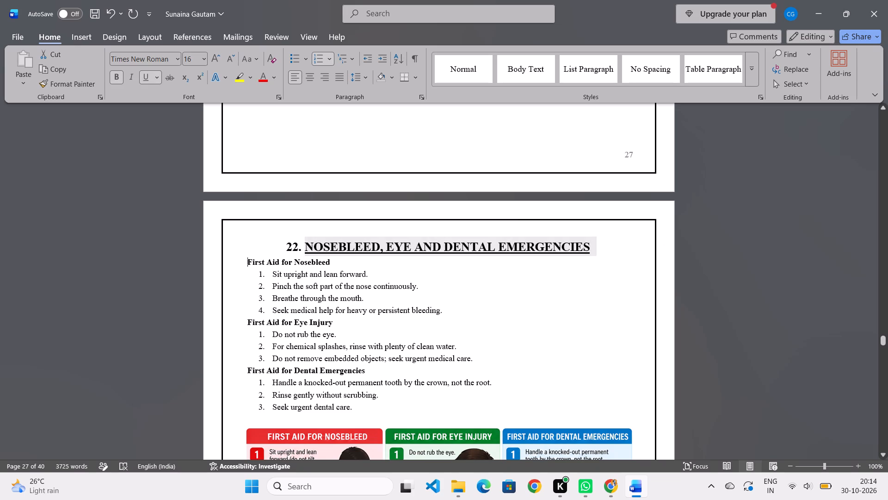
pyautogui.press('Return')
# Review the page layout of sections 21 and 22 after the heading edits.
pyautogui.scroll(12, 304, 282)
pyautogui.scroll(-1, 308, 282)
pyautogui.scroll(3, 308, 282)
pyautogui.scroll(-1, 308, 282)
pyautogui.scroll(9, 308, 282)
pyautogui.scroll(-18, 308, 281)
pyautogui.scroll(-10, 330, 301)
pyautogui.scroll(6, 339, 309)
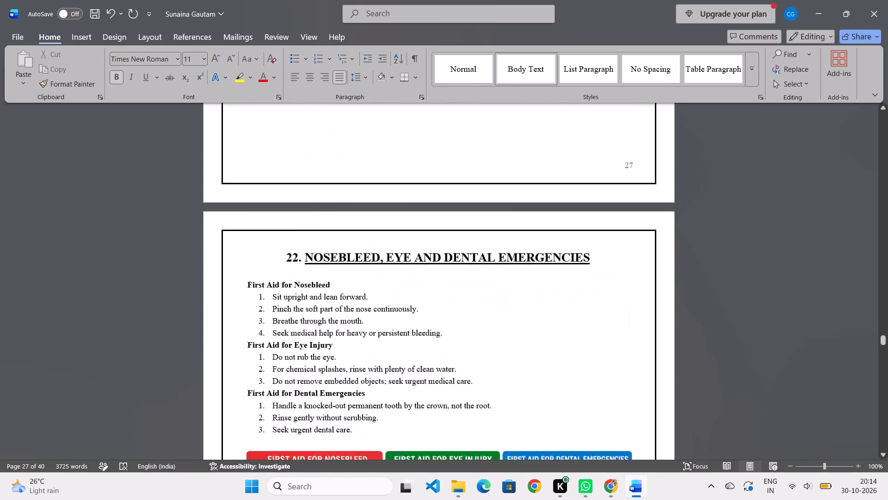
pyautogui.scroll(17, 339, 309)
pyautogui.scroll(8, 345, 331)
pyautogui.scroll(-8, 344, 330)
pyautogui.scroll(1, 344, 330)
pyautogui.scroll(-4, 344, 330)
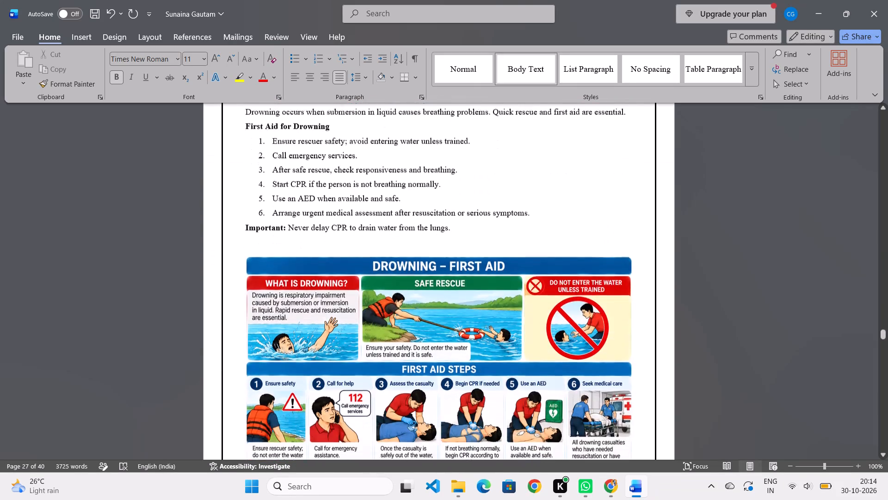
# Underline the text of heading 23 "COMMON MINOR EMERGENCIES", leaving out the number.
pyautogui.scroll(-20, 344, 330)
pyautogui.scroll(-2, 344, 330)
pyautogui.scroll(-10, 430, 362)
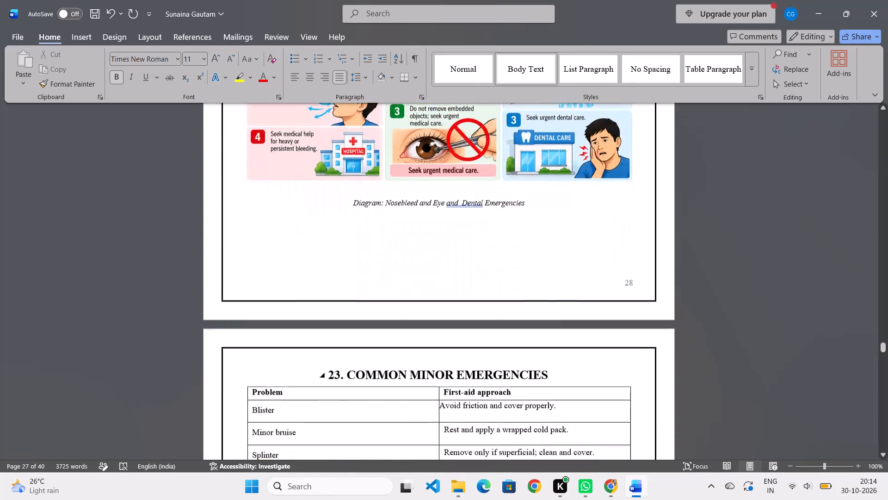
pyautogui.scroll(-5, 430, 362)
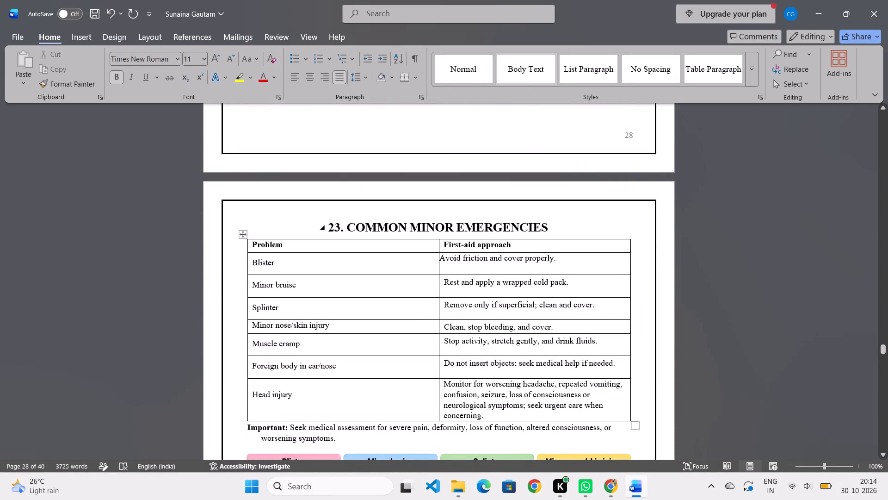
pyautogui.moveTo(548, 227); pyautogui.dragTo(334, 233)
pyautogui.click(367, 213)
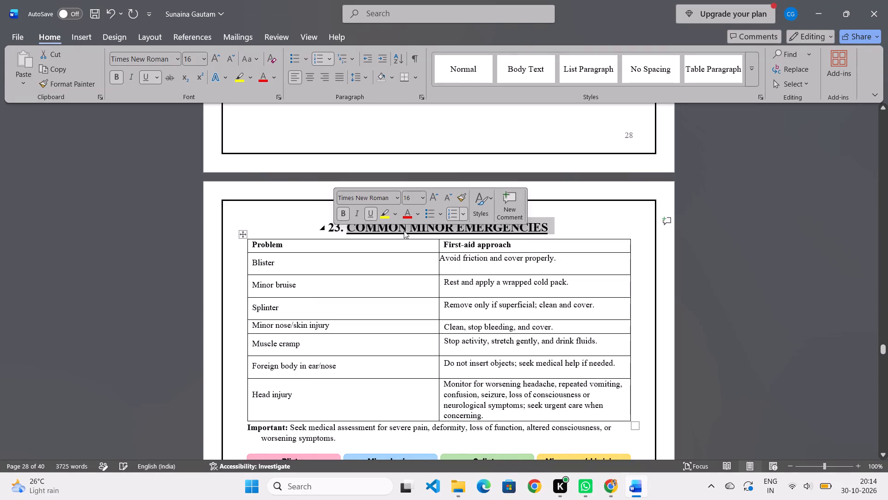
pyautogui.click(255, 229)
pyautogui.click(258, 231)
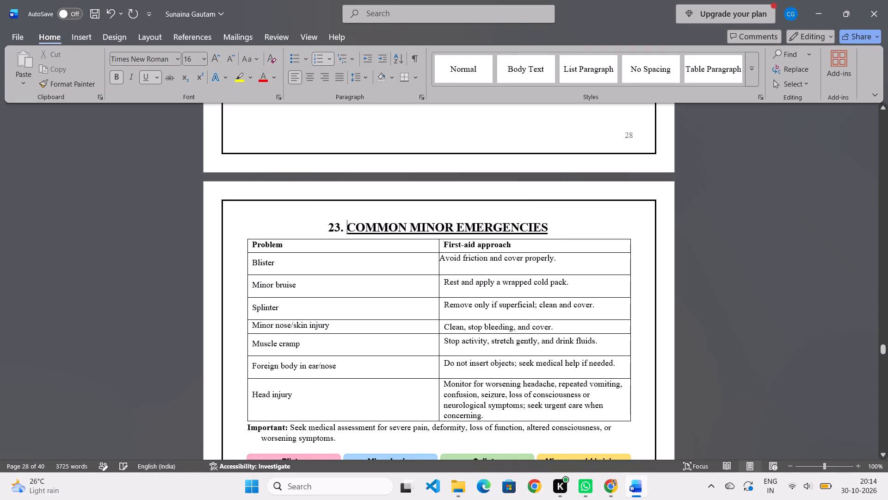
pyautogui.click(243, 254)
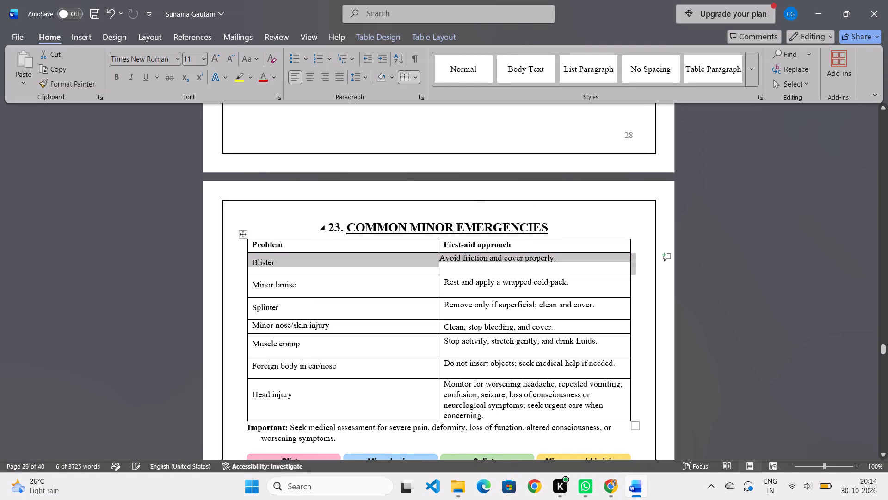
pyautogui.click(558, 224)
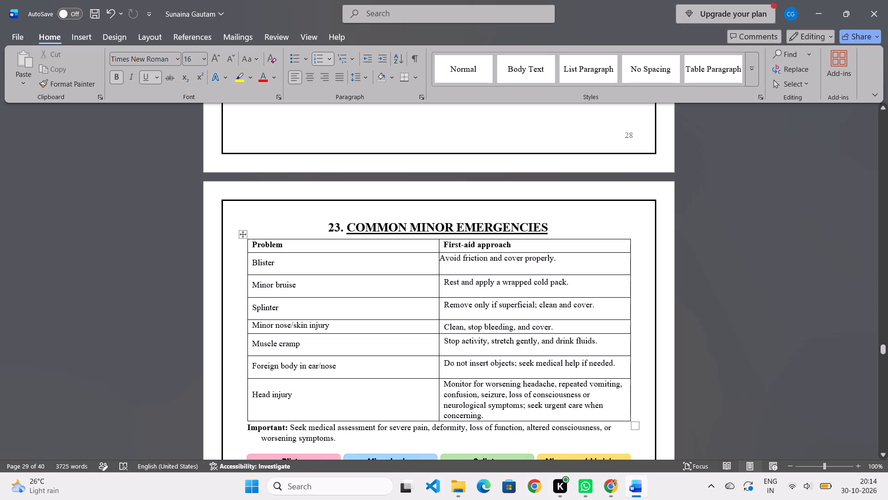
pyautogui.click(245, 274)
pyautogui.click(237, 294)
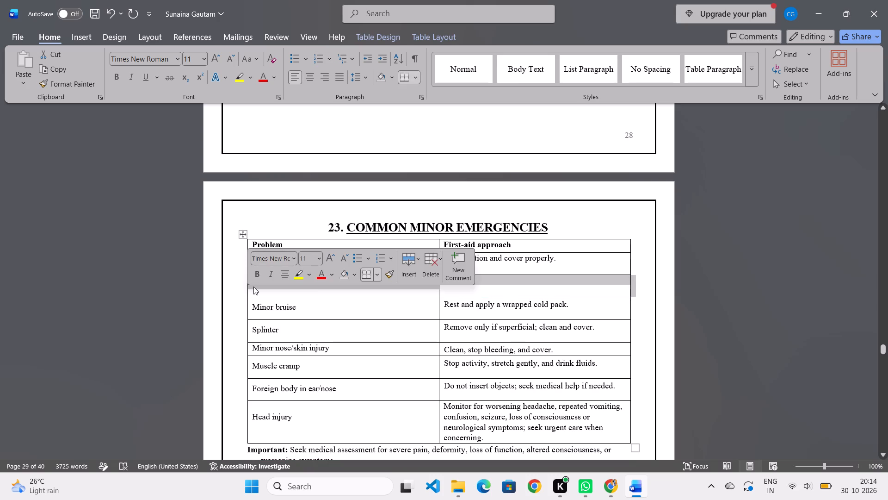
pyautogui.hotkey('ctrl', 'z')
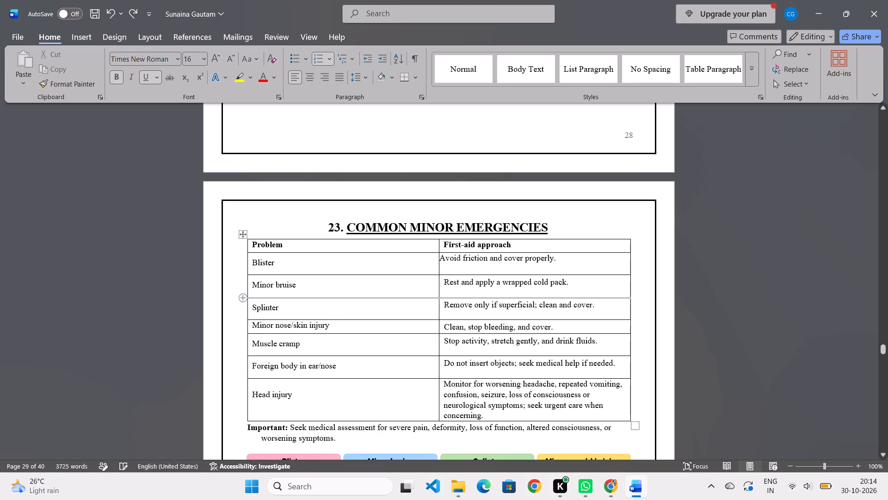
# Accept the grammar correction "Minor Emergencies" in the diagram caption of section 23, removing the extra space.
pyautogui.scroll(-6, 235, 301)
pyautogui.scroll(13, 235, 304)
pyautogui.scroll(-3, 235, 304)
pyautogui.scroll(2, 235, 304)
pyautogui.scroll(-3, 235, 304)
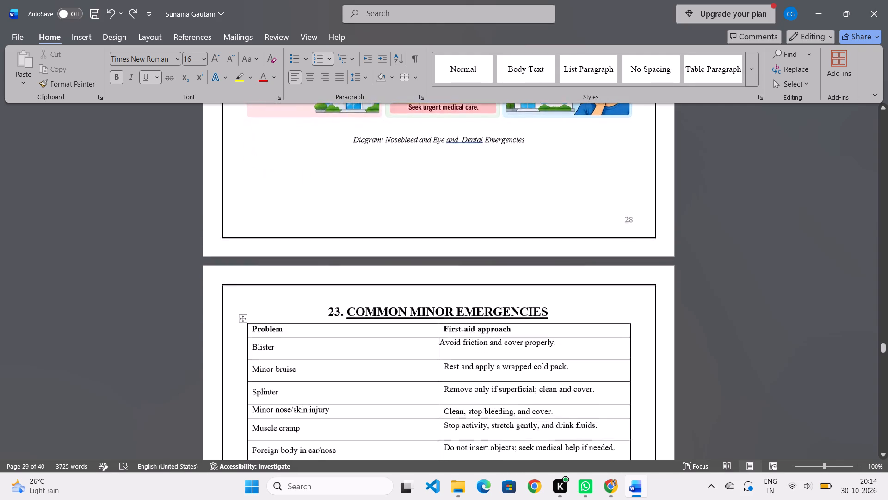
pyautogui.scroll(-2, 235, 304)
pyautogui.scroll(1, 235, 304)
pyautogui.scroll(-16, 235, 304)
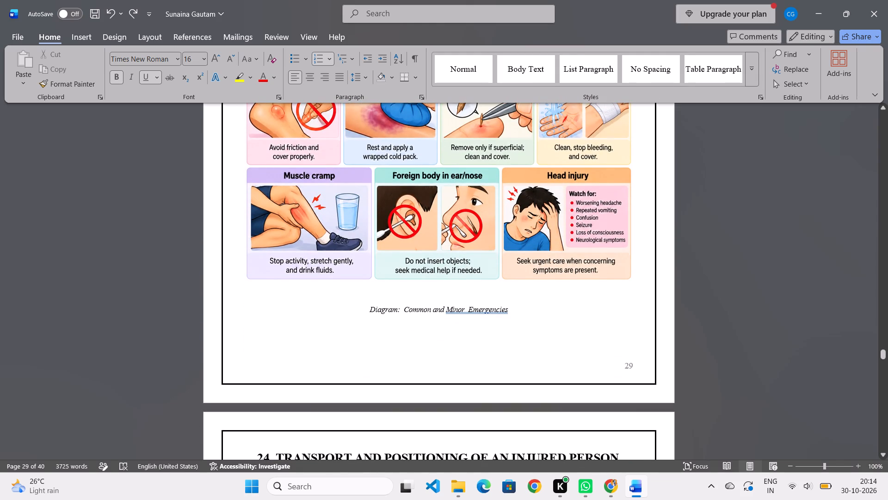
pyautogui.click(476, 308)
pyautogui.rightClick(474, 313)
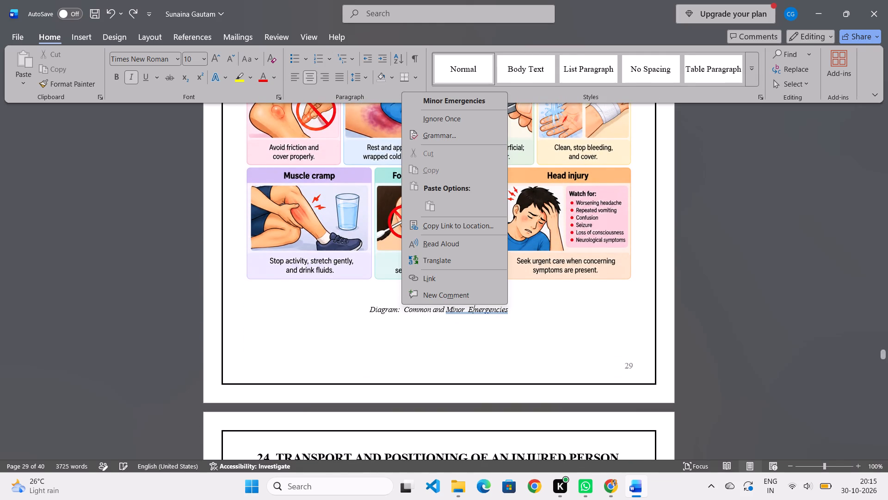
pyautogui.click(455, 100)
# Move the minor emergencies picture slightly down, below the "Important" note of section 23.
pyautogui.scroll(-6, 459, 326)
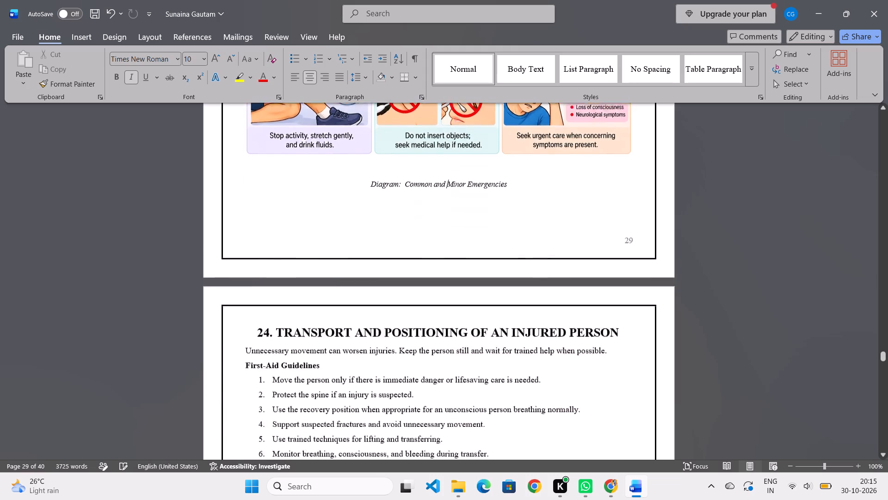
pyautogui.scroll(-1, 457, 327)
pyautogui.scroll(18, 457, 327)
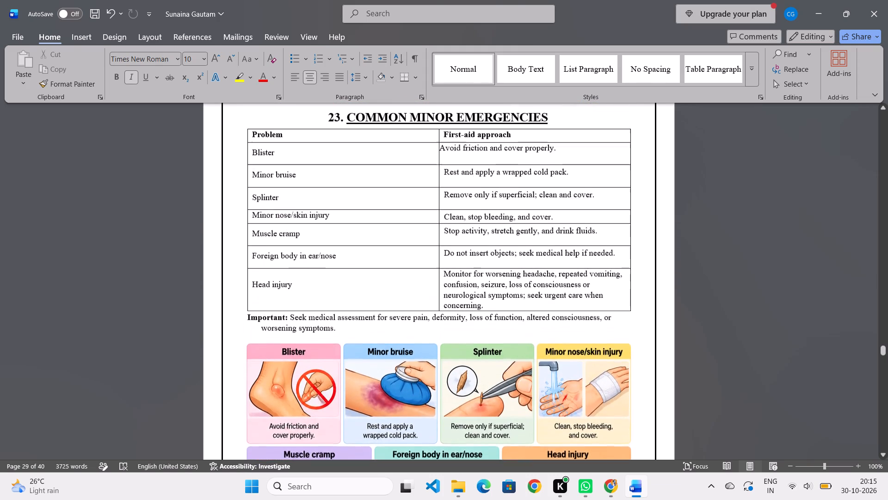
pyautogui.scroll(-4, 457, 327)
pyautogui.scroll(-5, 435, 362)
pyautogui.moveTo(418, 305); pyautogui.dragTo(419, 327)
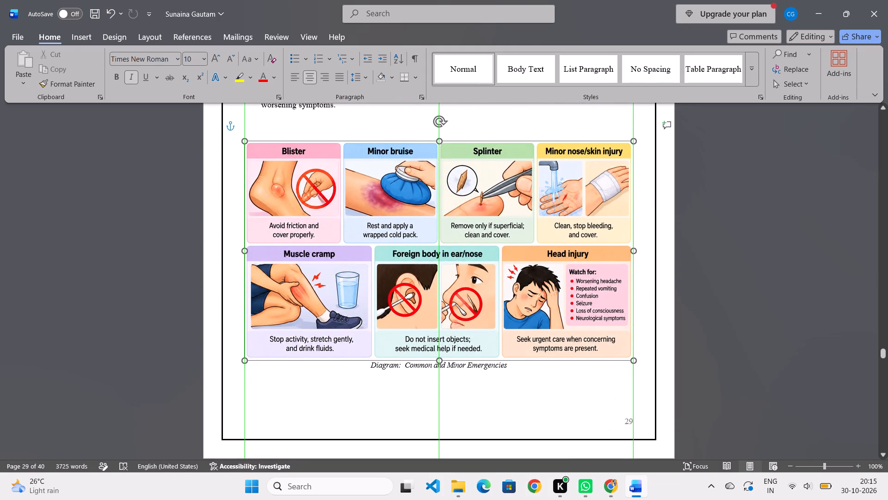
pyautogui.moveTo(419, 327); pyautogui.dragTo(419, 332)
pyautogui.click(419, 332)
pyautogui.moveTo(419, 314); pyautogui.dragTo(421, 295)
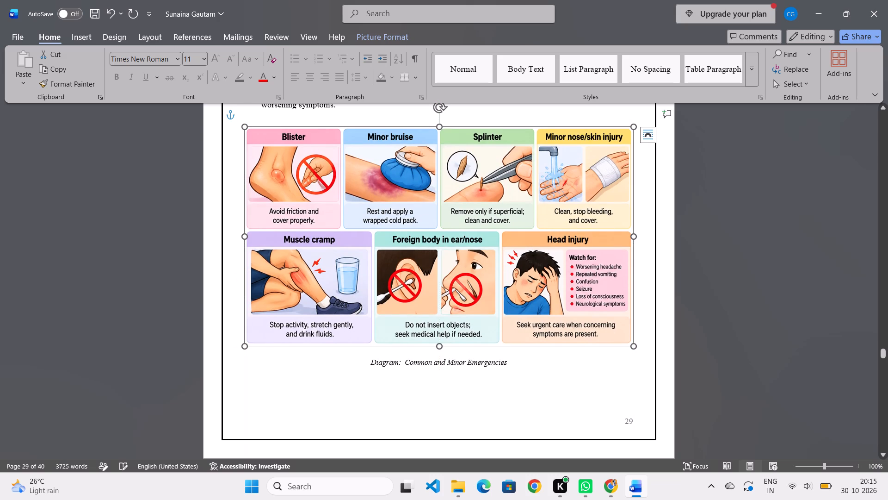
# Insert three blank lines above the "Diagram: Common and Minor Emergencies" caption and move the picture down close to it.
pyautogui.click(371, 363)
pyautogui.press('Return')
pyautogui.press('Return')
pyautogui.press('Return')
pyautogui.press('Return')
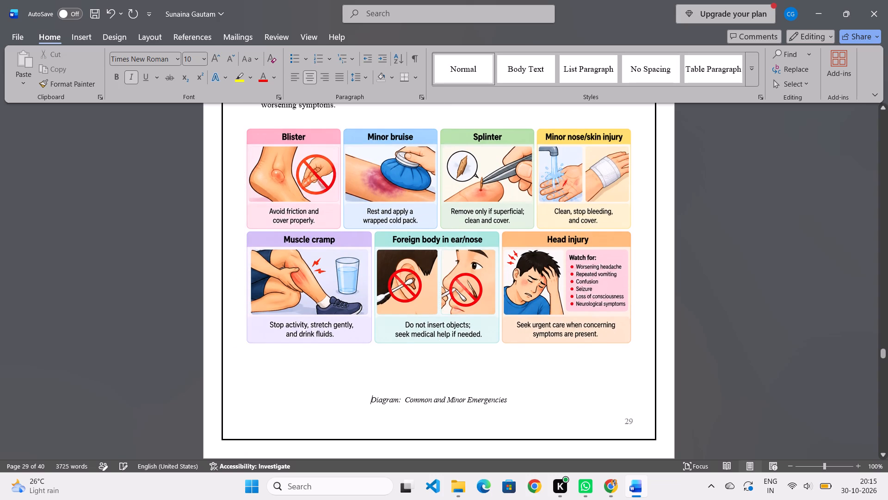
pyautogui.press('BackSpace')
pyautogui.moveTo(418, 297); pyautogui.dragTo(418, 304)
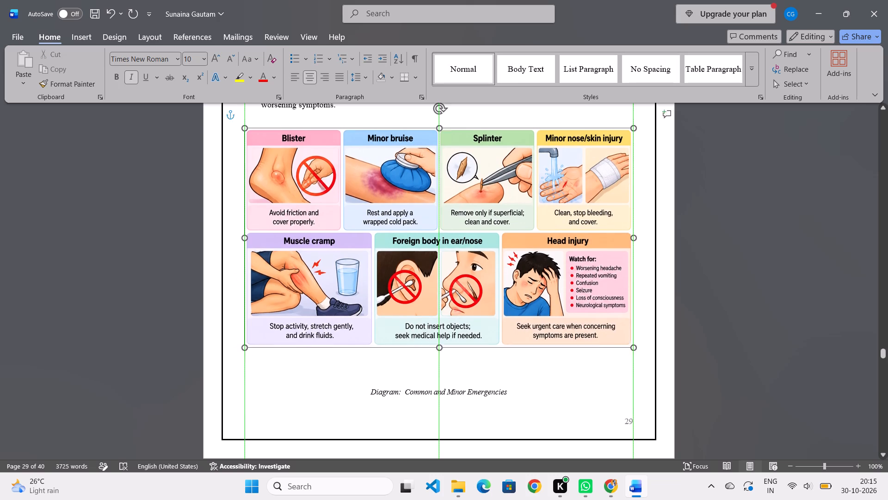
pyautogui.moveTo(418, 304); pyautogui.dragTo(416, 325)
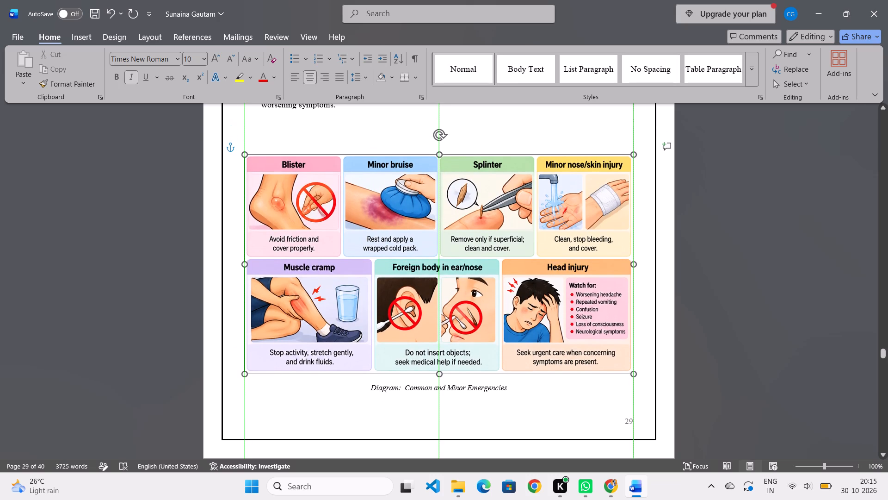
pyautogui.moveTo(416, 325); pyautogui.dragTo(422, 319)
# Insert an unnumbered blank line between heading 23 "COMMON MINOR EMERGENCIES" and its table.
pyautogui.scroll(12, 422, 319)
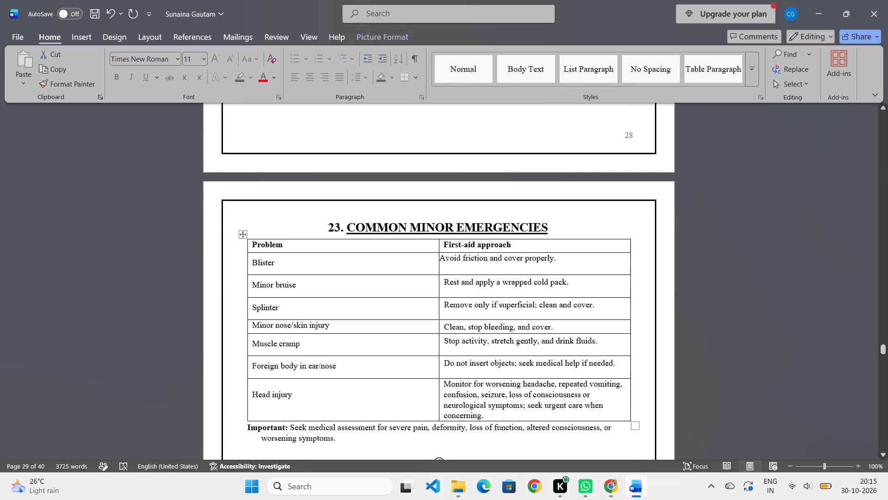
pyautogui.click(552, 226)
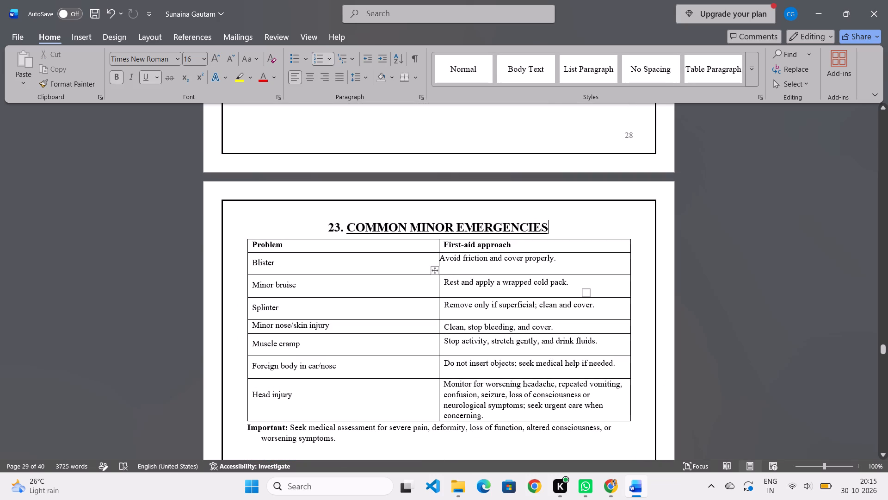
pyautogui.press('Return')
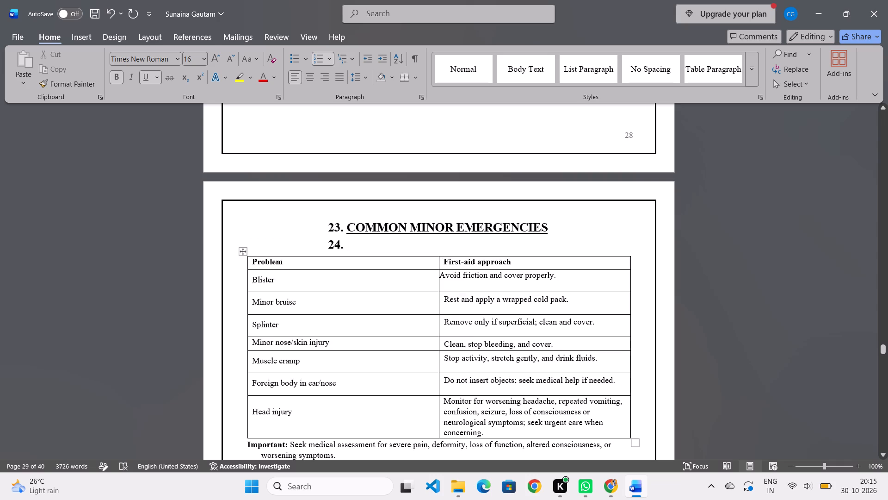
pyautogui.press('BackSpace')
pyautogui.click(351, 227)
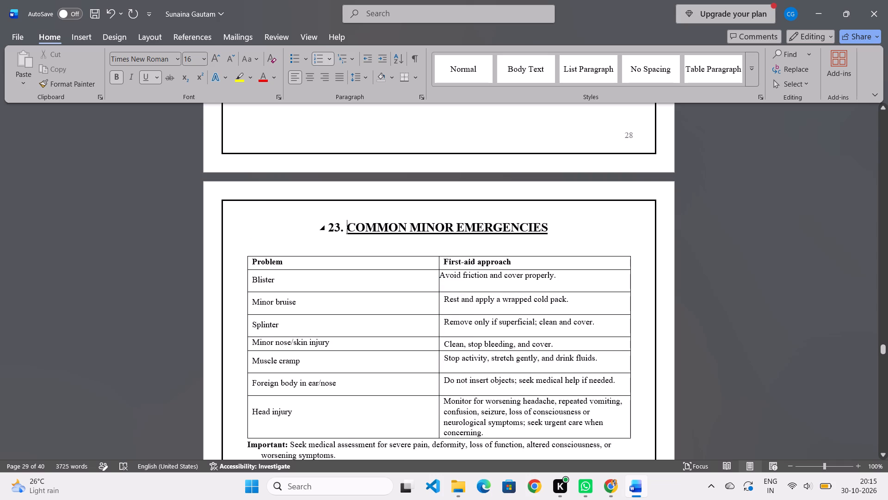
# Insert a blank line above the "Important" note in section 23 and delete one empty line between the note and picture.
pyautogui.scroll(-8, 289, 269)
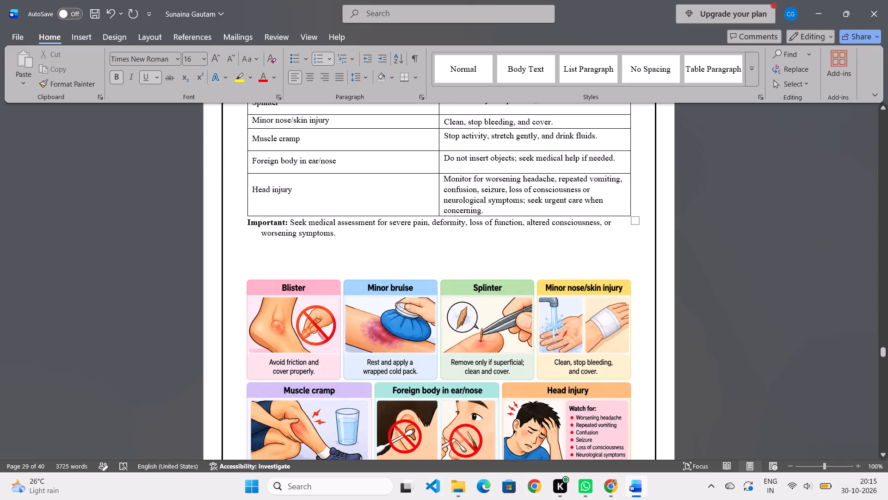
pyautogui.click(248, 221)
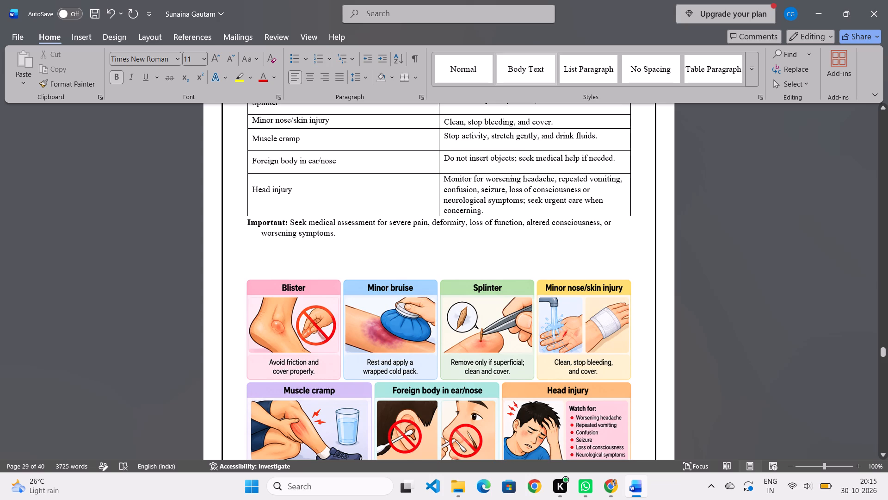
pyautogui.press('Return')
pyautogui.scroll(-4, 316, 286)
pyautogui.scroll(3, 317, 284)
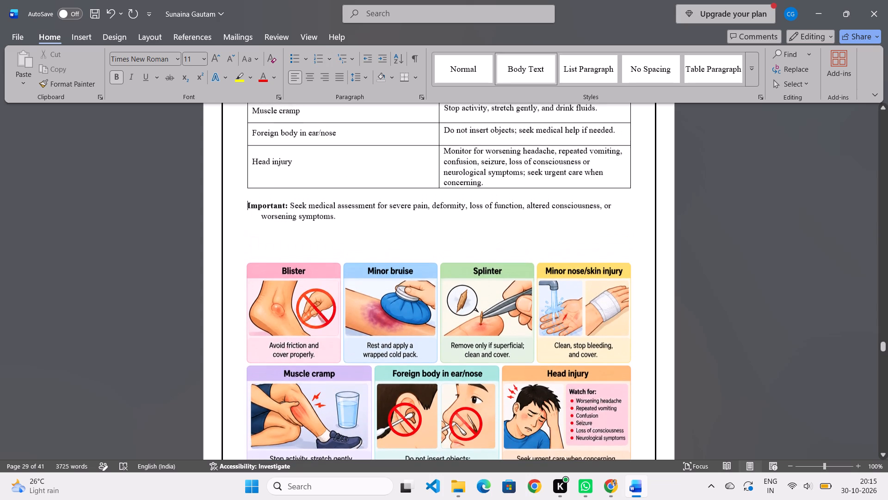
pyautogui.click(286, 245)
pyautogui.press('BackSpace')
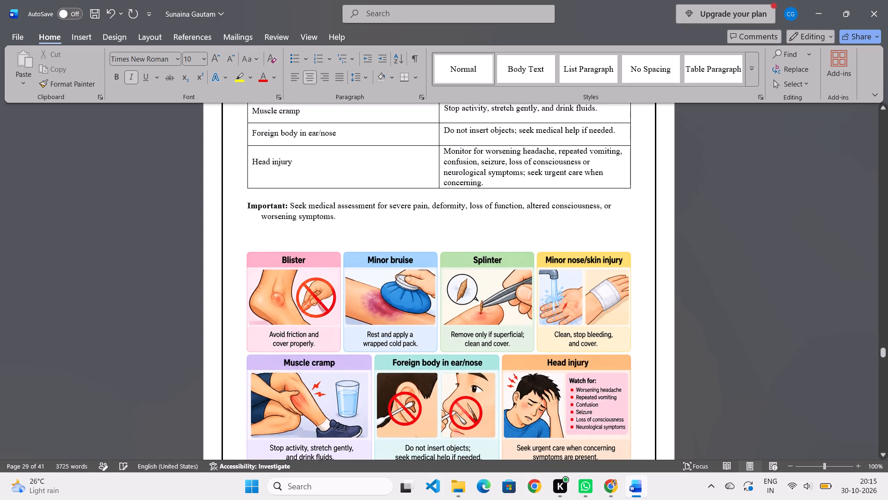
# Review the page layout of section 23, including its table, picture and caption, and the start of section 24.
pyautogui.scroll(-7, 311, 272)
pyautogui.scroll(11, 311, 274)
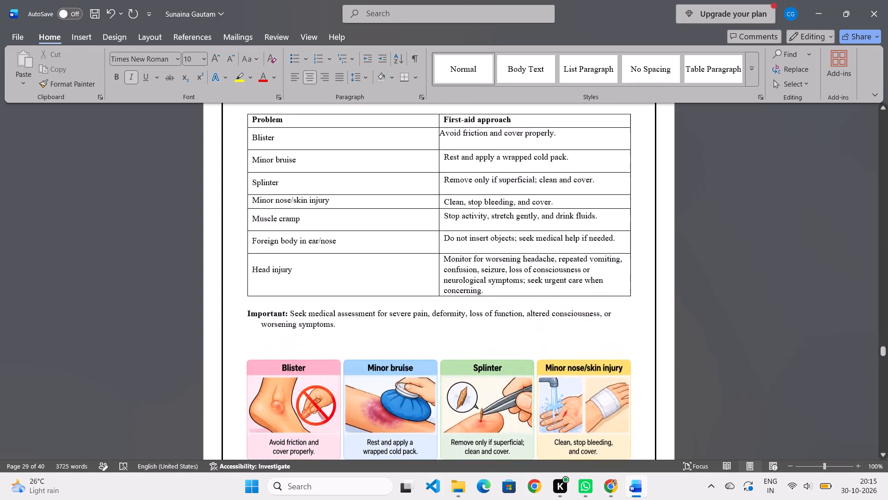
pyautogui.scroll(7, 315, 272)
pyautogui.scroll(-4, 315, 272)
pyautogui.scroll(1, 315, 272)
pyautogui.scroll(-5, 315, 272)
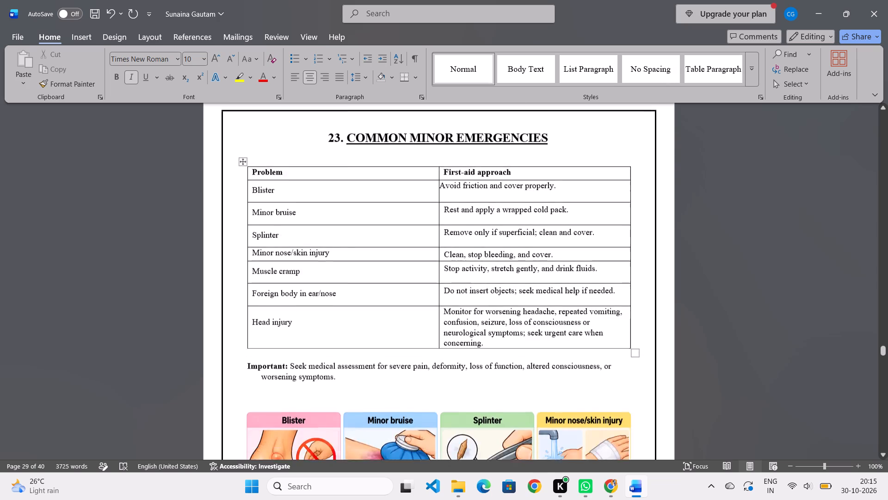
pyautogui.scroll(-2, 315, 272)
pyautogui.scroll(1, 315, 272)
pyautogui.scroll(-15, 315, 273)
pyautogui.scroll(6, 324, 294)
pyautogui.scroll(-1, 327, 294)
pyautogui.scroll(6, 327, 294)
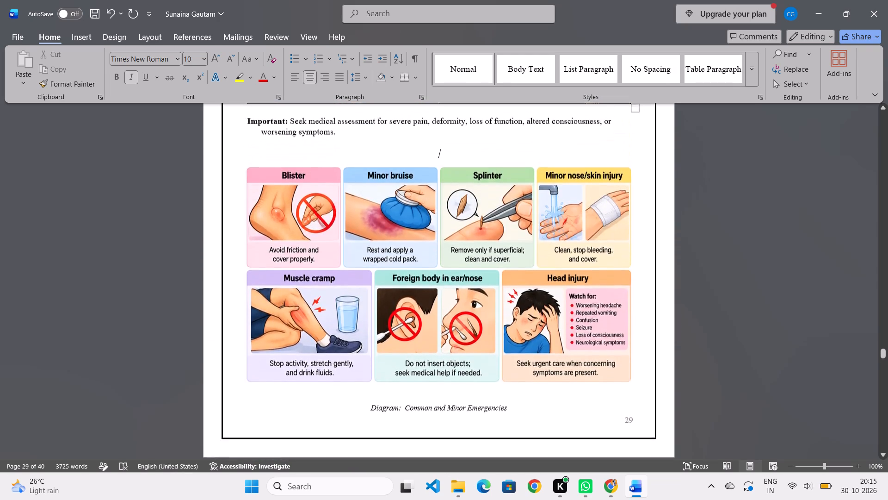
pyautogui.scroll(8, 327, 294)
pyautogui.scroll(-1, 328, 294)
pyautogui.scroll(1, 328, 294)
pyautogui.scroll(-12, 329, 295)
pyautogui.scroll(1, 336, 305)
pyautogui.scroll(-5, 338, 306)
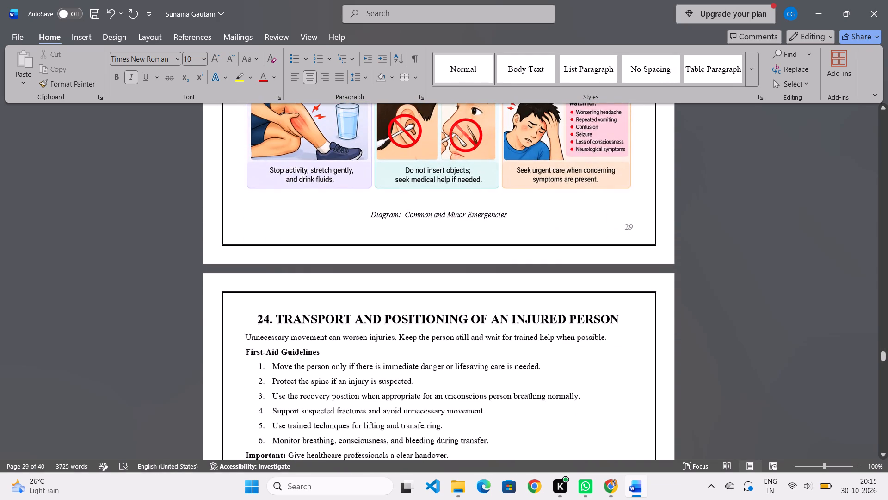
# Underline the text of heading 24 "TRANSPORT AND POSITIONING OF AN INJURED PERSON", leaving out the number.
pyautogui.moveTo(623, 318); pyautogui.dragTo(282, 319)
pyautogui.click(318, 300)
pyautogui.scroll(-2, 352, 326)
pyautogui.scroll(3, 353, 328)
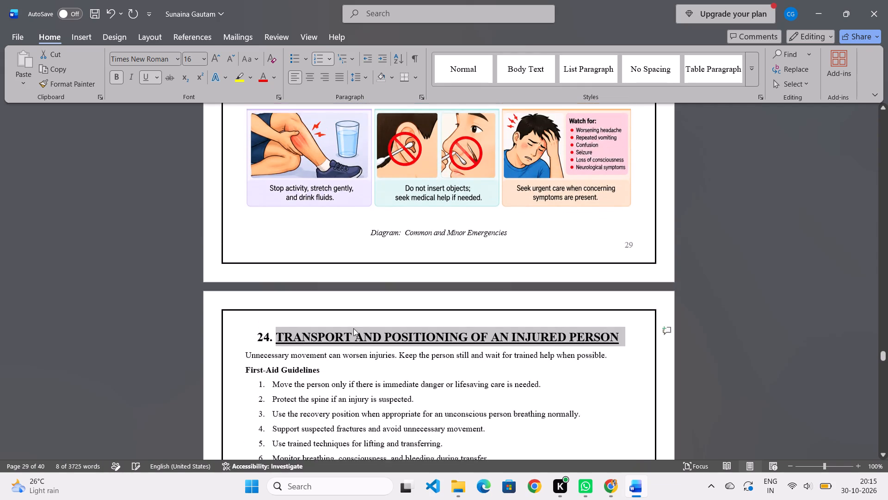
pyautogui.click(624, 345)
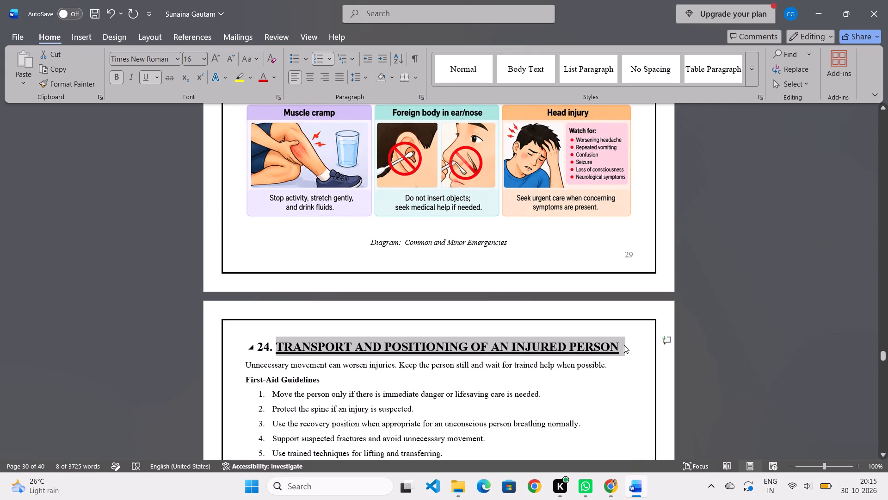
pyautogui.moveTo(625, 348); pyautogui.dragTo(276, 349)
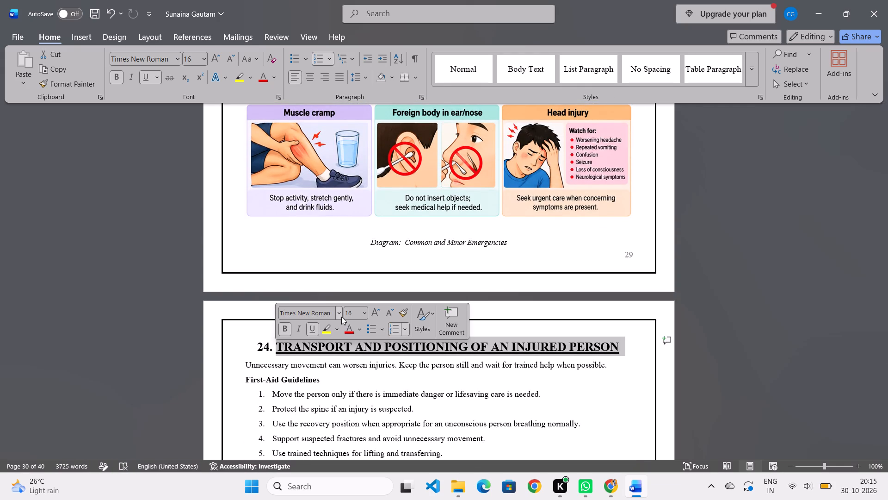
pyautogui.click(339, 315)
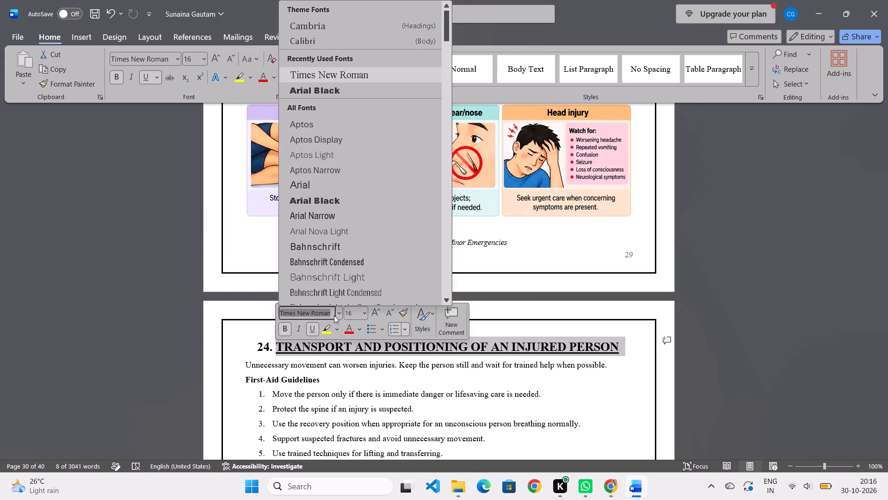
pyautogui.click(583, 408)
# Review the page layout of section 24 on transporting and positioning an injured person.
pyautogui.scroll(-7, 547, 392)
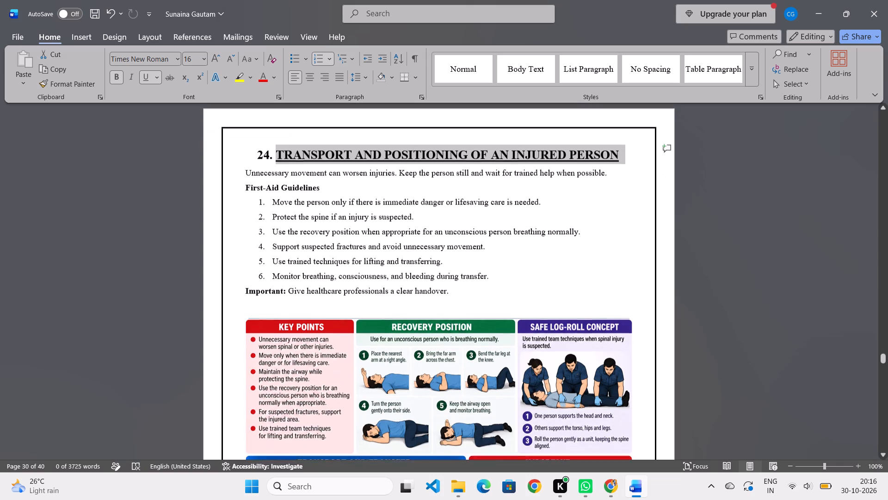
pyautogui.scroll(-3, 547, 393)
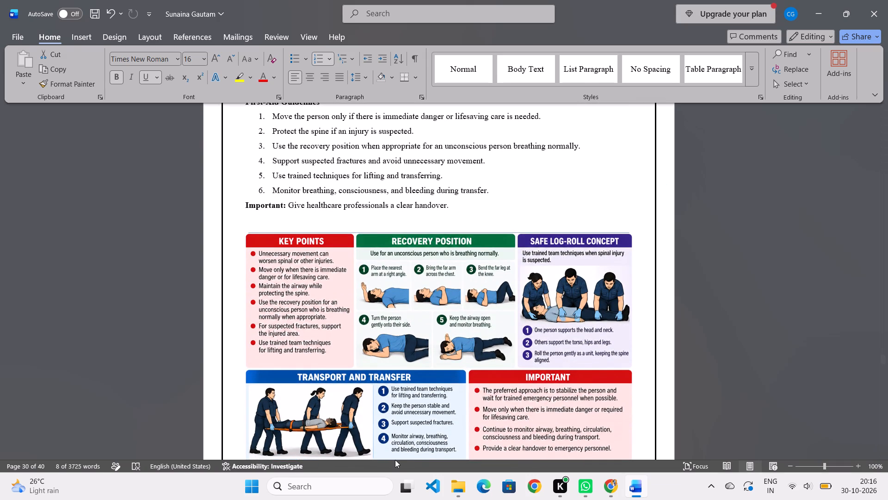
pyautogui.scroll(7, 395, 460)
pyautogui.scroll(2, 448, 316)
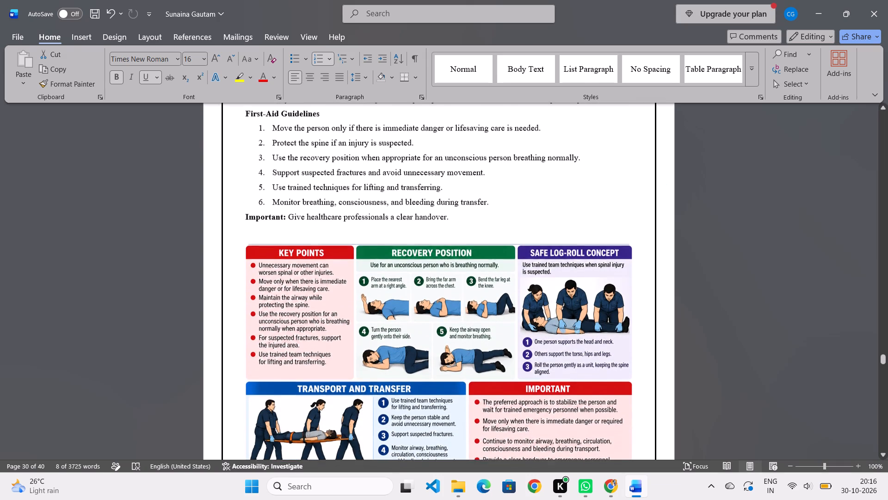
# Review section 24's heading, guidelines, picture and caption, along with the start of section 25.
pyautogui.scroll(3, 448, 316)
pyautogui.scroll(-13, 448, 316)
pyautogui.scroll(-8, 462, 330)
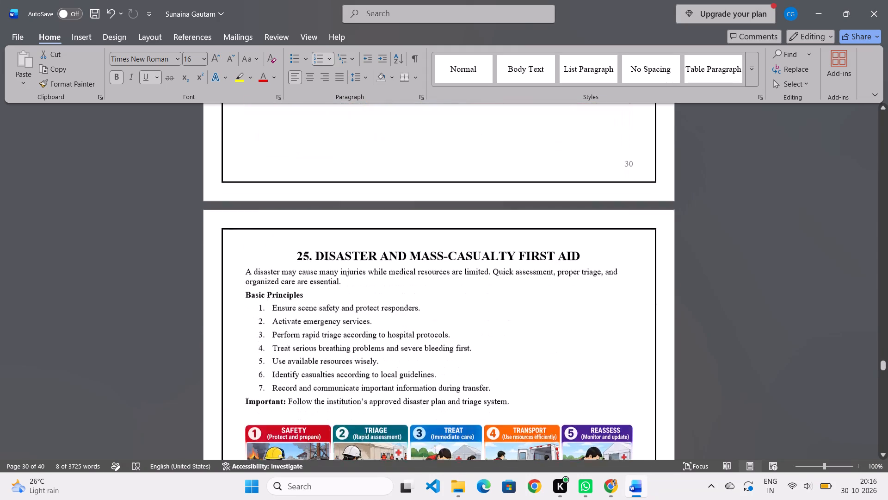
pyautogui.scroll(6, 462, 330)
pyautogui.scroll(16, 462, 330)
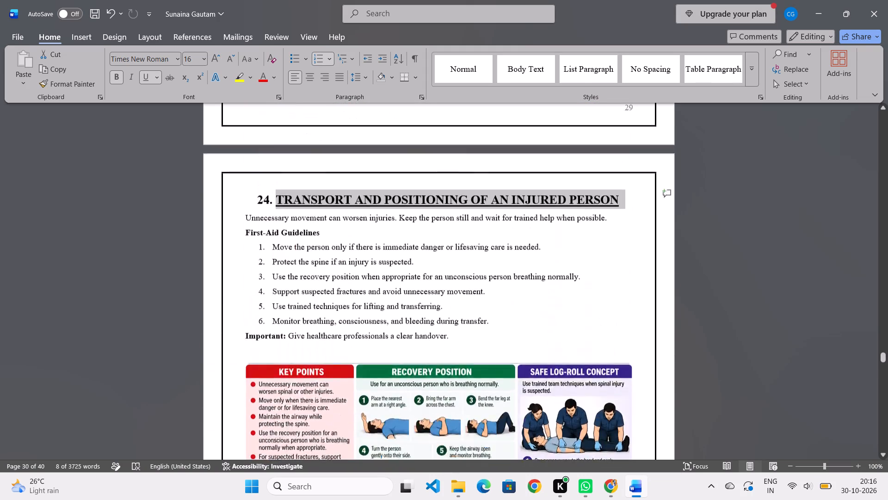
pyautogui.scroll(1, 462, 330)
pyautogui.scroll(-11, 462, 330)
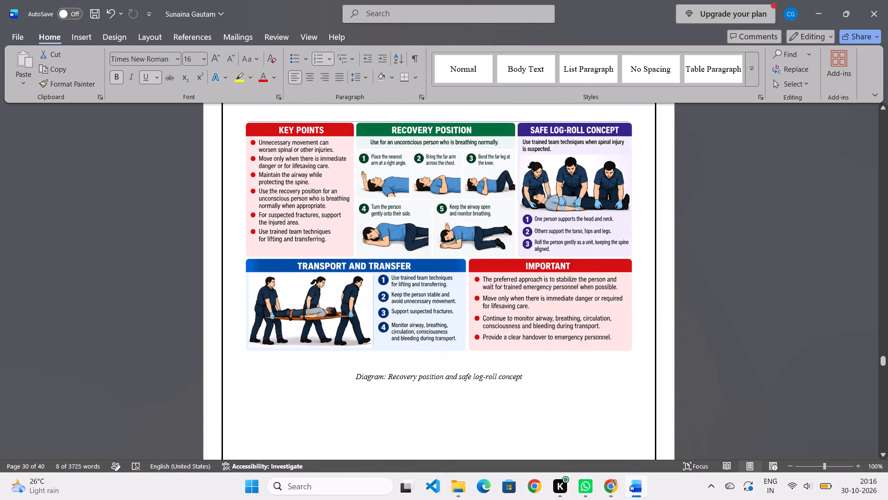
pyautogui.scroll(12, 494, 392)
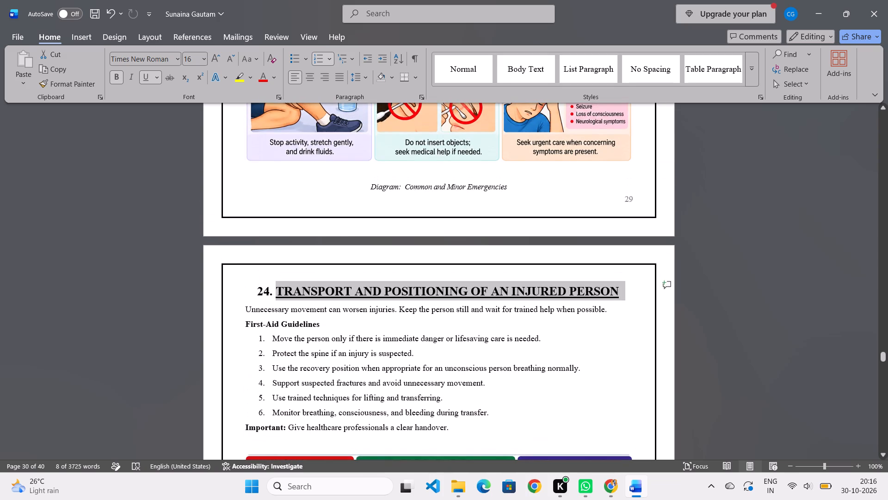
# Review the table, note, picture and caption layout of section 23 for comparison with section 24.
pyautogui.scroll(7, 497, 384)
pyautogui.scroll(-1, 497, 384)
pyautogui.scroll(15, 497, 384)
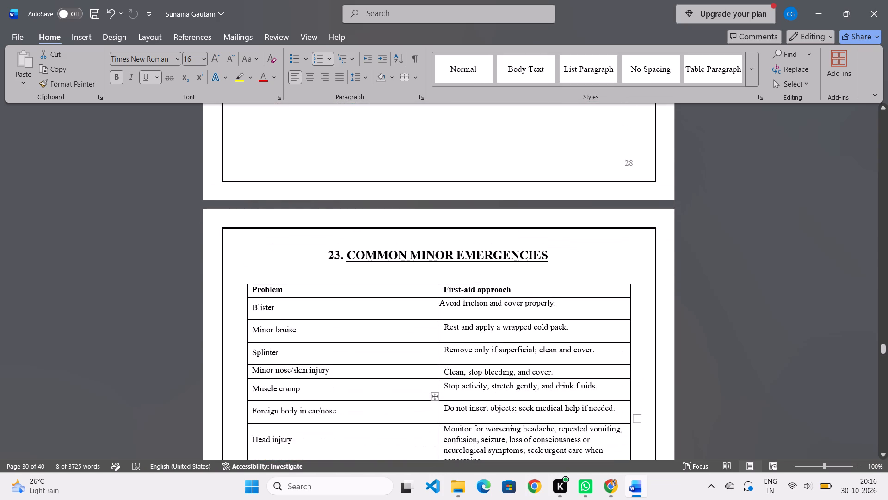
pyautogui.scroll(-14, 497, 384)
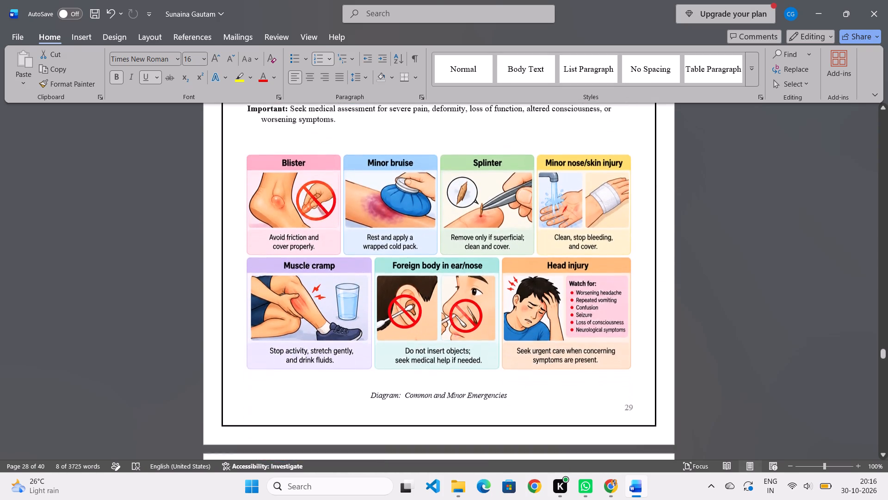
pyautogui.scroll(-5, 494, 387)
pyautogui.scroll(6, 457, 344)
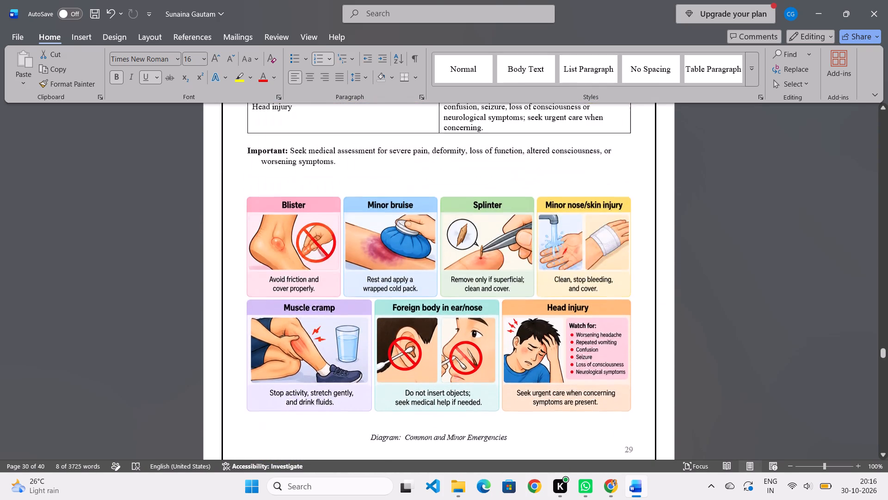
pyautogui.scroll(9, 457, 344)
pyautogui.scroll(-17, 457, 344)
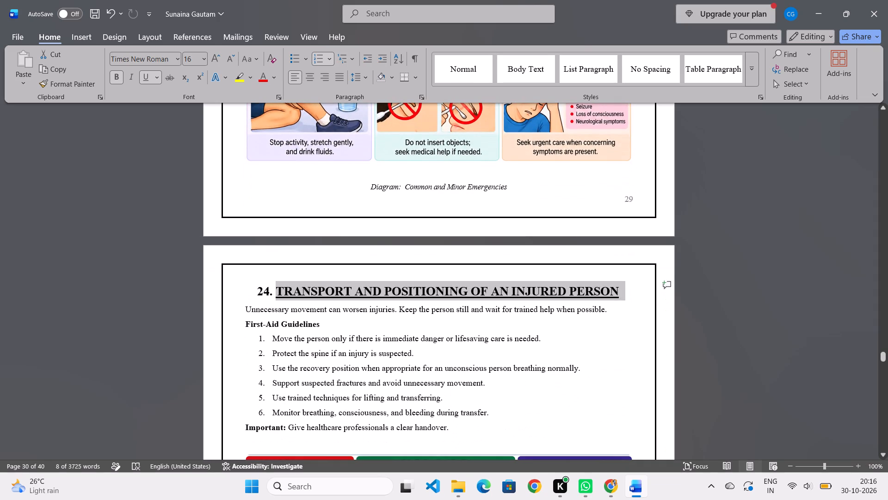
# Examine the spacing around section 24's picture and caption and the heading and principles list of section 25.
pyautogui.scroll(-8, 578, 300)
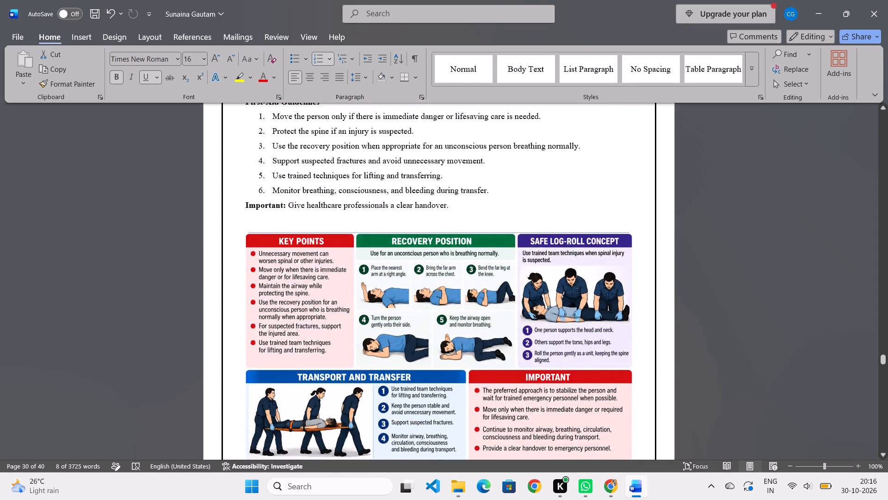
pyautogui.scroll(-19, 401, 356)
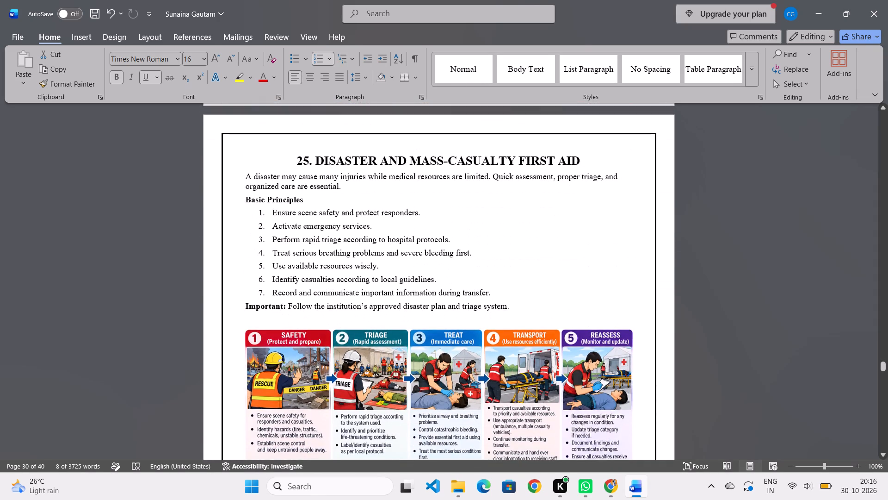
pyautogui.scroll(-10, 402, 357)
pyautogui.scroll(13, 402, 357)
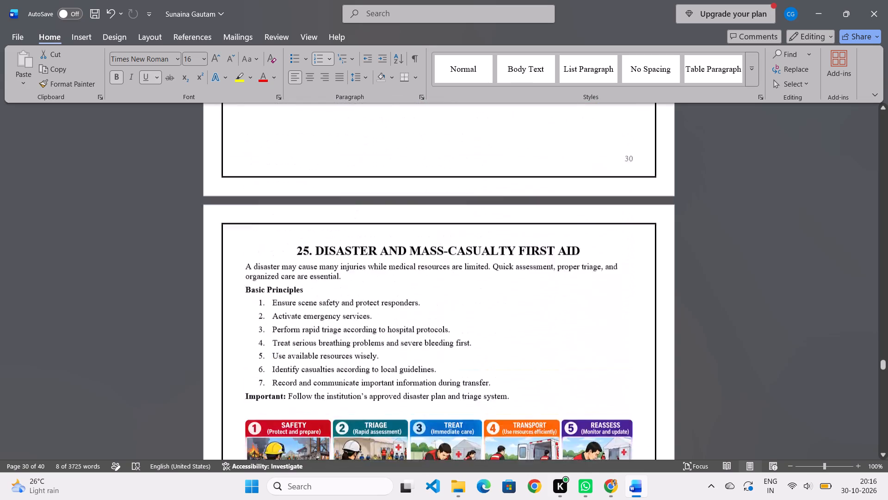
pyautogui.scroll(7, 402, 358)
pyautogui.scroll(-1, 402, 358)
pyautogui.scroll(4, 402, 358)
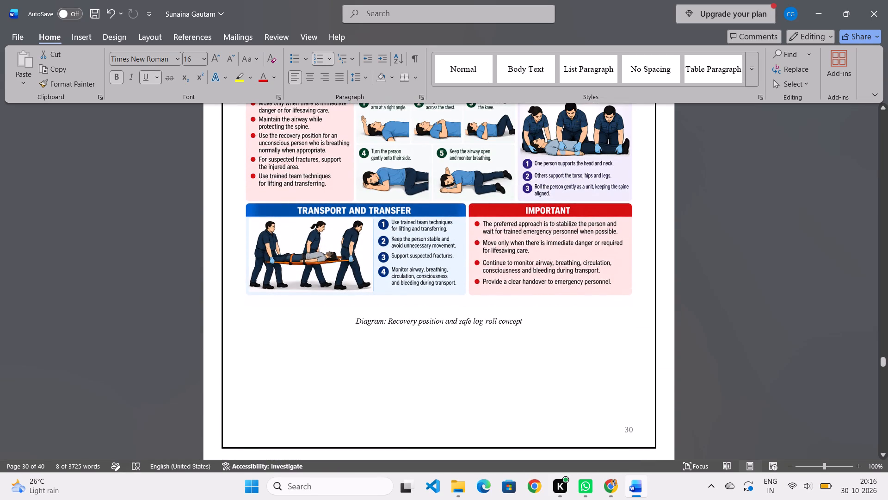
pyautogui.scroll(1, 532, 331)
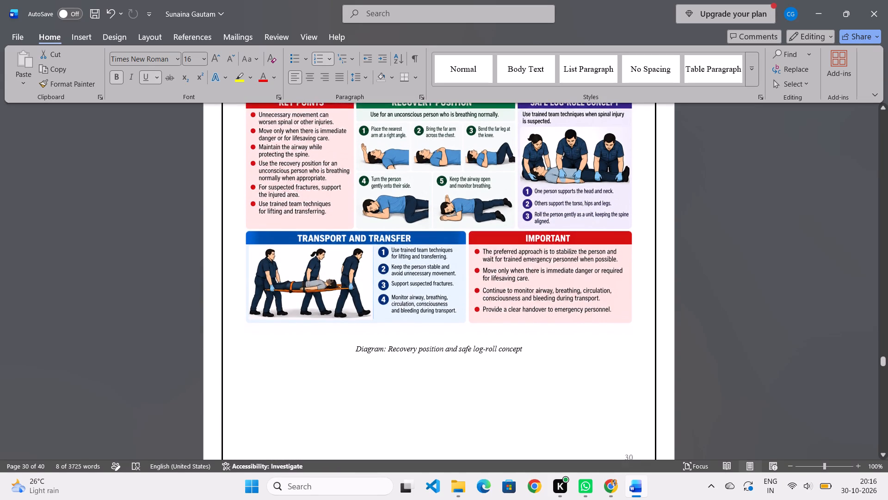
pyautogui.scroll(7, 526, 343)
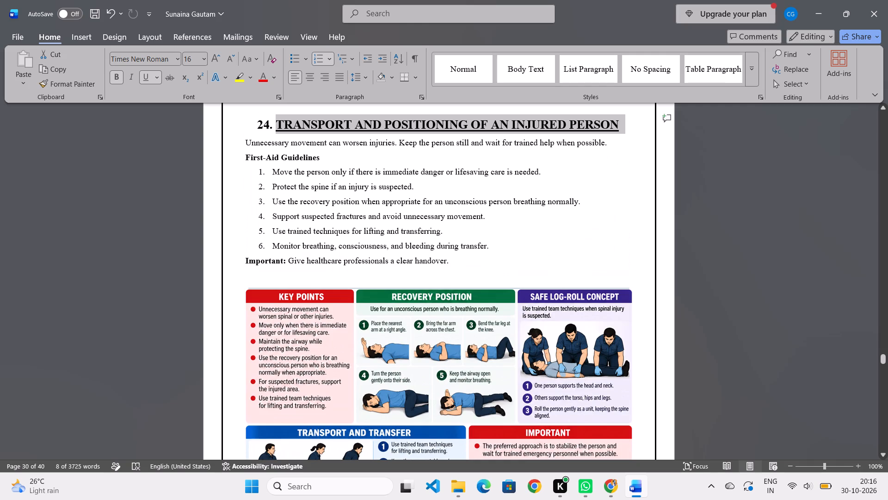
pyautogui.scroll(-5, 454, 209)
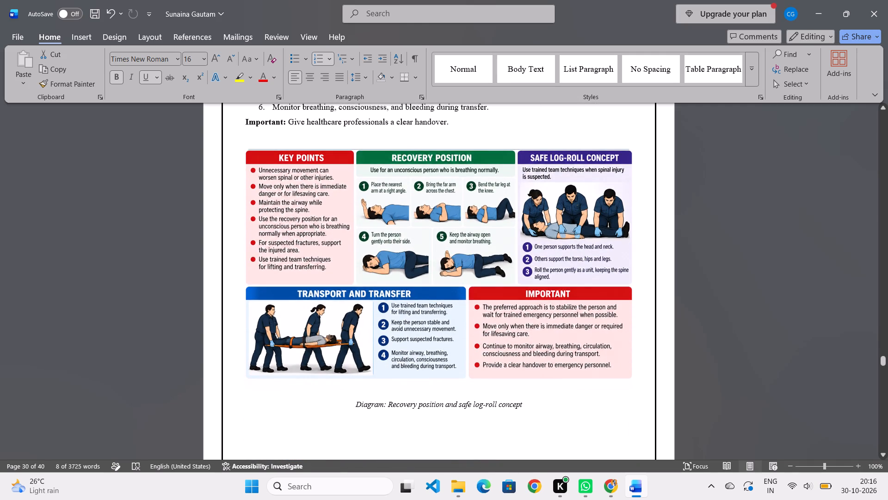
pyautogui.hotkey('ctrl', '-')
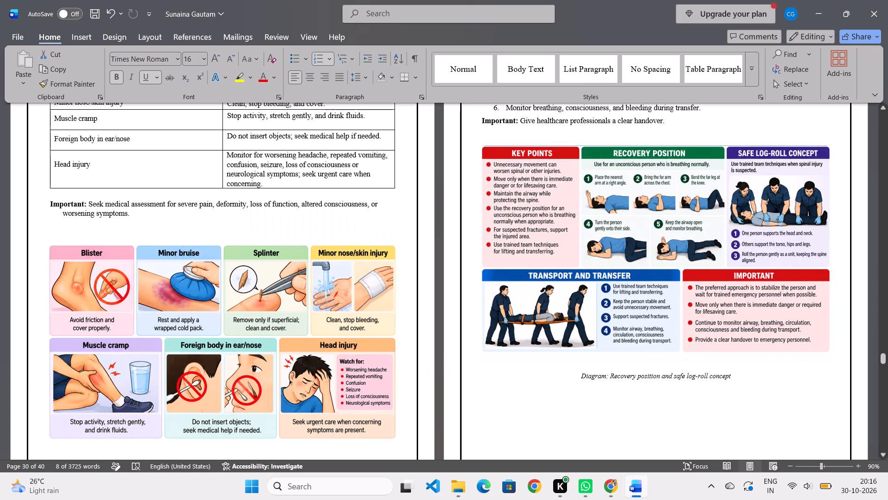
pyautogui.hotkey('ctrl', '=')
pyautogui.scroll(-1, 501, 252)
pyautogui.scroll(6, 502, 252)
pyautogui.scroll(-17, 502, 253)
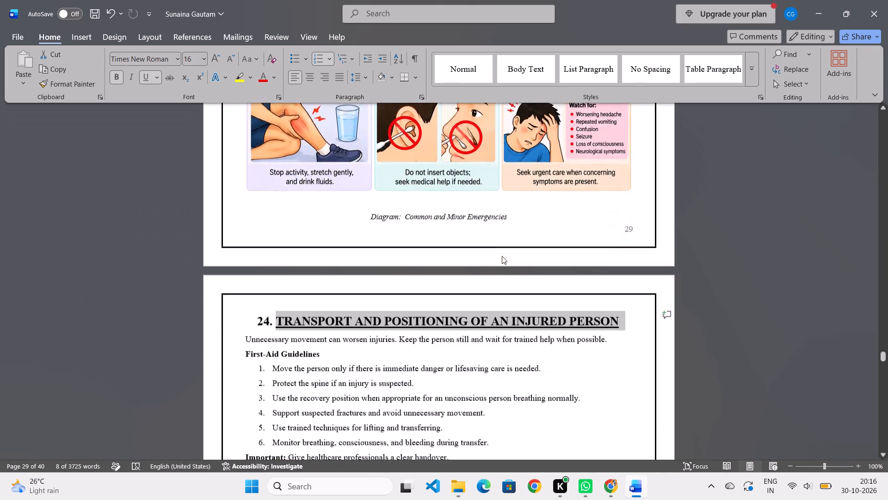
# Replace the caption text after "Diagram:" below the section 24 picture with "Transpotation".
pyautogui.scroll(-3, 502, 256)
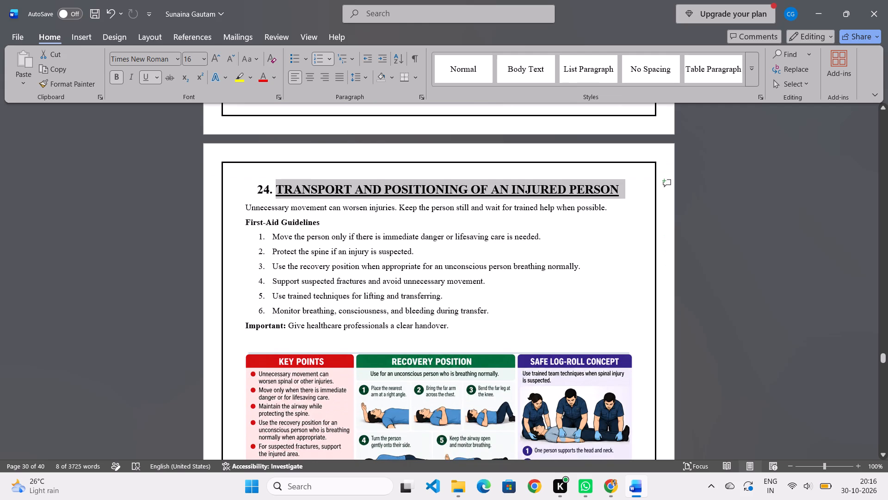
pyautogui.scroll(-7, 502, 257)
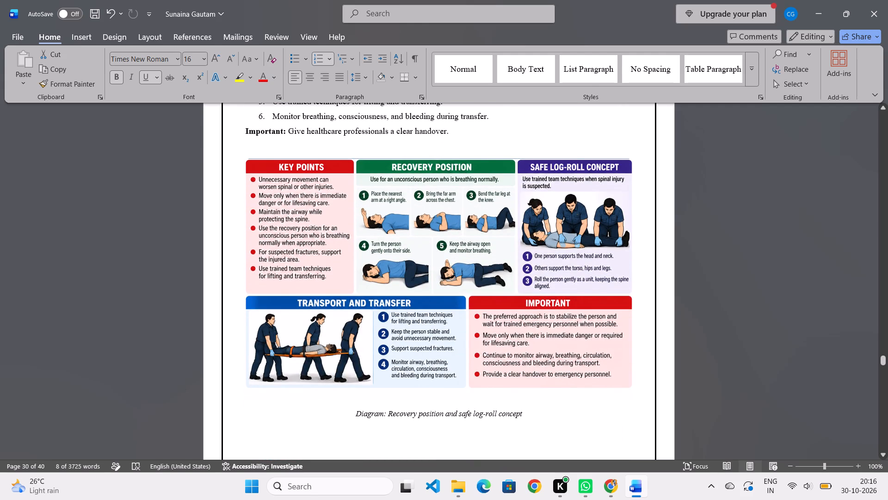
pyautogui.click(524, 415)
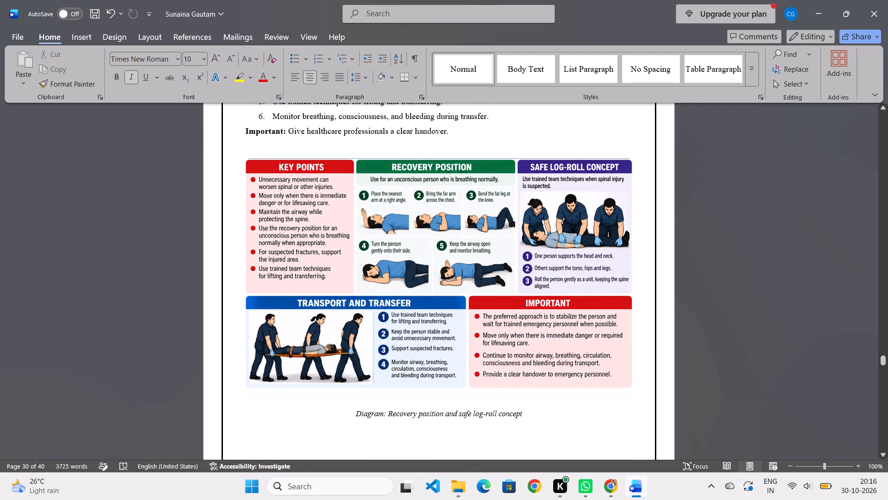
pyautogui.press('BackSpace')
pyautogui.press('BackSpace')
pyautogui.press('BackSpace')
pyautogui.press('BackSpace')
pyautogui.press('BackSpace')
pyautogui.press('BackSpace')
pyautogui.press('BackSpace')
pyautogui.press('BackSpace')
pyautogui.press('BackSpace')
pyautogui.press('BackSpace')
pyautogui.press('BackSpace')
pyautogui.press('BackSpace')
pyautogui.press('BackSpace')
pyautogui.press('BackSpace')
pyautogui.press('BackSpace')
pyautogui.press('BackSpace')
pyautogui.press('BackSpace')
pyautogui.press('BackSpace')
pyautogui.press('BackSpace')
pyautogui.press('BackSpace')
pyautogui.press('BackSpace')
pyautogui.press('BackSpace')
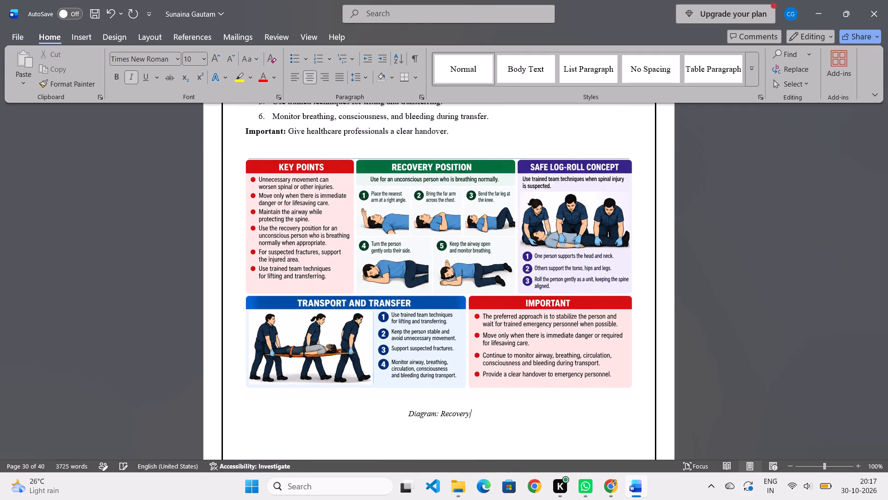
pyautogui.press('BackSpace')
pyautogui.press('BackSpace')
pyautogui.press('BackSpace')
pyautogui.press('BackSpace')
pyautogui.press('BackSpace')
pyautogui.press('BackSpace')
pyautogui.press('BackSpace')
pyautogui.press('BackSpace')
pyautogui.write('Tran')
pyautogui.write('spo')
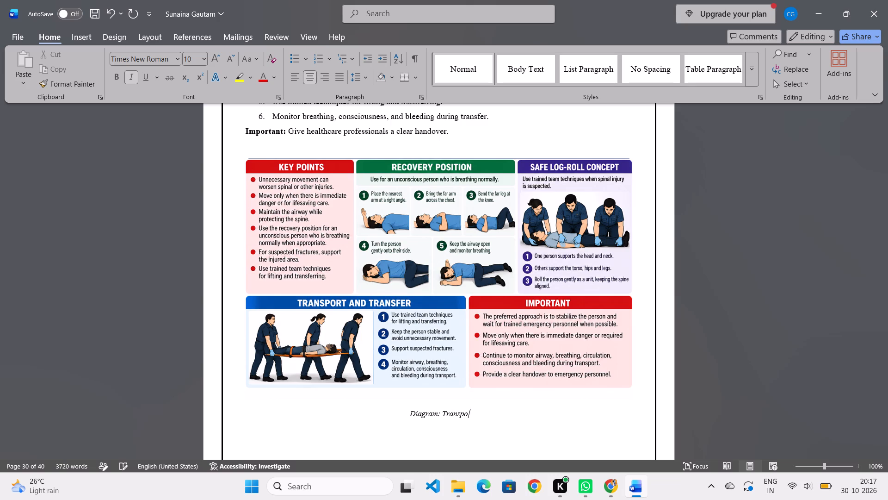
pyautogui.write('taion')
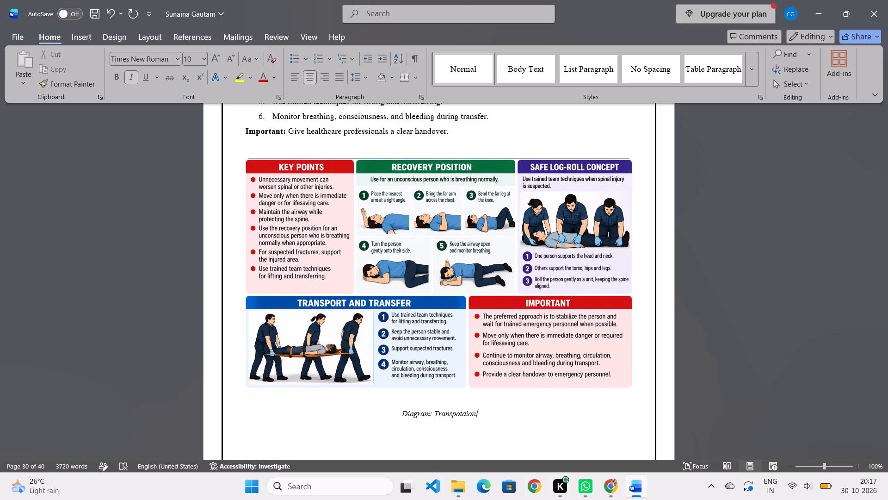
pyautogui.press('Left')
pyautogui.press('Left')
pyautogui.press('Left')
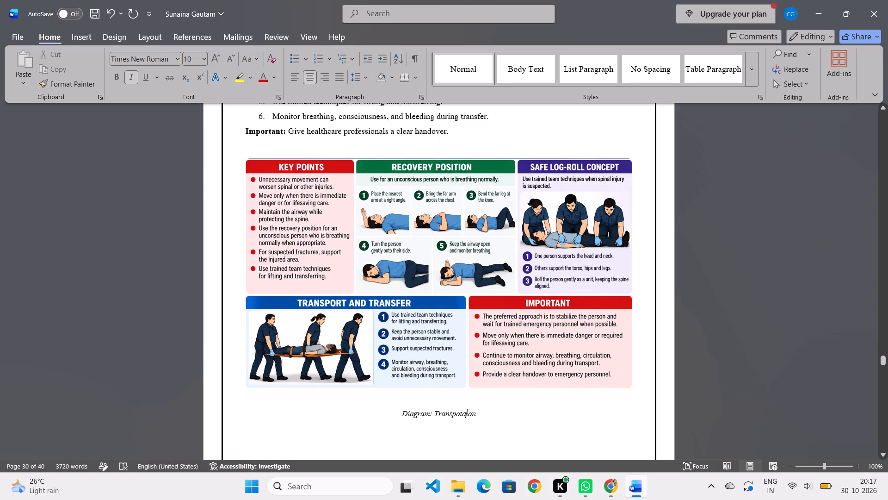
pyautogui.press('y')
pyautogui.press('BackSpace')
pyautogui.press('t')
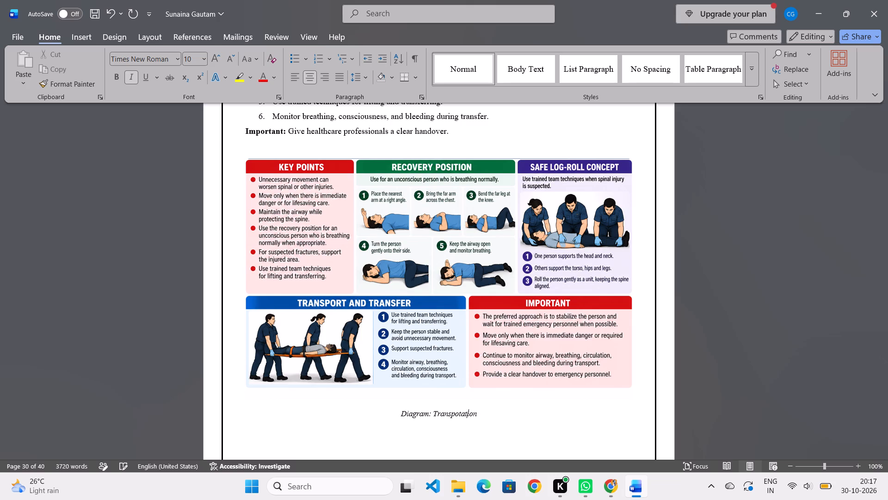
# Correct the caption below section 24's picture, replacing the misspelled word after "Diagram:" with "Transport and".
pyautogui.scroll(10, 550, 389)
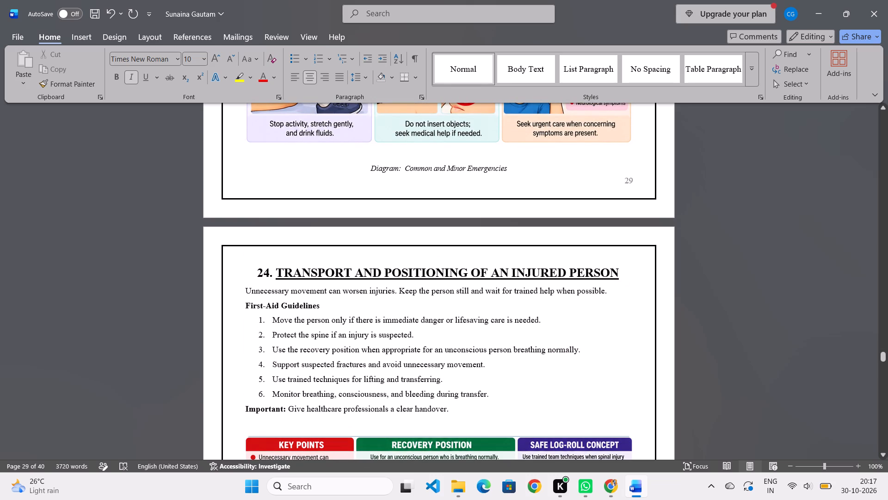
pyautogui.scroll(-6, 357, 290)
pyautogui.scroll(-4, 466, 406)
pyautogui.scroll(1, 473, 409)
pyautogui.scroll(-3, 474, 409)
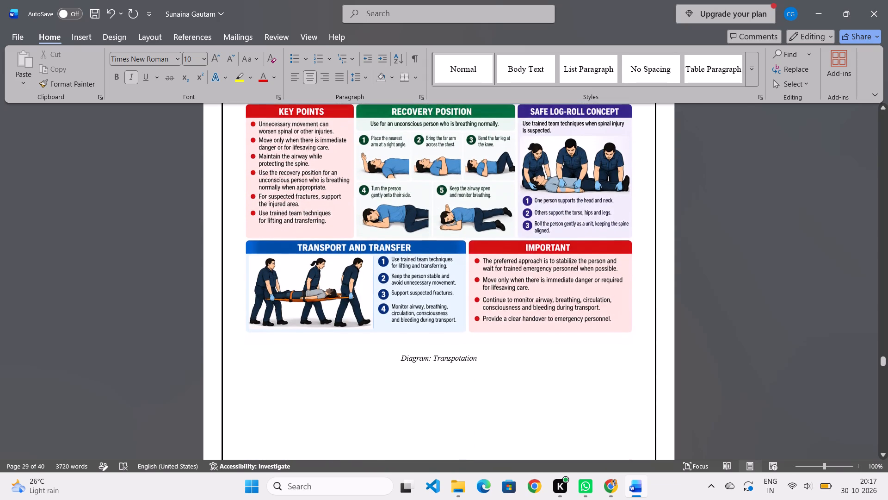
pyautogui.click(485, 356)
pyautogui.press('BackSpace')
pyautogui.press('BackSpace')
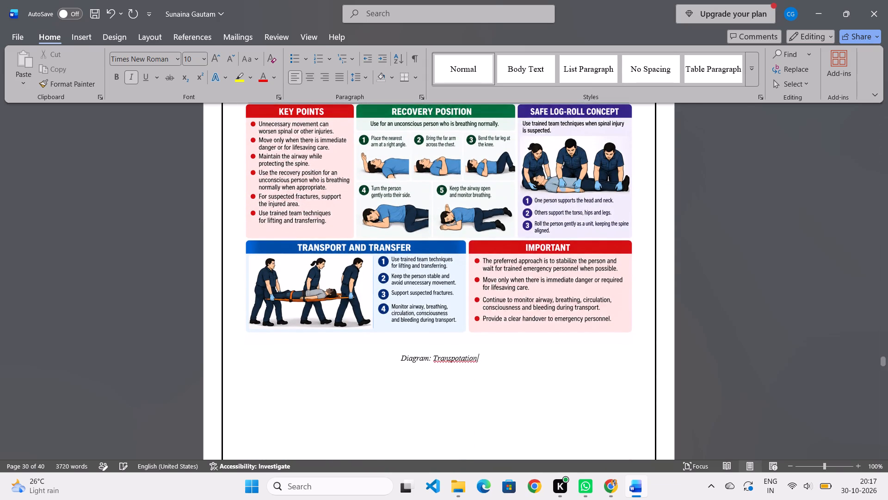
pyautogui.press('BackSpace')
pyautogui.press('BackSpace')
pyautogui.press('BackSpace')
pyautogui.press('BackSpace')
pyautogui.press('BackSpace')
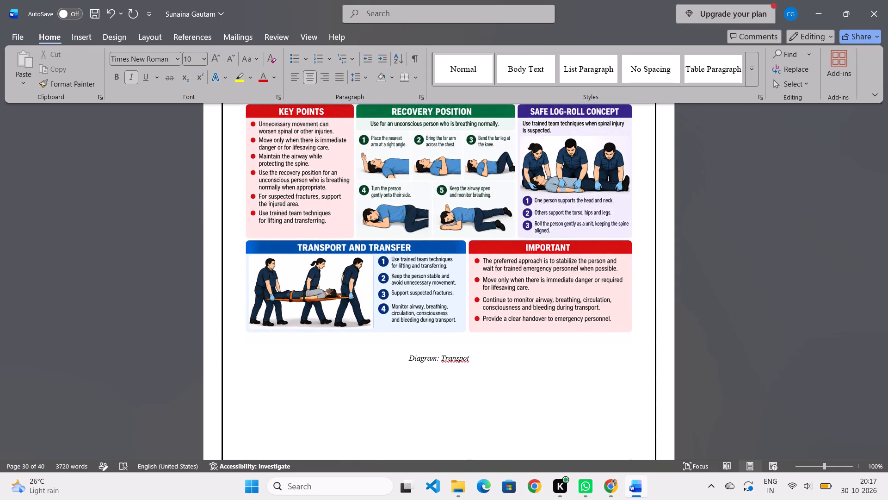
pyautogui.press('BackSpace')
pyautogui.write('rt')
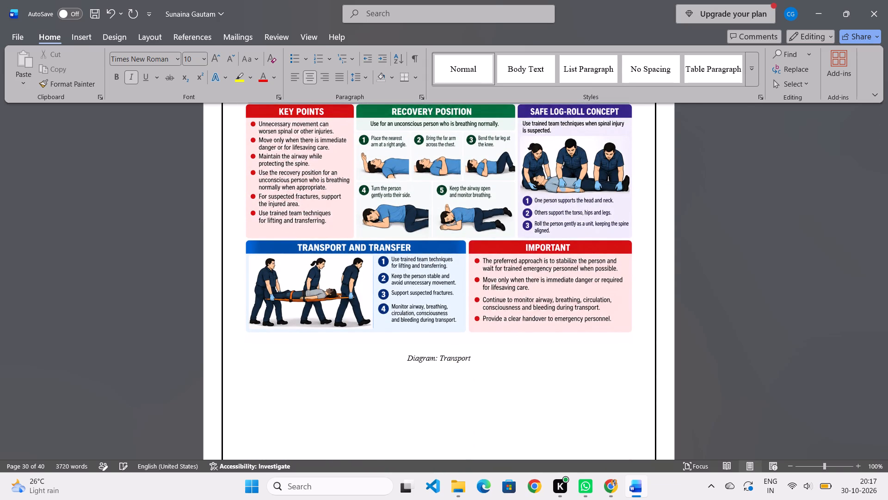
pyautogui.press('space')
pyautogui.write('and')
pyautogui.press('space')
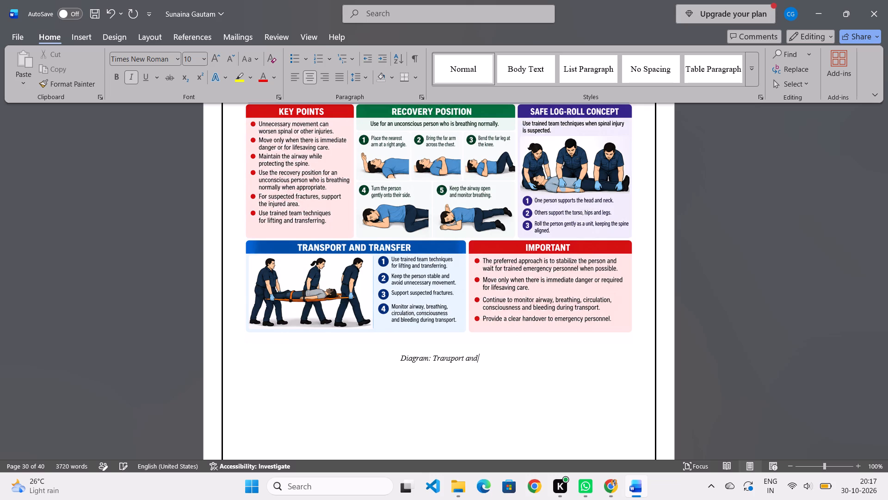
# Continue section 24's picture caption with "Position of Injured", following the wording of the section heading.
pyautogui.scroll(15, 485, 356)
pyautogui.scroll(-2, 485, 356)
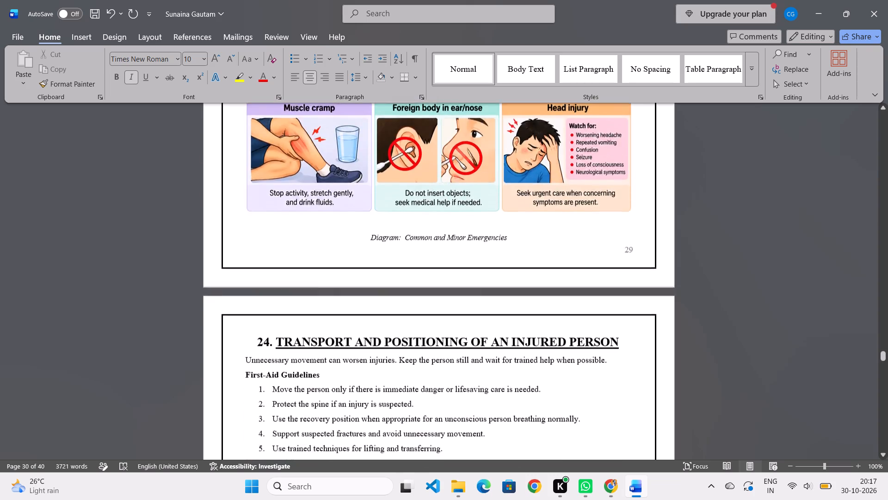
pyautogui.scroll(-6, 485, 356)
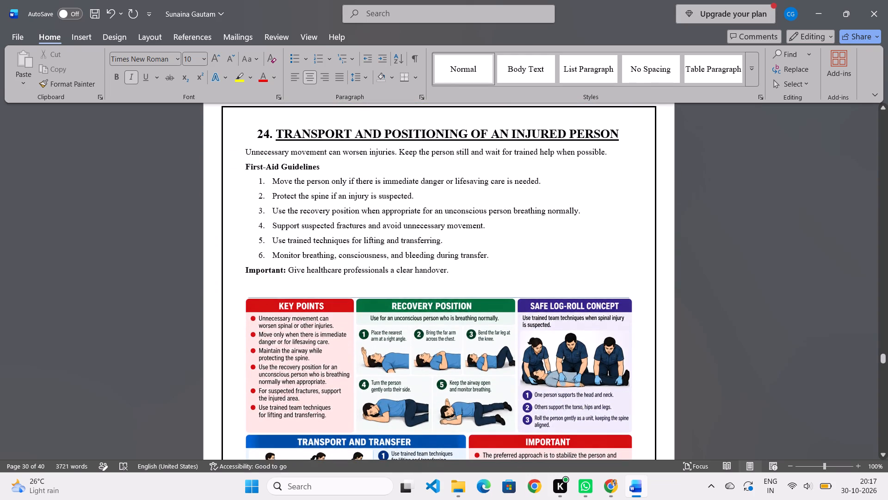
pyautogui.scroll(-9, 485, 356)
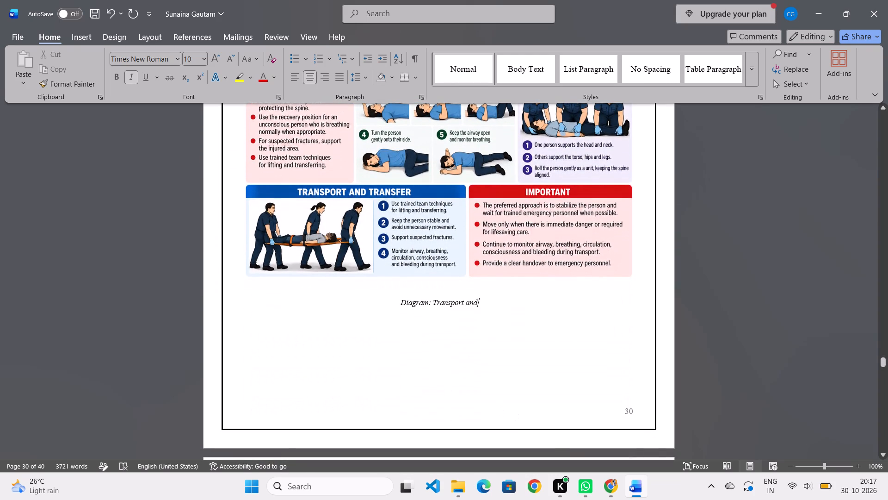
pyautogui.press('space')
pyautogui.write('Posi')
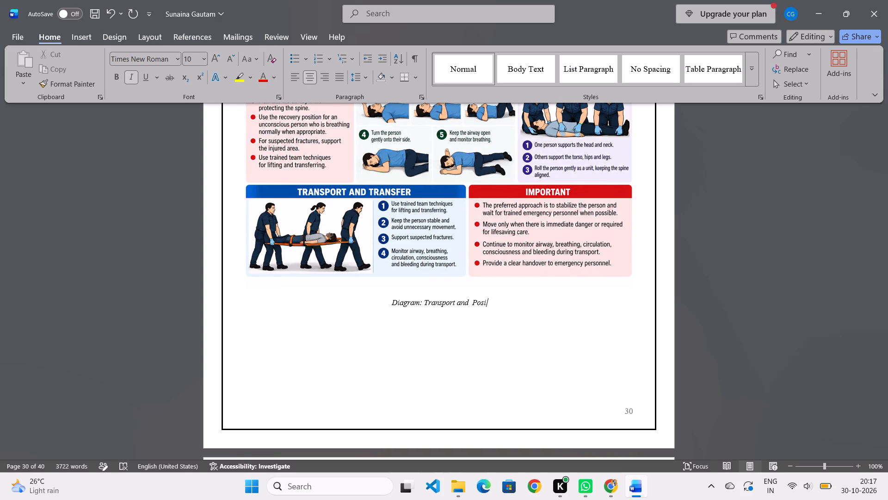
pyautogui.write('tio')
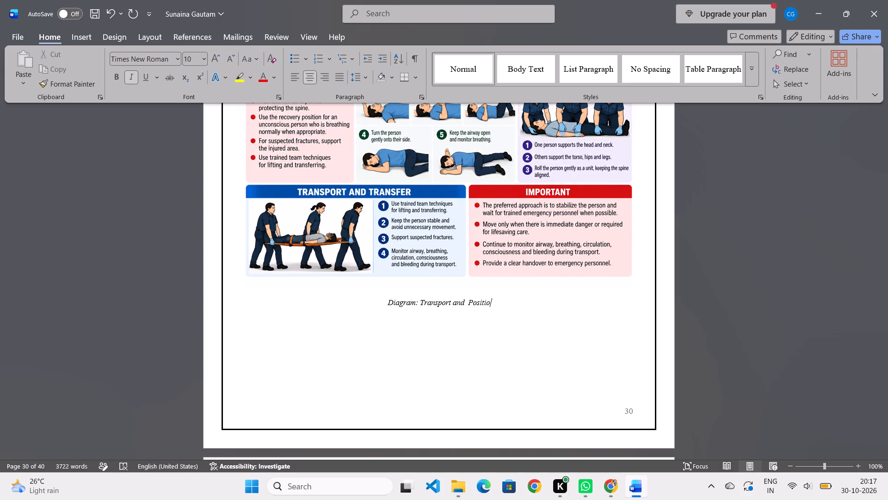
pyautogui.write('n')
pyautogui.press('space')
pyautogui.write('og')
pyautogui.press('space')
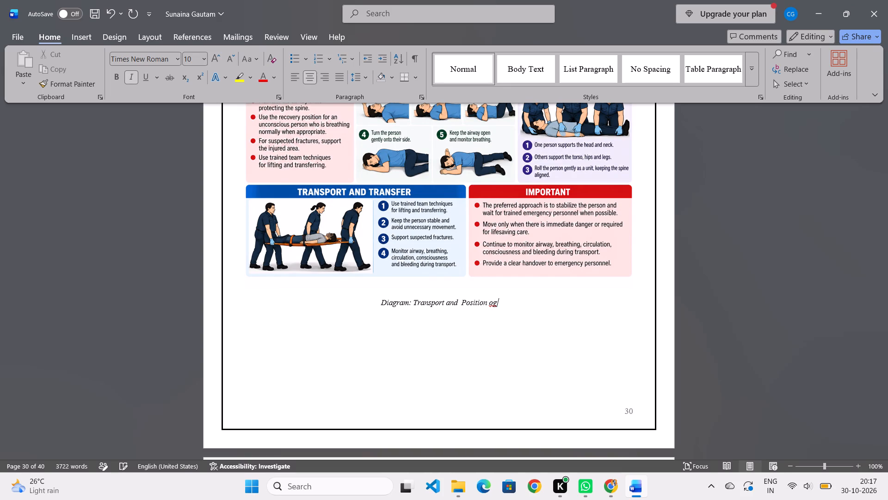
pyautogui.press('BackSpace')
pyautogui.write('f')
pyautogui.press('space')
pyautogui.press('BackSpace')
pyautogui.press('BackSpace')
pyautogui.press('BackSpace')
pyautogui.write('f')
pyautogui.press('space')
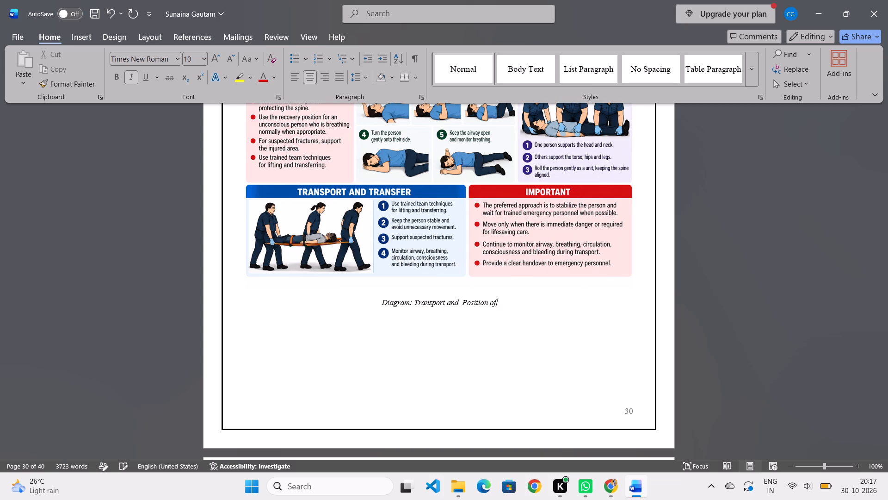
pyautogui.write('In')
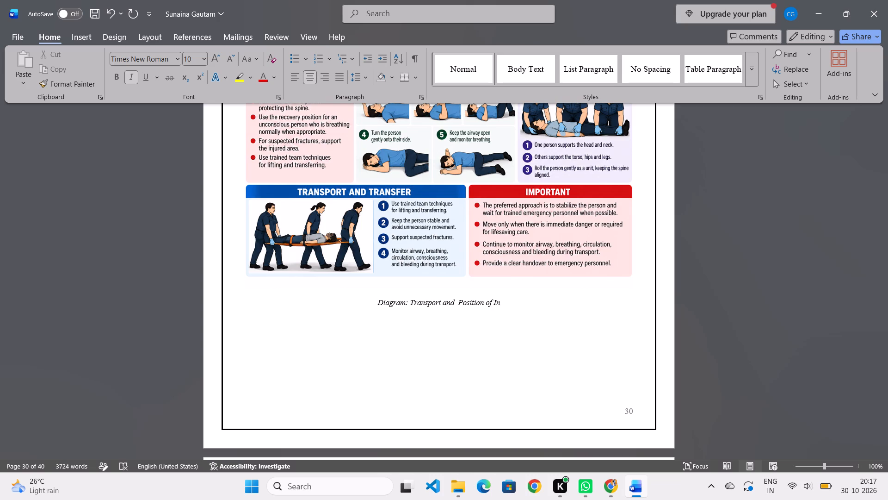
pyautogui.write('ju')
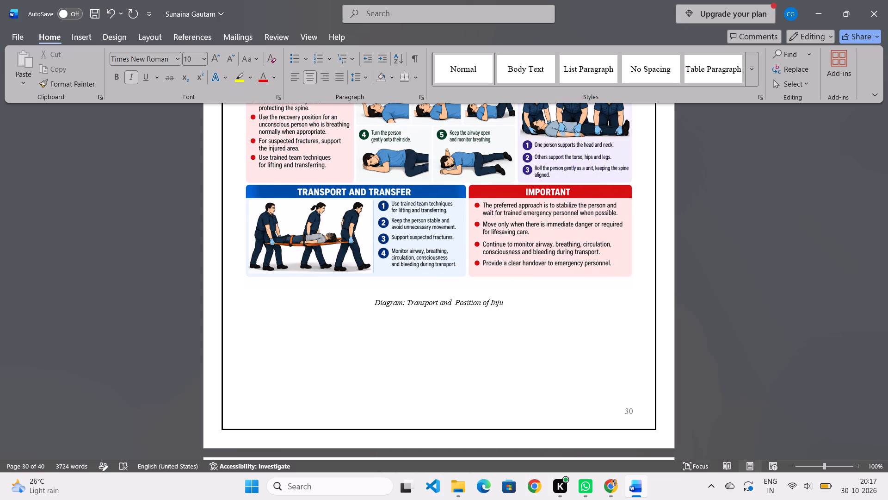
pyautogui.press('r')
pyautogui.scroll(2, 533, 322)
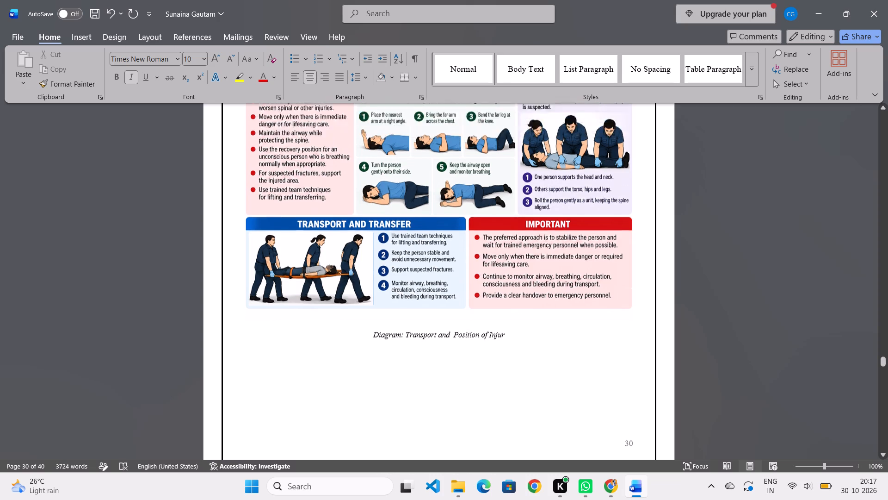
pyautogui.scroll(9, 533, 322)
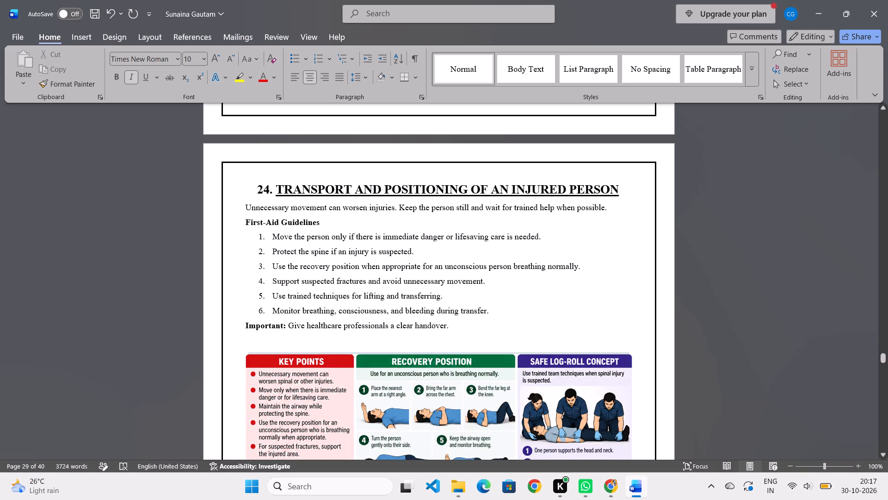
pyautogui.scroll(-9, 543, 203)
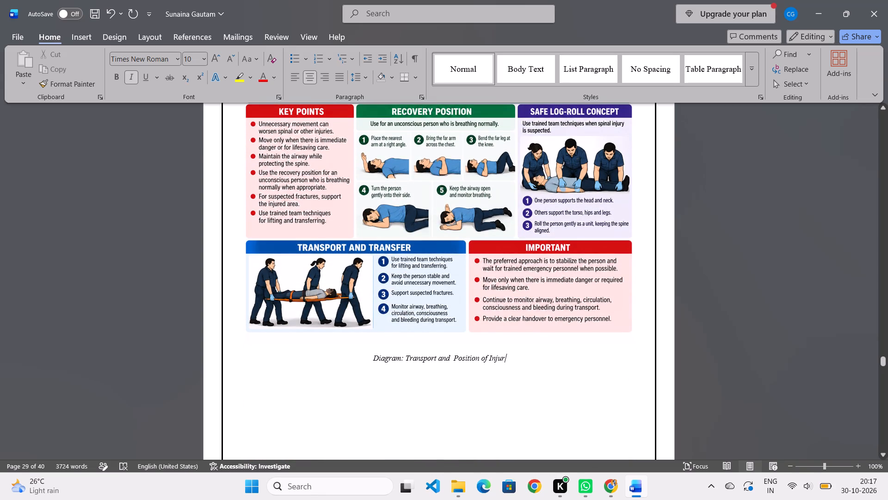
pyautogui.write('ed')
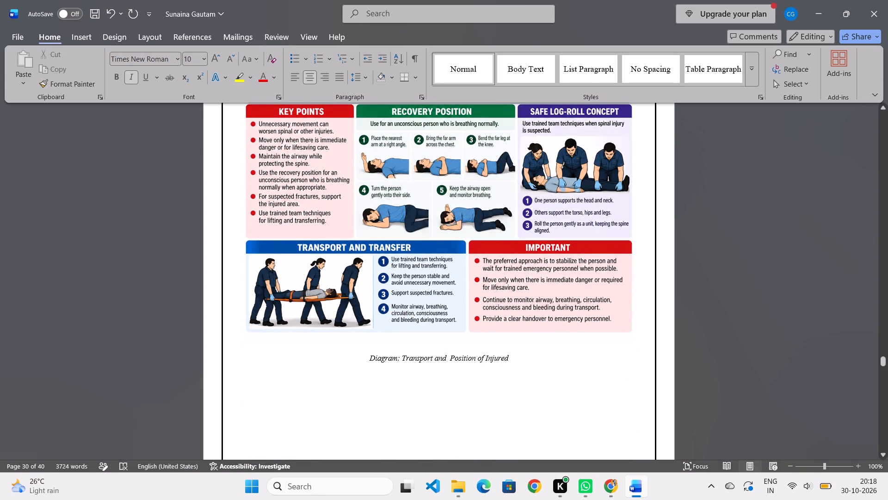
# Change "Position" to "Positioning" in section 24's caption and accept the grammar suggestion "and Positioning".
pyautogui.moveTo(475, 358); pyautogui.dragTo(477, 368)
pyautogui.press('Right')
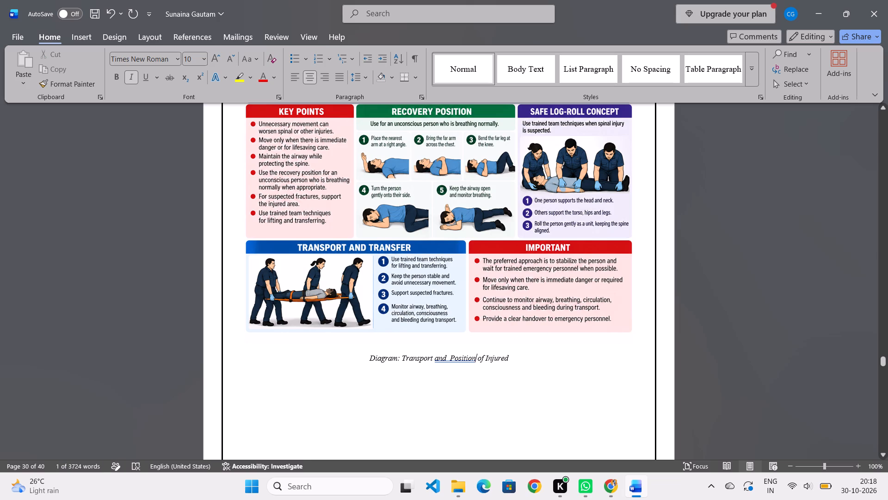
pyautogui.write('ing')
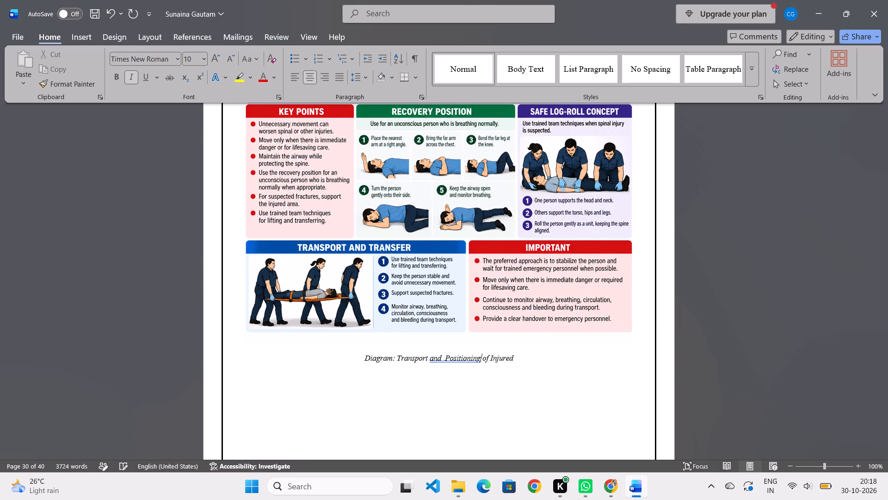
pyautogui.click(456, 362)
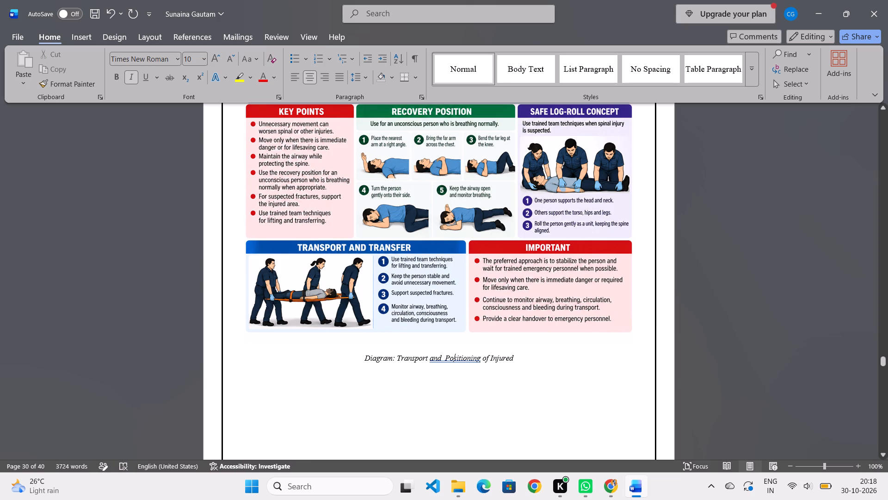
pyautogui.rightClick(456, 362)
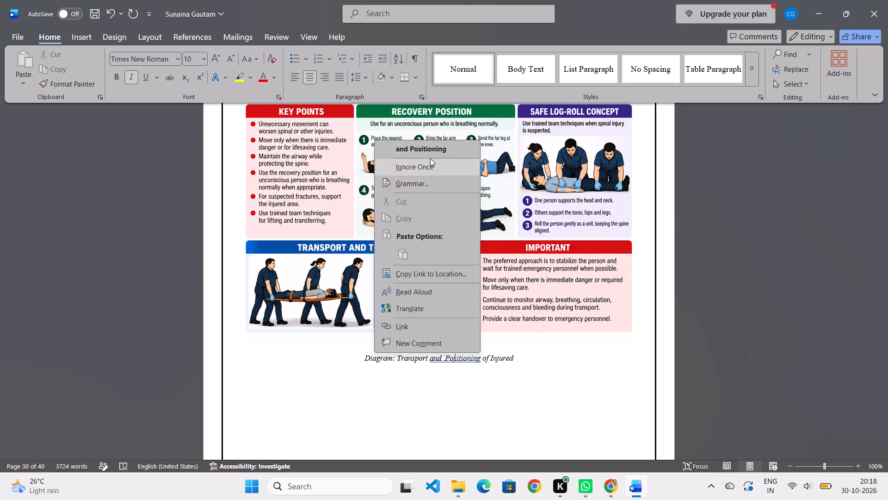
pyautogui.click(427, 149)
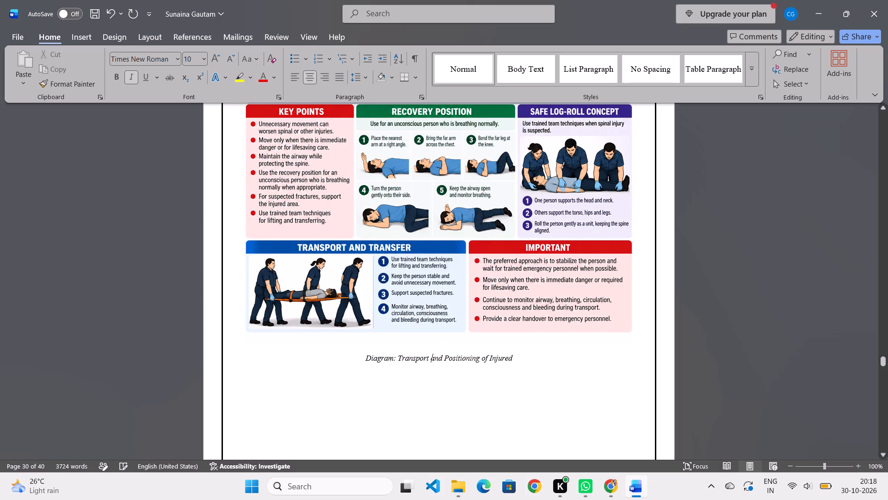
# Add the word "Person" at the end of section 24's picture caption.
pyautogui.click(516, 361)
pyautogui.scroll(15, 530, 362)
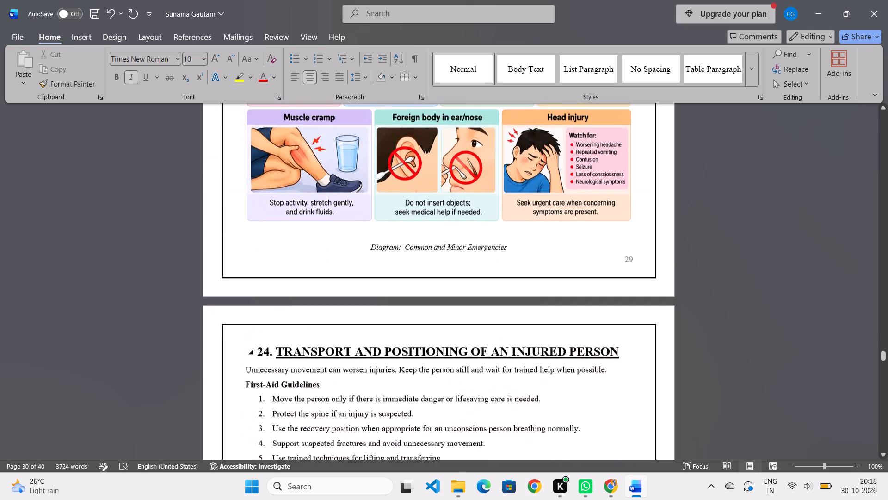
pyautogui.scroll(-5, 527, 361)
pyautogui.scroll(-10, 602, 340)
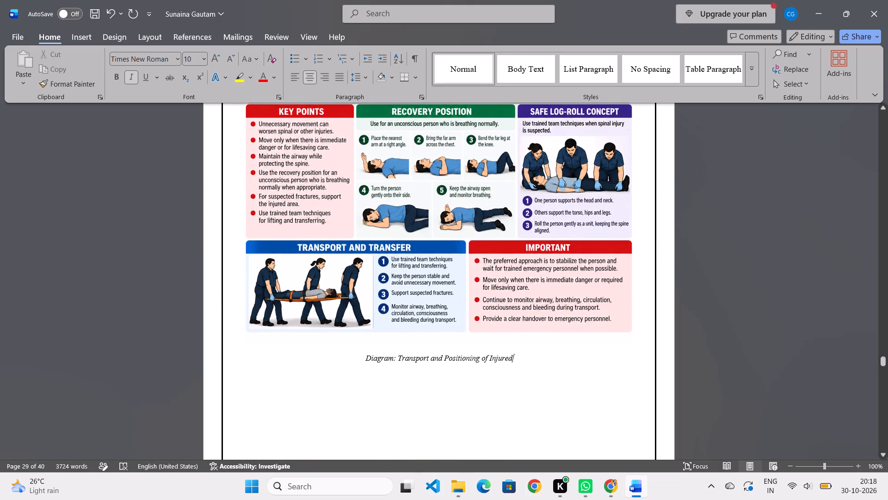
pyautogui.press('space')
pyautogui.write('Person')
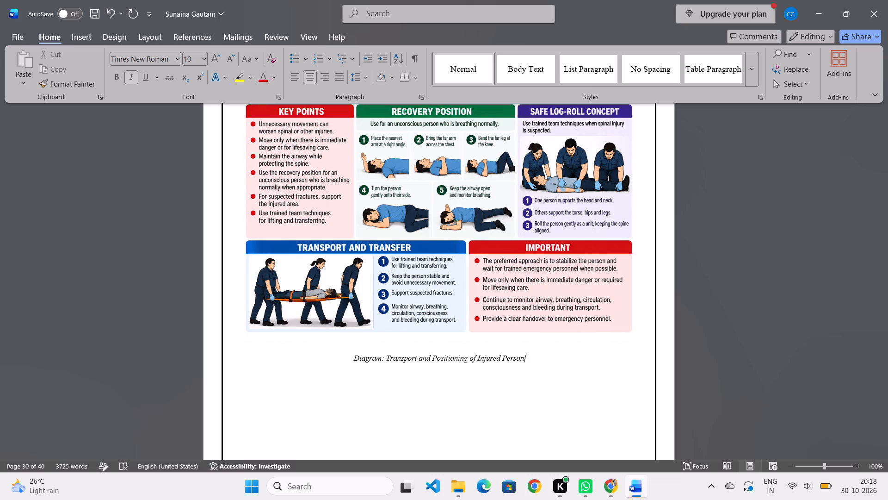
# Insert a blank line between section 24's heading and its introductory sentence, and check the page layout down to the caption.
pyautogui.scroll(-12, 544, 357)
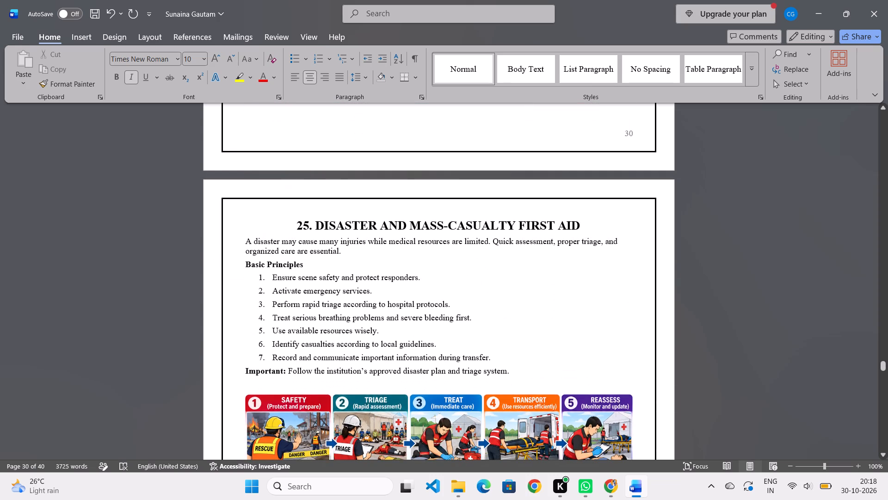
pyautogui.scroll(4, 348, 244)
pyautogui.scroll(-1, 348, 244)
pyautogui.scroll(16, 348, 244)
pyautogui.scroll(-1, 349, 244)
pyautogui.scroll(4, 349, 244)
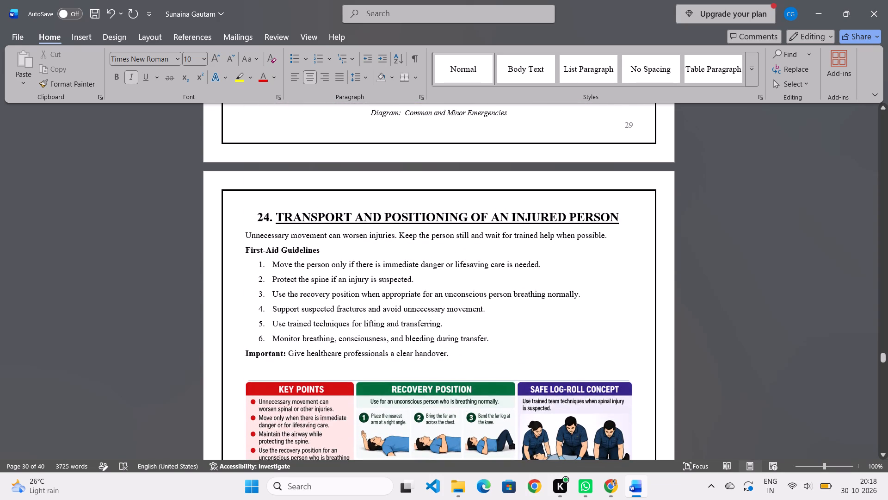
pyautogui.click(248, 236)
pyautogui.press('Return')
pyautogui.scroll(-15, 261, 264)
pyautogui.scroll(10, 309, 264)
pyautogui.scroll(-5, 309, 264)
pyautogui.scroll(5, 309, 264)
pyautogui.scroll(-5, 309, 264)
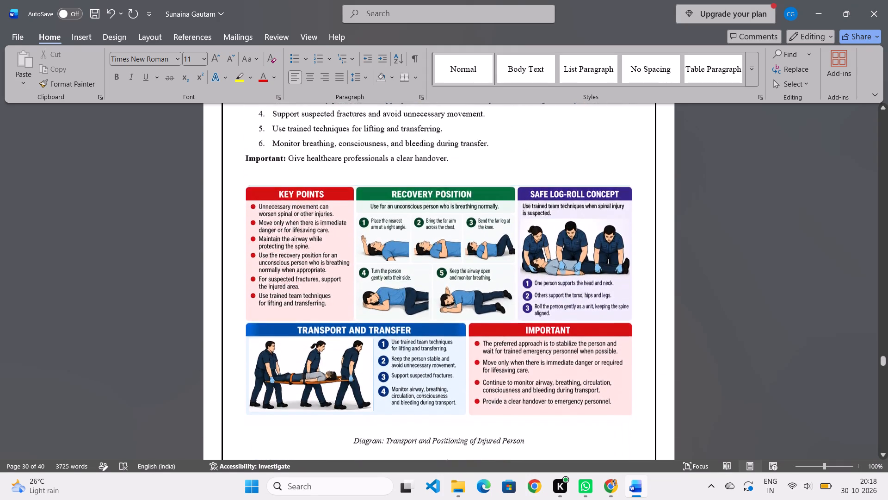
# Underline the section 25 heading text "DISASTER AND MASS-CASUALTY FIRST AID", leaving its number without underline.
pyautogui.scroll(-16, 309, 264)
pyautogui.scroll(-6, 311, 267)
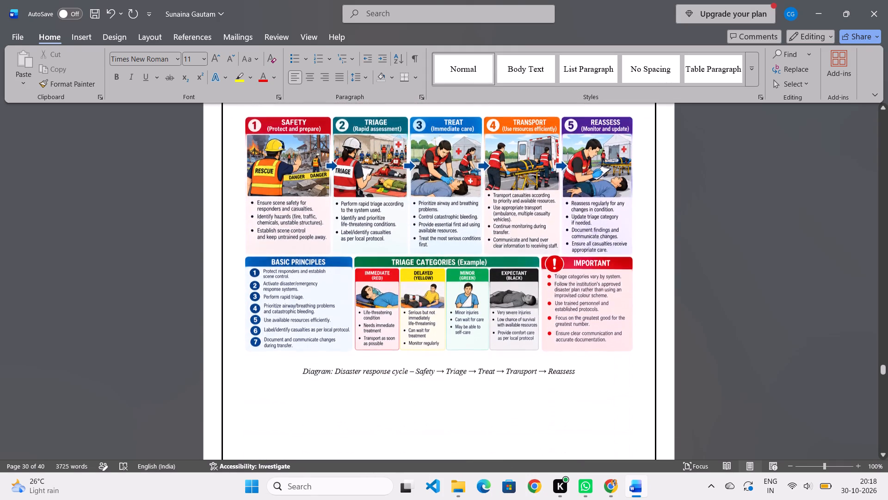
pyautogui.scroll(12, 311, 267)
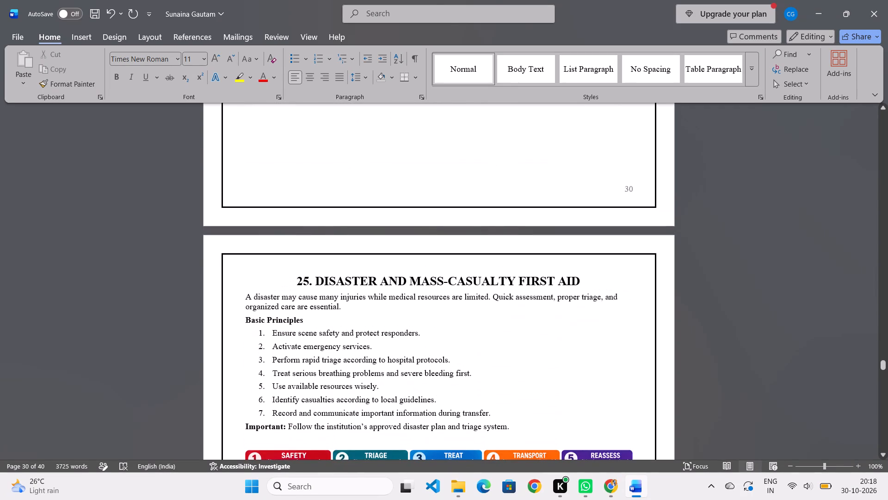
pyautogui.moveTo(586, 285); pyautogui.dragTo(334, 282)
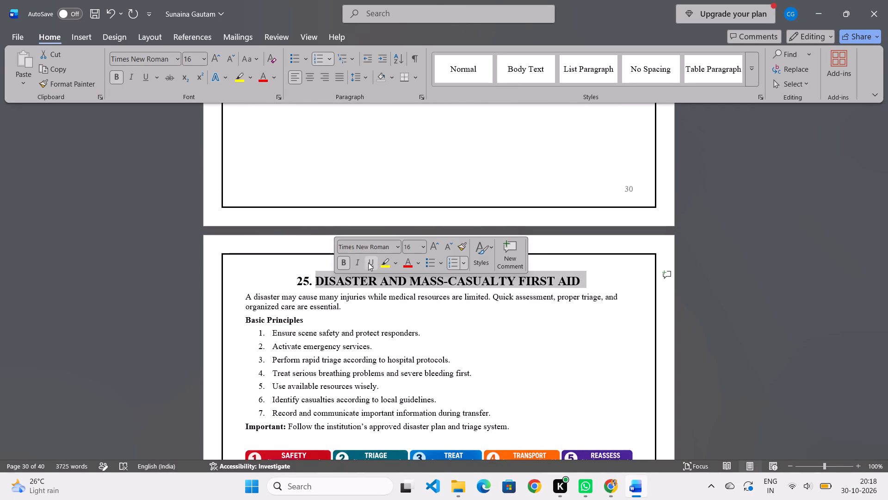
pyautogui.click(368, 262)
pyautogui.scroll(-20, 382, 318)
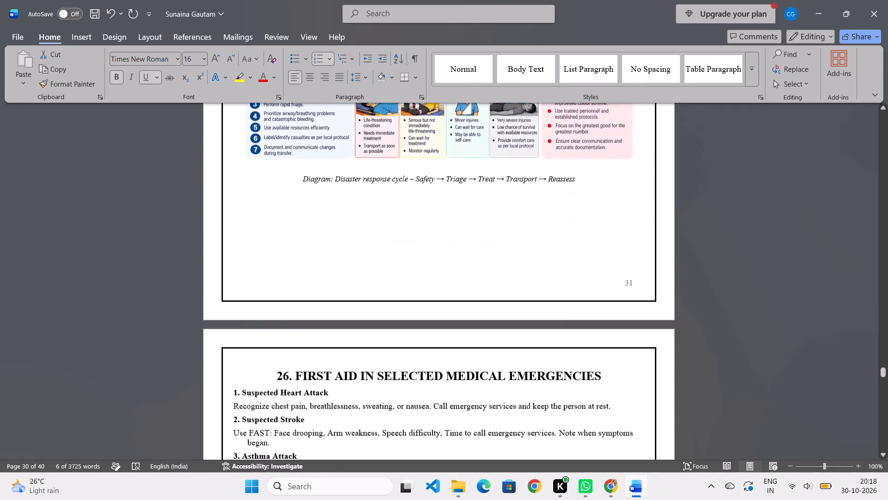
# Underline the section 26 heading text "FIRST AID IN SELECTED MEDICAL EMERGENCIES", leaving its number without underline.
pyautogui.moveTo(601, 347); pyautogui.dragTo(351, 353)
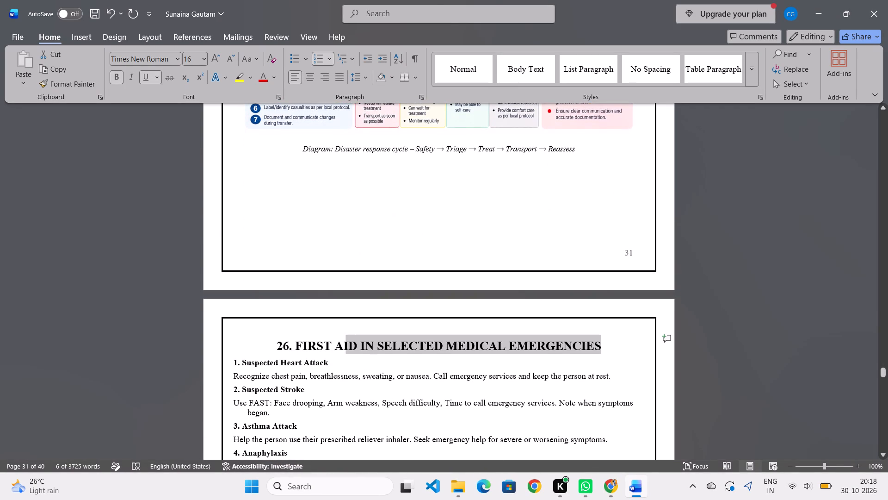
pyautogui.moveTo(351, 353); pyautogui.dragTo(299, 354)
pyautogui.click(335, 337)
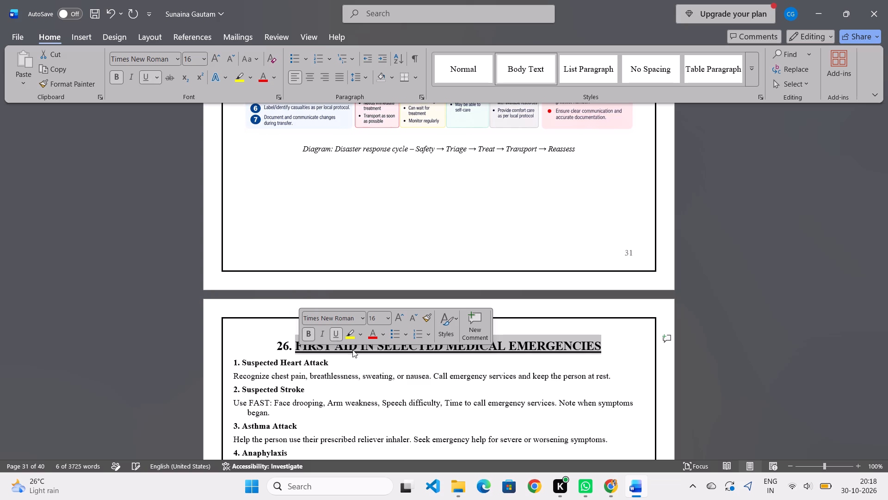
# Insert a blank line between section 26's heading and the "1. Suspected Heart Attack" subheading, and check the page layout.
pyautogui.scroll(-7, 377, 368)
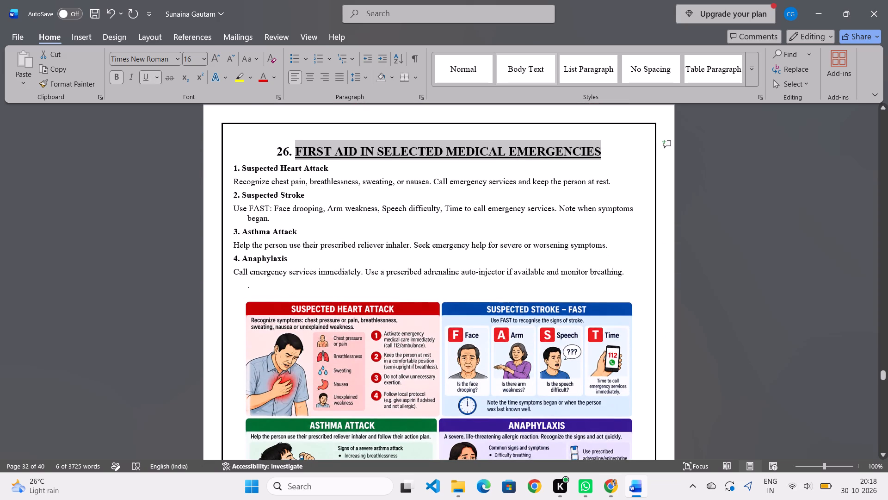
pyautogui.click(234, 167)
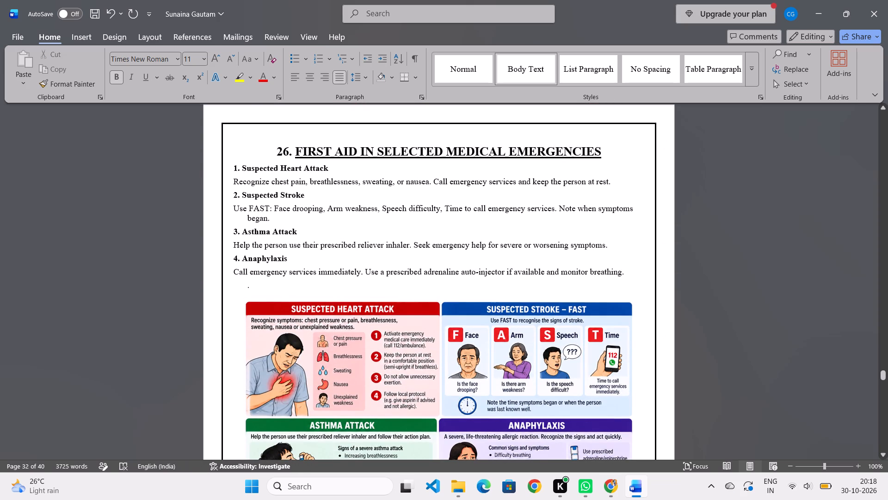
pyautogui.press('Return')
pyautogui.scroll(1, 297, 250)
pyautogui.scroll(-12, 297, 250)
pyautogui.scroll(1, 301, 251)
pyautogui.scroll(-1, 302, 252)
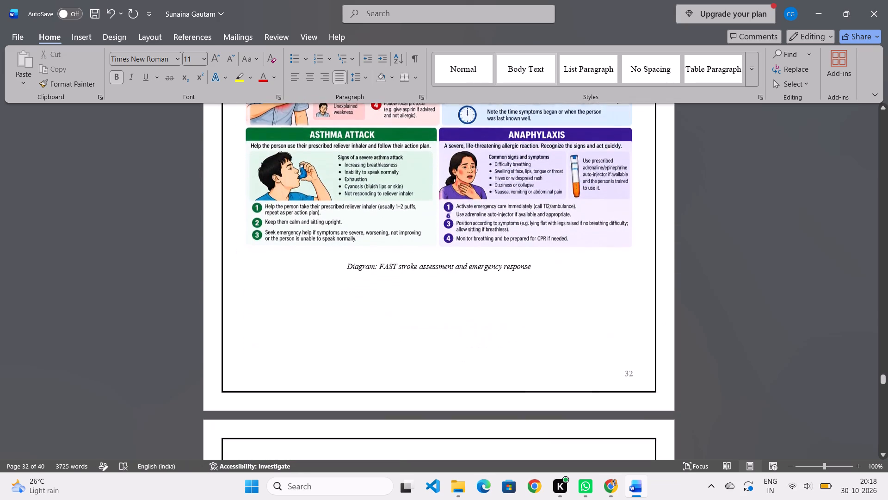
# Underline the whole section 27 heading "27.SPECIAL CONSIDERATIONS", including its number.
pyautogui.scroll(-14, 303, 253)
pyautogui.scroll(5, 319, 239)
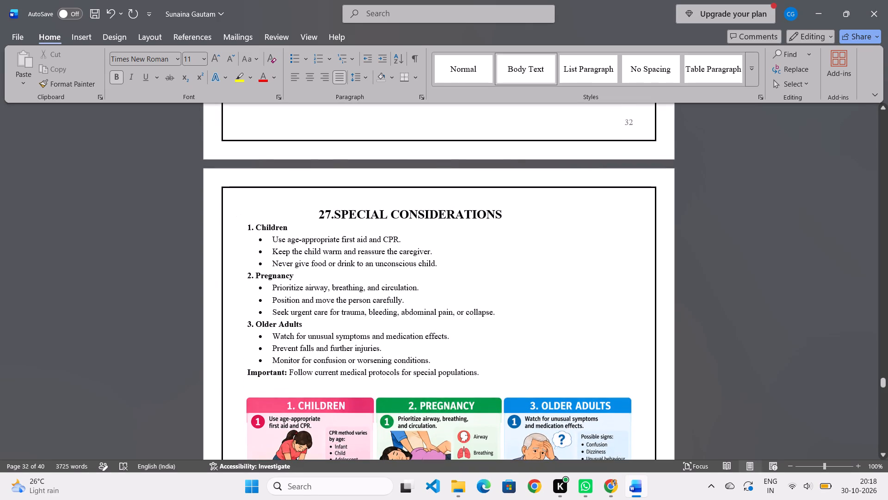
pyautogui.moveTo(502, 212); pyautogui.dragTo(319, 219)
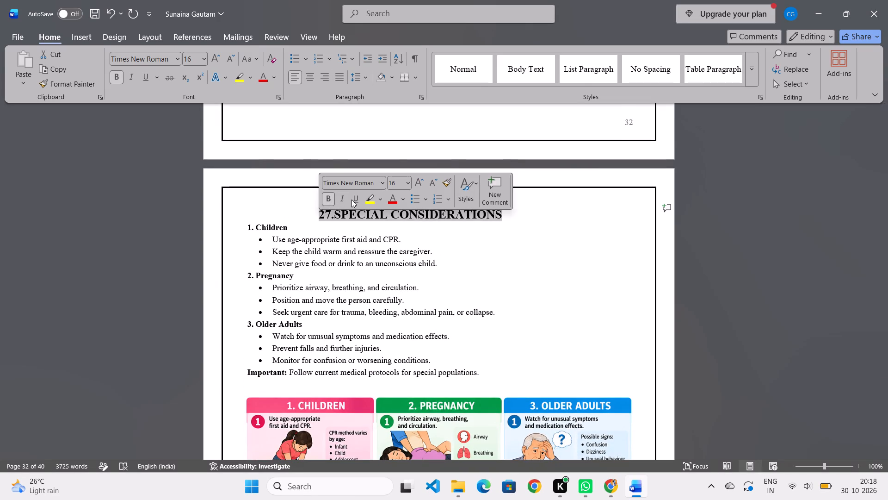
pyautogui.click(355, 201)
# Check section 27's page down to its caption and insert a blank line between its heading and the "1. Children" subheading.
pyautogui.scroll(-14, 355, 243)
pyautogui.scroll(3, 355, 250)
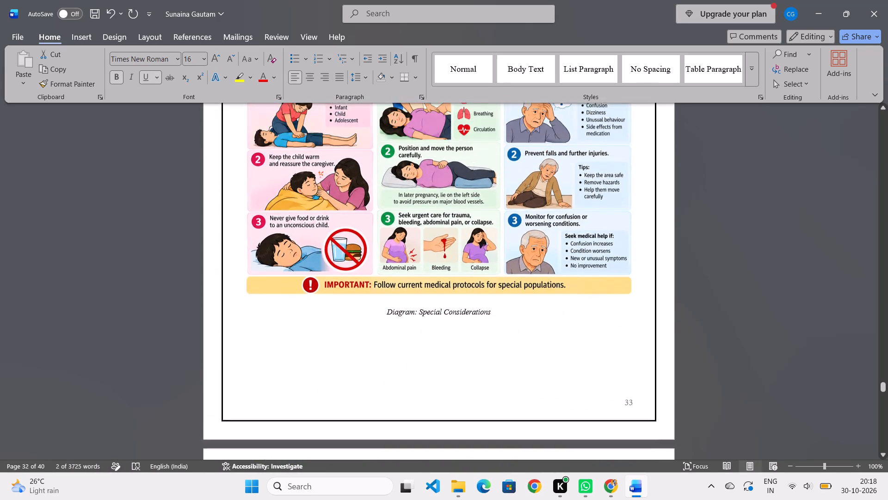
pyautogui.scroll(10, 355, 250)
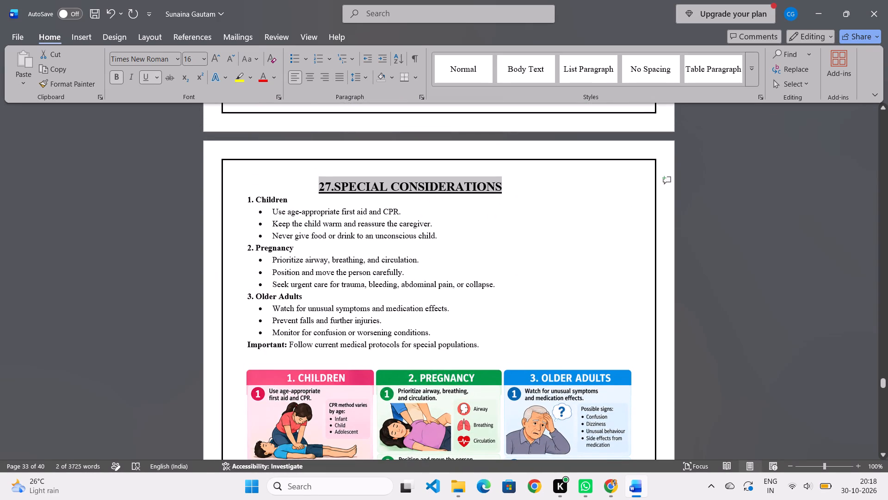
pyautogui.click(247, 200)
pyautogui.press('Return')
pyautogui.scroll(-5, 277, 220)
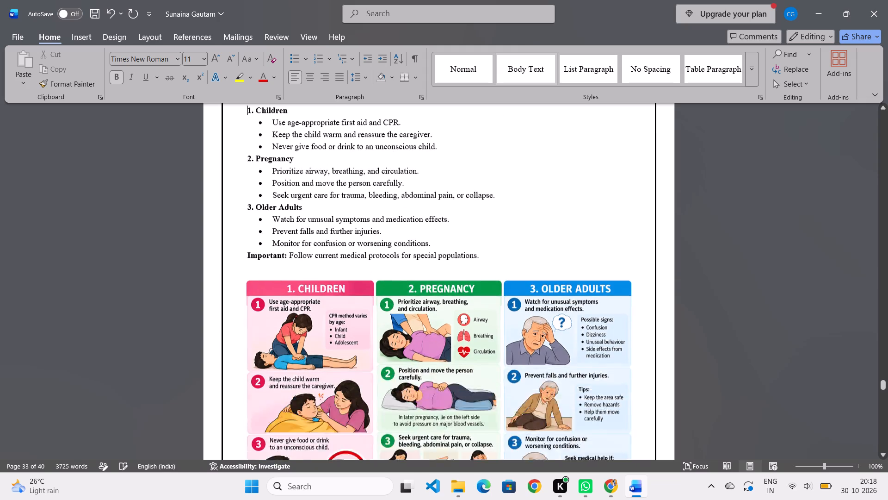
# Underline the section 28 heading text "DOCUMENTATION, REFERRAL AND HANDOVER" without its number, undo the underline once and reapply it.
pyautogui.scroll(-17, 280, 223)
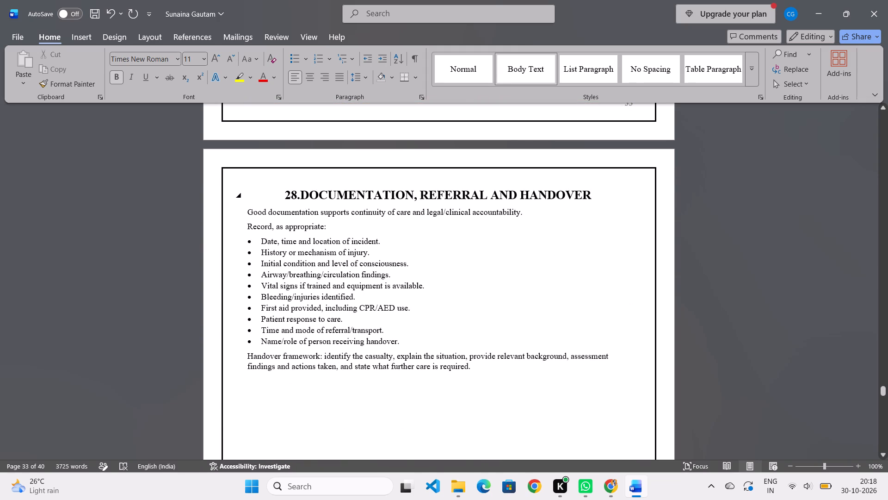
pyautogui.moveTo(303, 195); pyautogui.dragTo(604, 194)
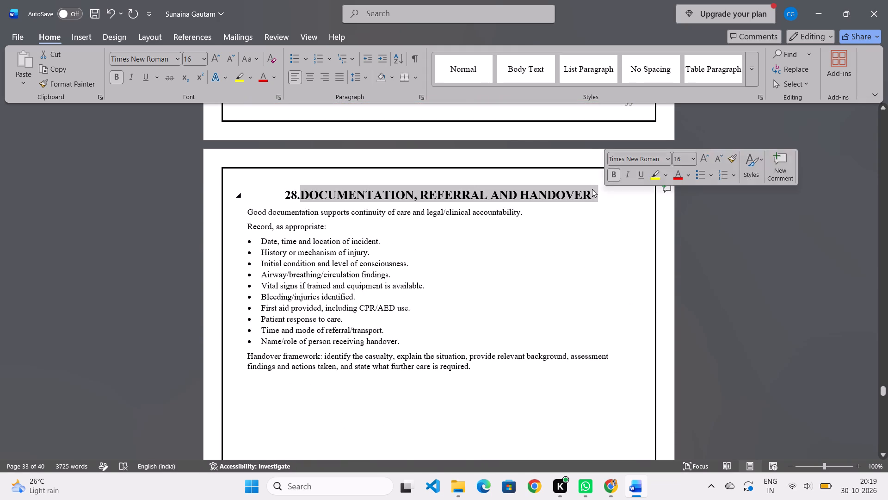
pyautogui.click(641, 174)
pyautogui.scroll(-4, 372, 244)
pyautogui.press('Up')
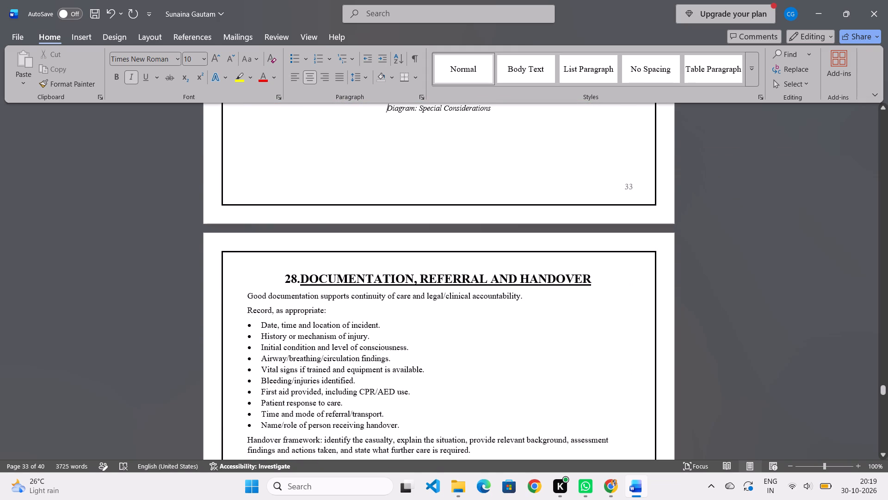
pyautogui.hotkey('ctrl', 'z')
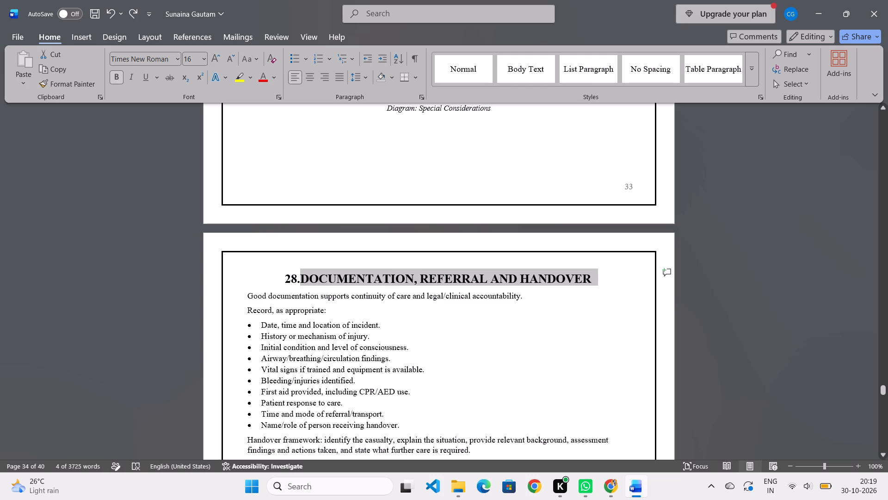
pyautogui.click(145, 77)
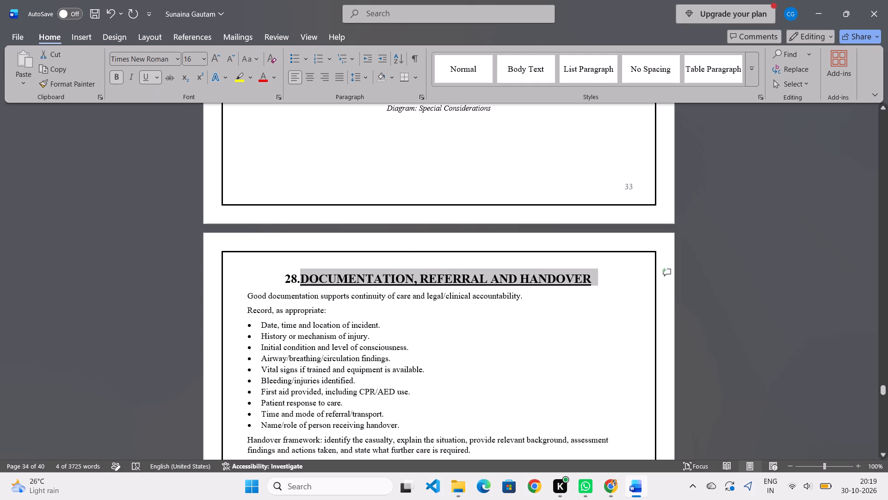
# Insert a blank line between section 28's heading and its introductory sentence, and check the rest of the page.
pyautogui.click(466, 327)
pyautogui.click(246, 294)
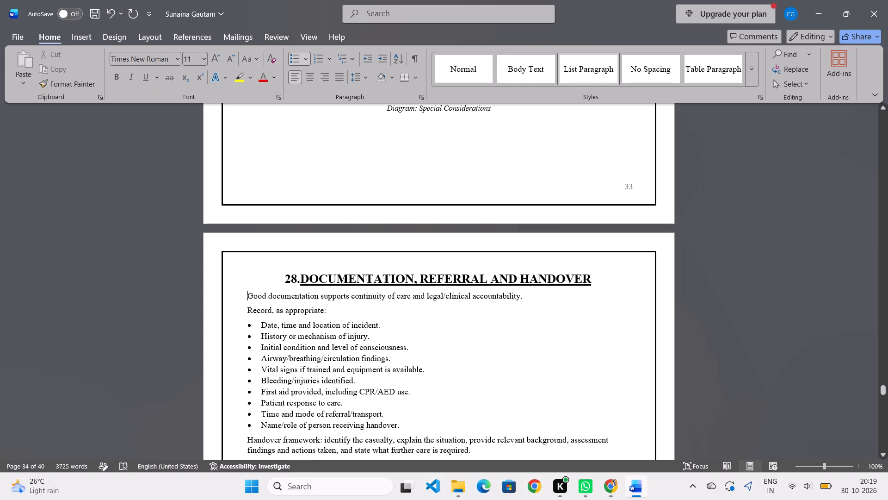
pyautogui.press('Return')
pyautogui.scroll(-15, 283, 319)
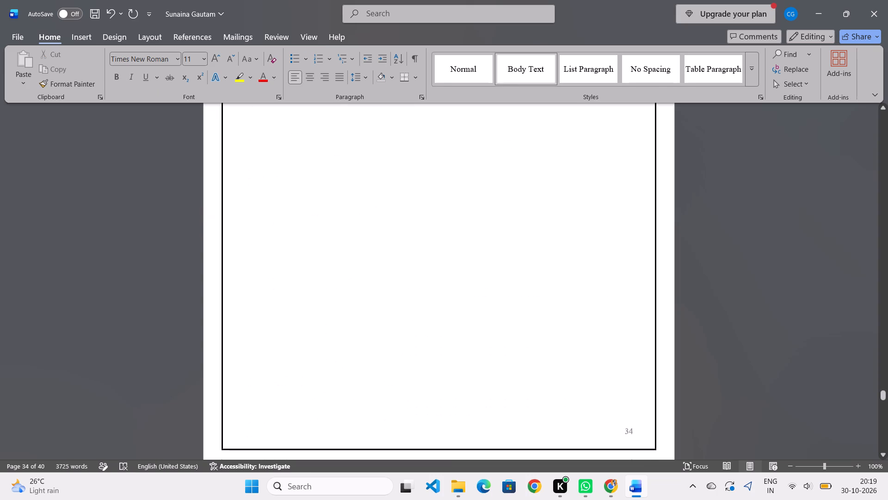
pyautogui.scroll(11, 285, 319)
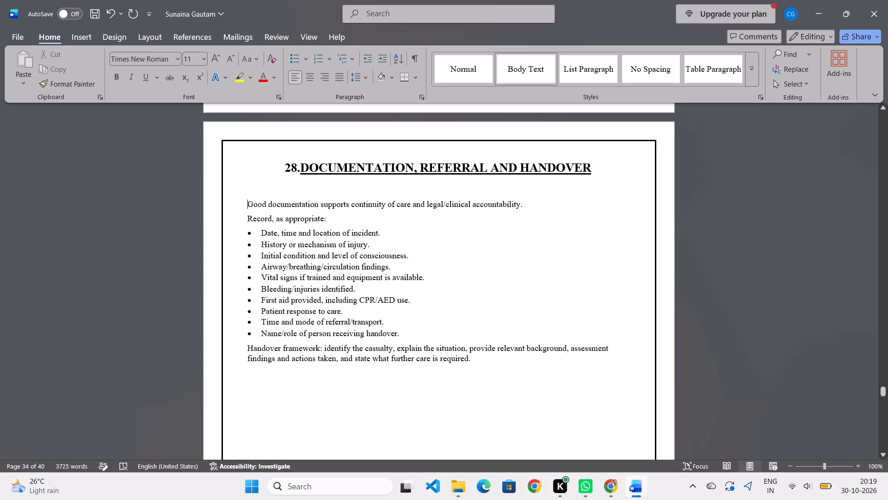
# Set the font size of all section 28 body text, from the introduction to the handover framework paragraph, to 12.
pyautogui.moveTo(479, 362); pyautogui.dragTo(237, 205)
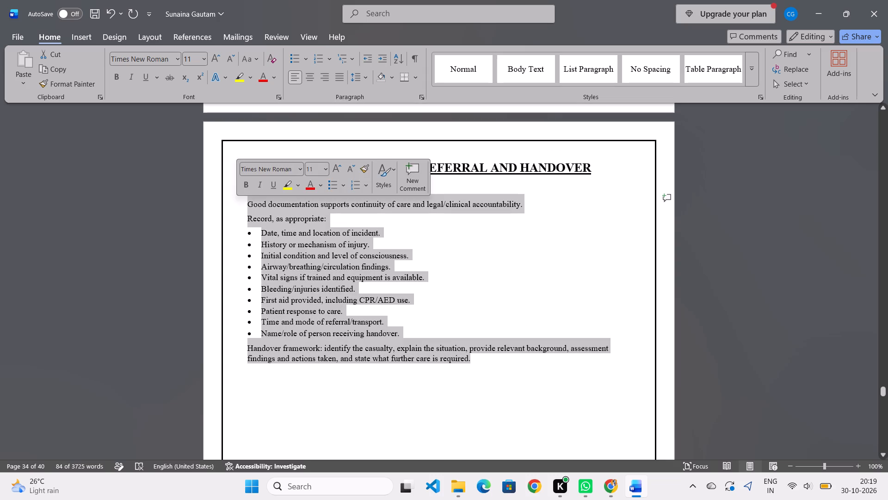
pyautogui.click(326, 173)
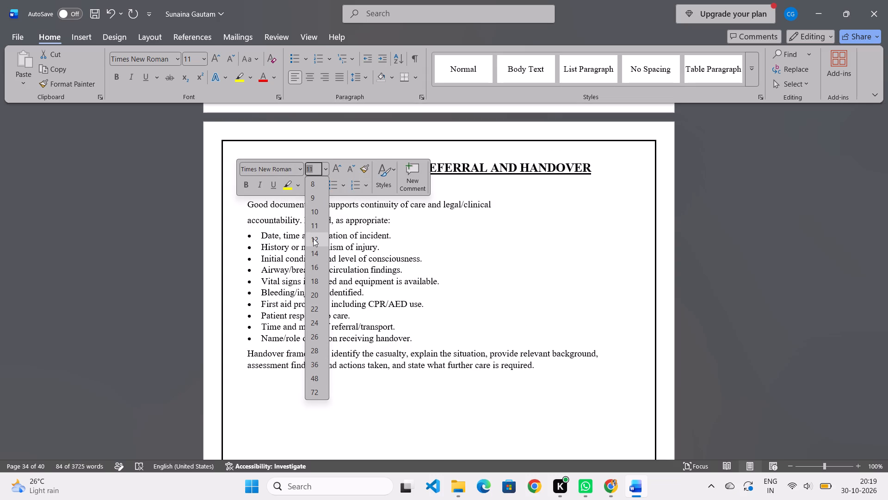
pyautogui.click(313, 238)
pyautogui.click(472, 332)
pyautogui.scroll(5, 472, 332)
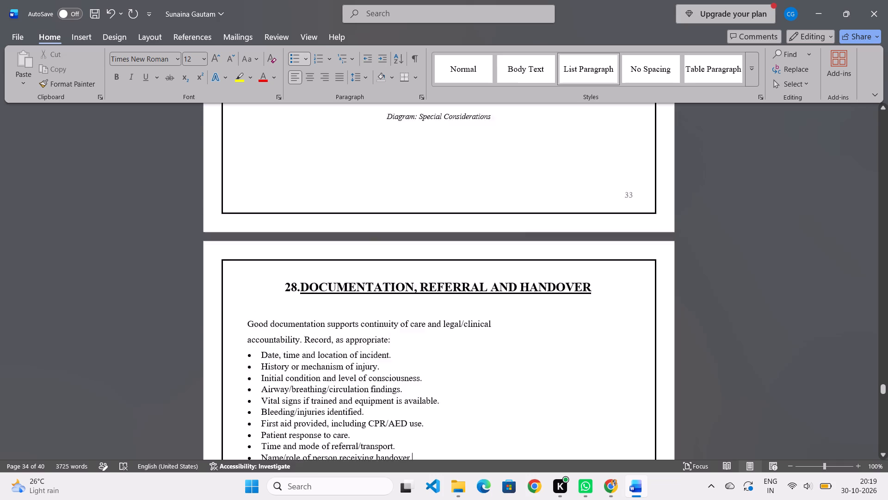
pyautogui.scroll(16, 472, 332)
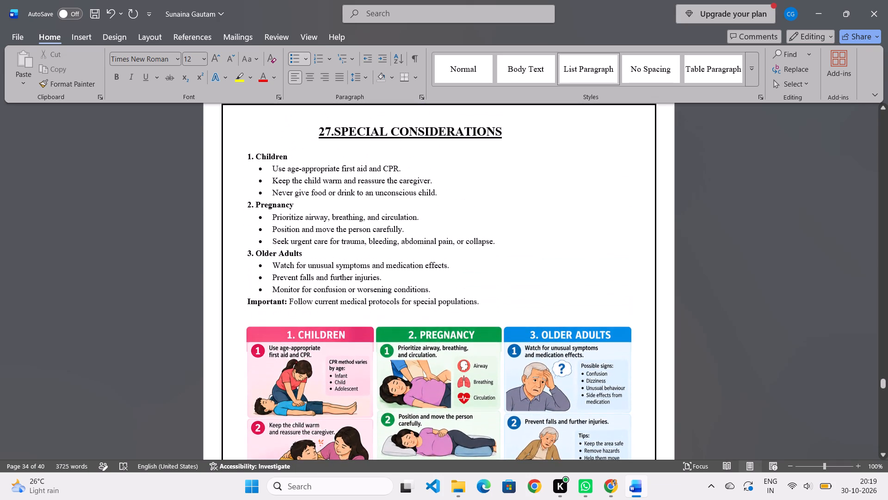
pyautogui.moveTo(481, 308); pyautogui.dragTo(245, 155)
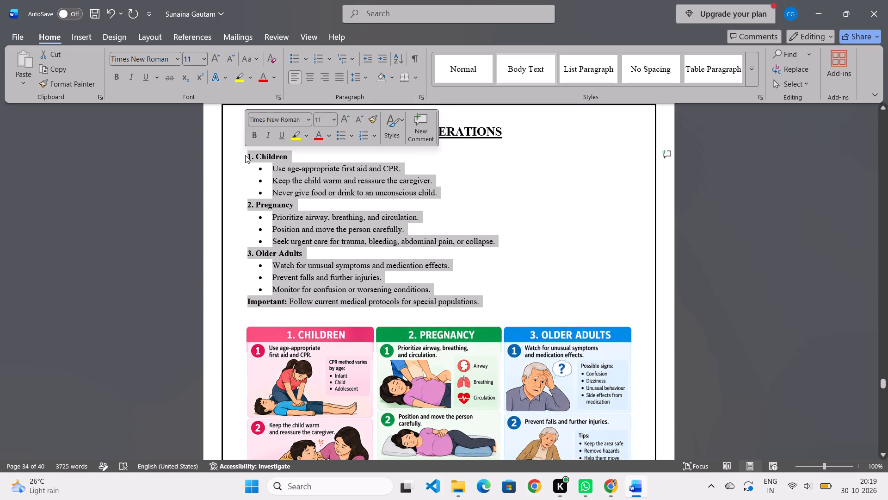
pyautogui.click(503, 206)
# Examine the page layout of sections 27 and 28 through to the start of the References page.
pyautogui.scroll(-13, 462, 265)
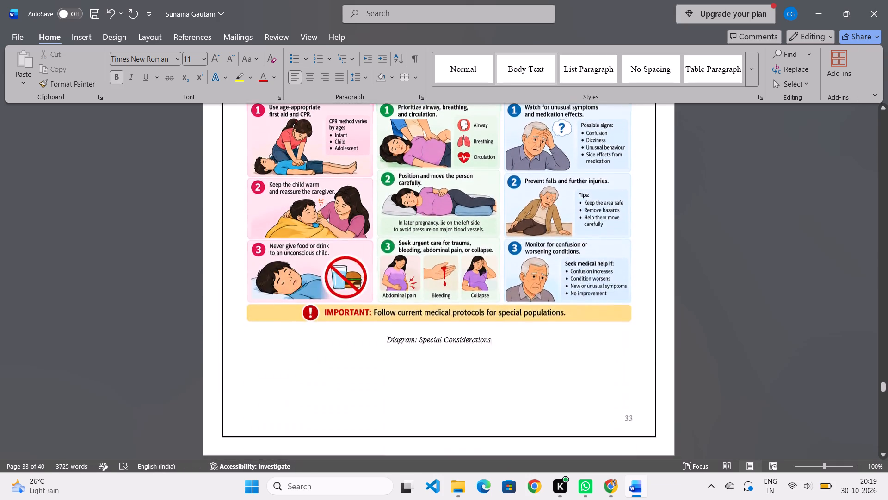
pyautogui.scroll(1, 461, 276)
pyautogui.scroll(-20, 461, 276)
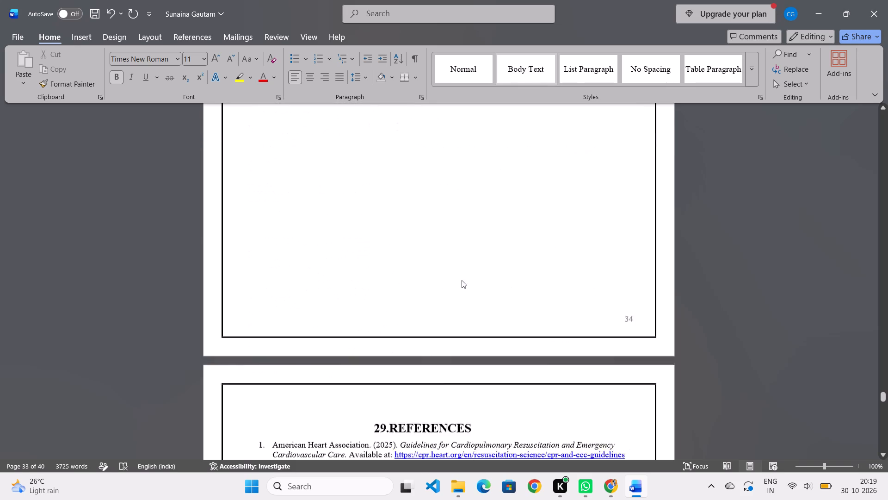
pyautogui.scroll(-10, 462, 280)
pyautogui.scroll(20, 462, 280)
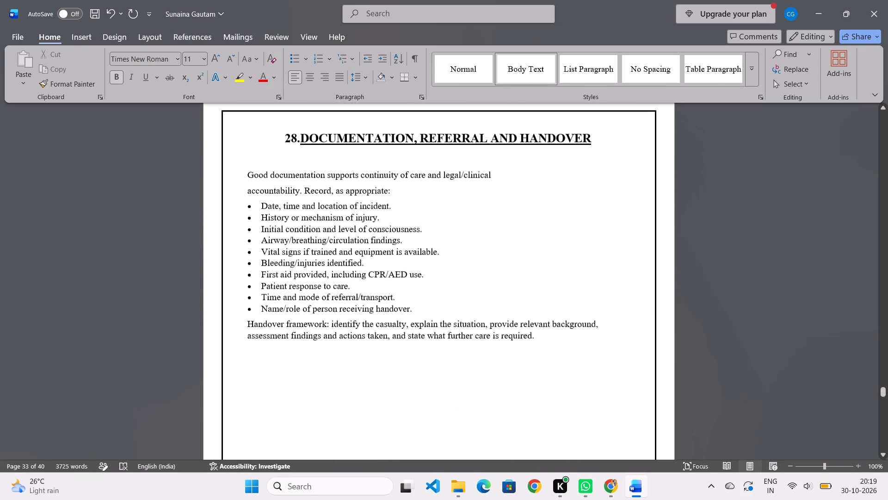
pyautogui.scroll(3, 464, 281)
# Underline the section 29 heading text "REFERENCES", leaving its number without underline.
pyautogui.scroll(-8, 464, 281)
pyautogui.scroll(-13, 464, 281)
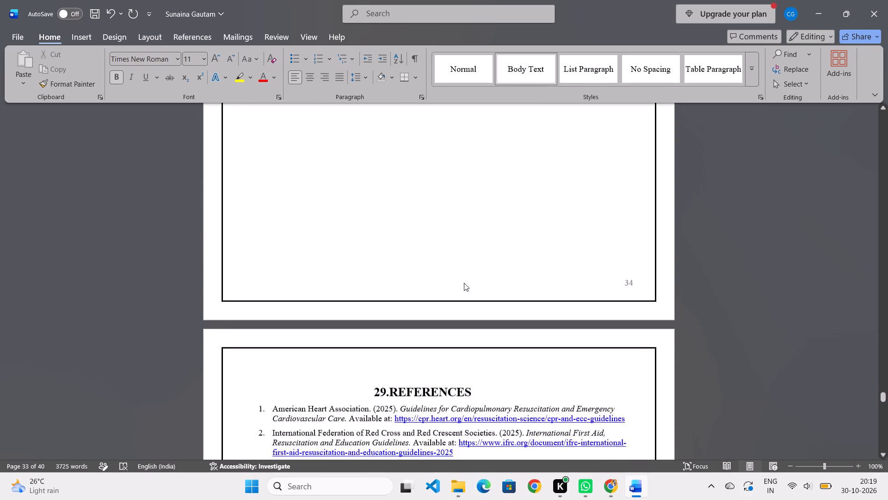
pyautogui.scroll(-2, 464, 283)
pyautogui.moveTo(476, 220); pyautogui.dragTo(389, 220)
pyautogui.click(424, 200)
# Look over the section 29 references and the pages that follow, towards the end of the document.
pyautogui.scroll(-5, 382, 284)
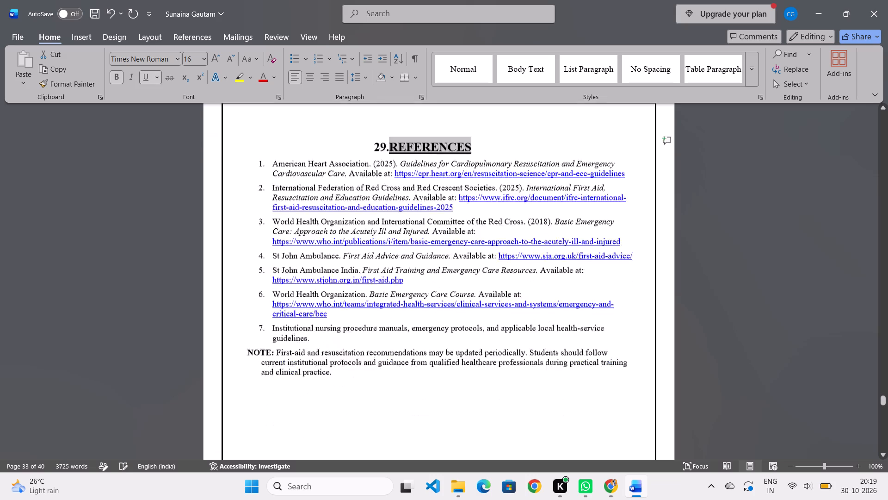
pyautogui.scroll(-1, 381, 287)
pyautogui.scroll(4, 381, 287)
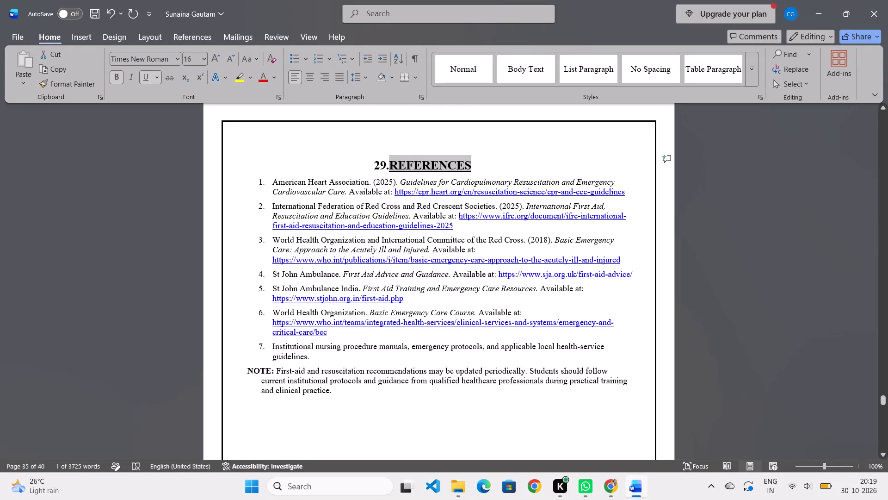
pyautogui.scroll(-9, 341, 394)
pyautogui.scroll(1, 344, 393)
pyautogui.scroll(-5, 345, 393)
pyautogui.scroll(-8, 437, 376)
pyautogui.scroll(-3, 481, 369)
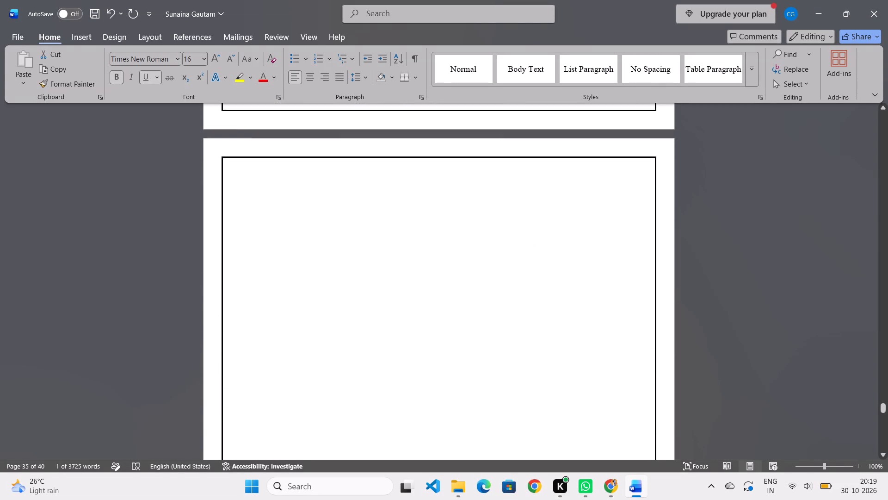
pyautogui.scroll(-5, 481, 369)
pyautogui.scroll(1, 484, 369)
pyautogui.scroll(-20, 485, 369)
pyautogui.scroll(-13, 485, 369)
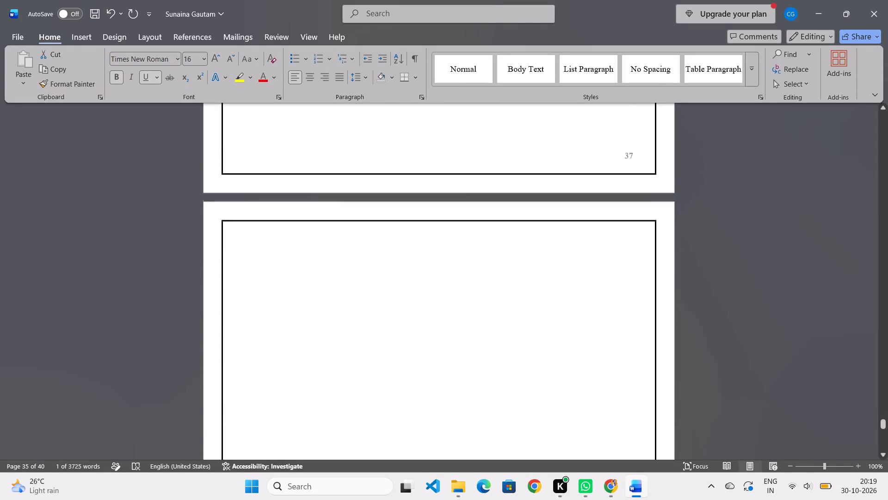
pyautogui.scroll(-20, 576, 371)
pyautogui.scroll(-14, 576, 371)
pyautogui.scroll(1, 575, 373)
pyautogui.scroll(-7, 575, 373)
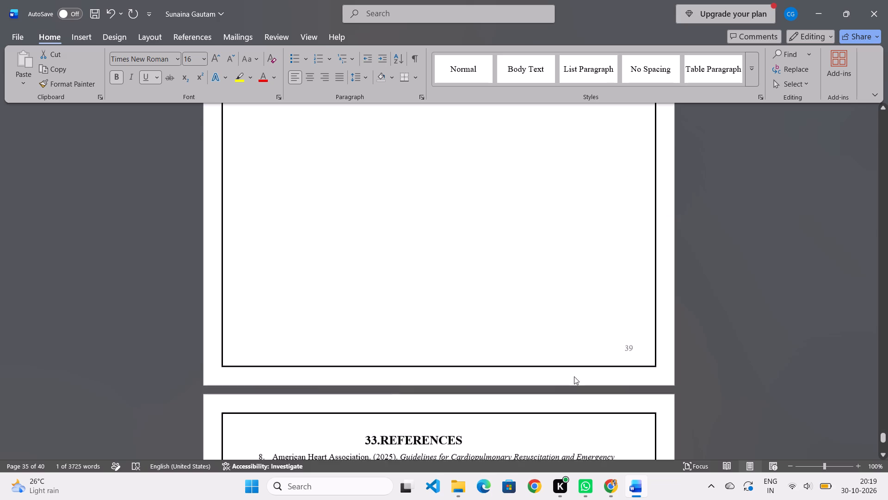
# Delete the duplicate "33.REFERENCES" section on the last page, including its heading, reference list and closing note.
pyautogui.scroll(-6, 574, 376)
pyautogui.scroll(-8, 523, 389)
pyautogui.moveTo(393, 336); pyautogui.dragTo(118, 85)
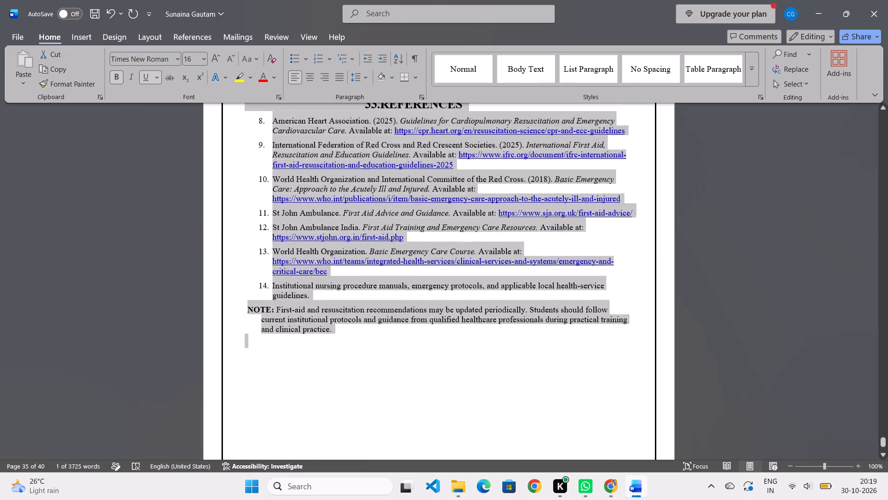
pyautogui.moveTo(118, 85); pyautogui.dragTo(158, 299)
pyautogui.press('BackSpace')
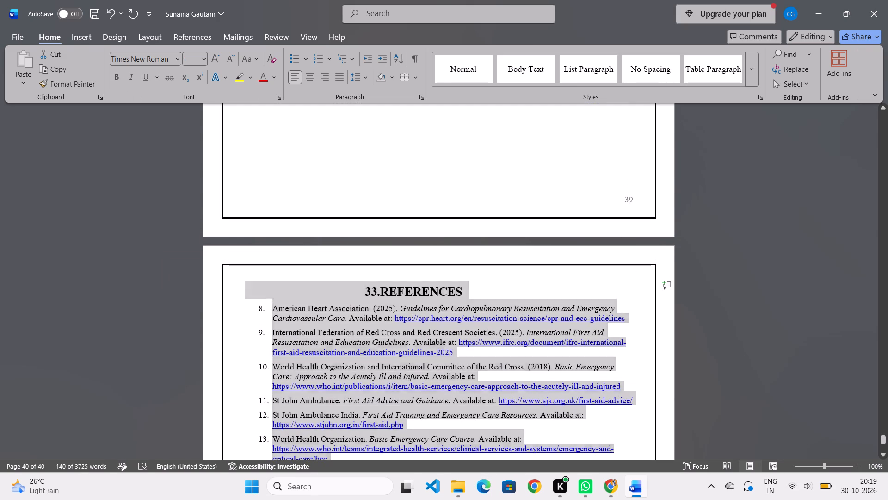
# Delete the selected "33.REFERENCES" heading, reference list and note, along with the empty lines left near the end of the document.
pyautogui.press('BackSpace')
pyautogui.press('BackSpace')
pyautogui.press('BackSpace')
pyautogui.scroll(5, 324, 297)
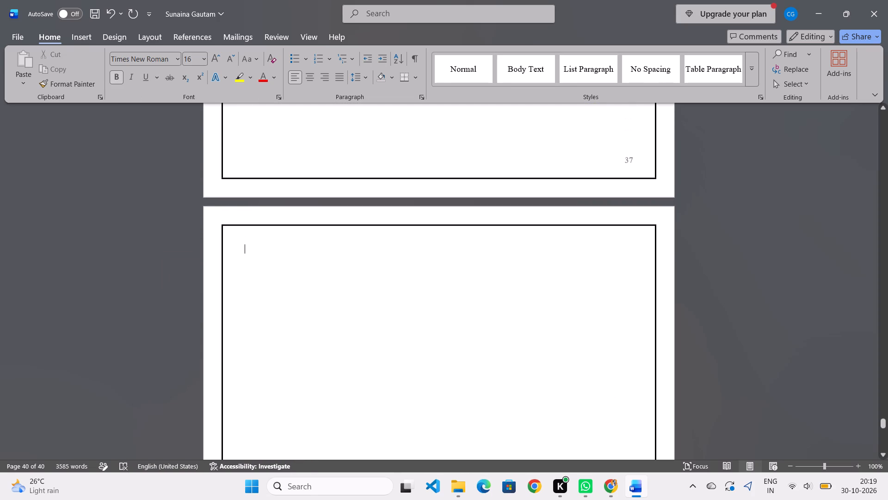
pyautogui.press('BackSpace')
pyautogui.press('BackSpace')
pyautogui.press('BackSpace')
pyautogui.press('BackSpace')
pyautogui.scroll(4, 323, 296)
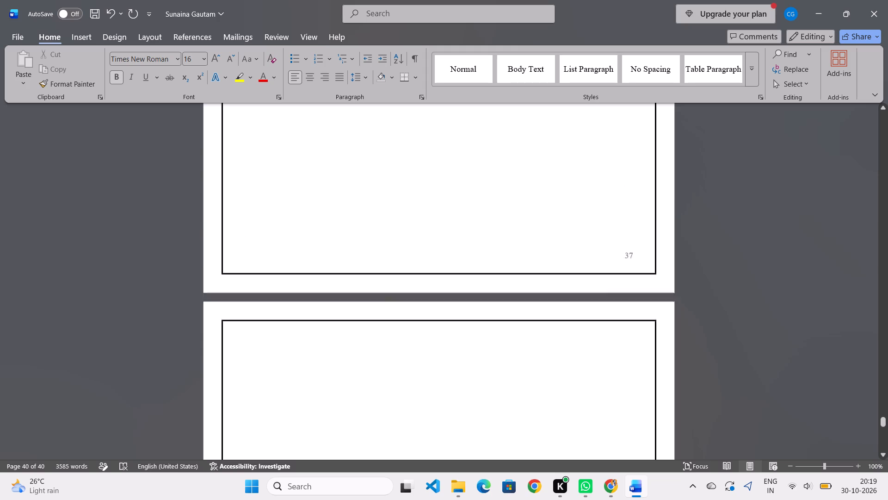
# Check the blank pages between the section 29 references note and the end of the document.
pyautogui.scroll(20, 323, 296)
pyautogui.scroll(6, 323, 296)
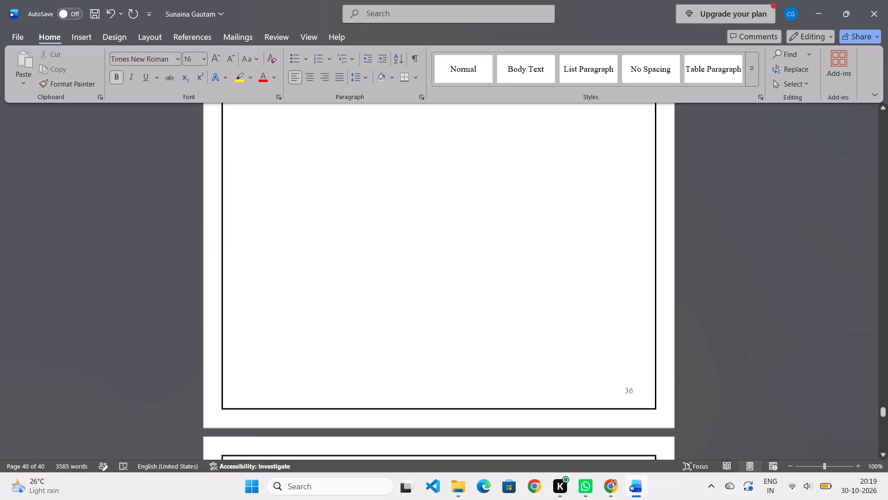
pyautogui.scroll(16, 322, 296)
pyautogui.scroll(14, 322, 296)
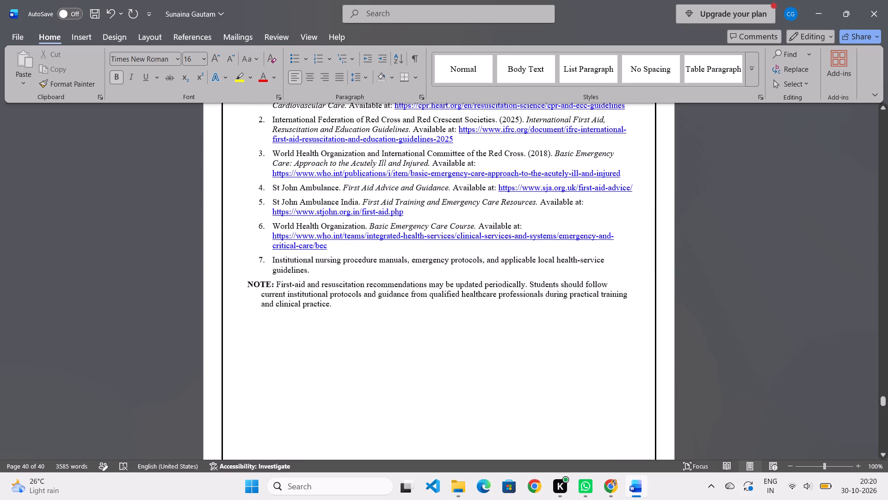
pyautogui.scroll(8, 322, 296)
pyautogui.scroll(-15, 322, 296)
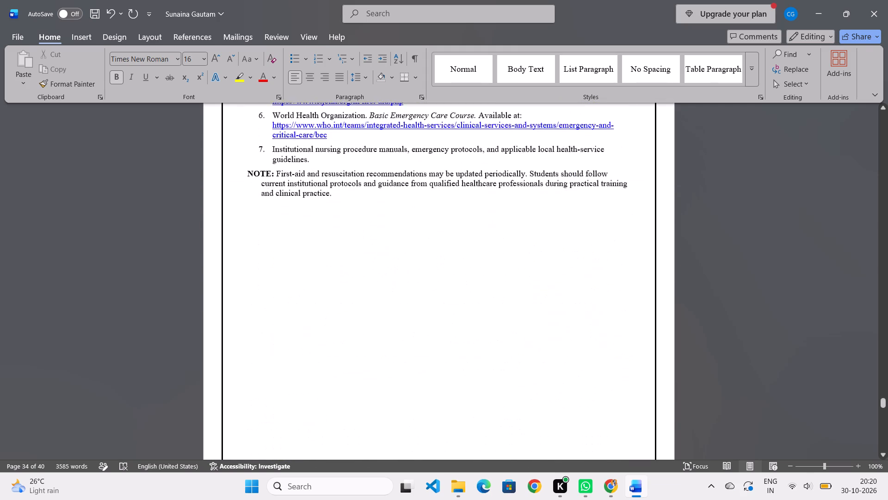
pyautogui.scroll(-1, 322, 296)
pyautogui.scroll(1, 322, 300)
pyautogui.scroll(-5, 326, 306)
pyautogui.moveTo(884, 408); pyautogui.dragTo(887, 462)
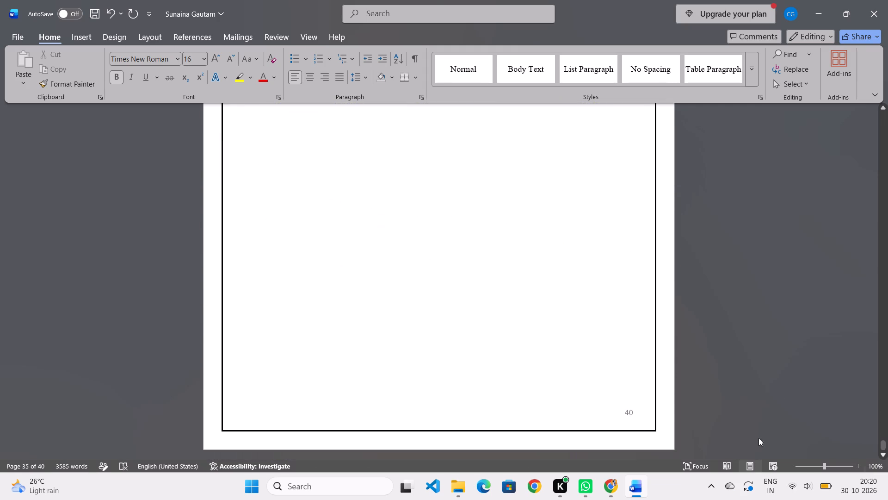
# Remove the empty lines on the blank last page, working back from the end of the document.
pyautogui.doubleClick(292, 386)
pyautogui.scroll(-5, 308, 376)
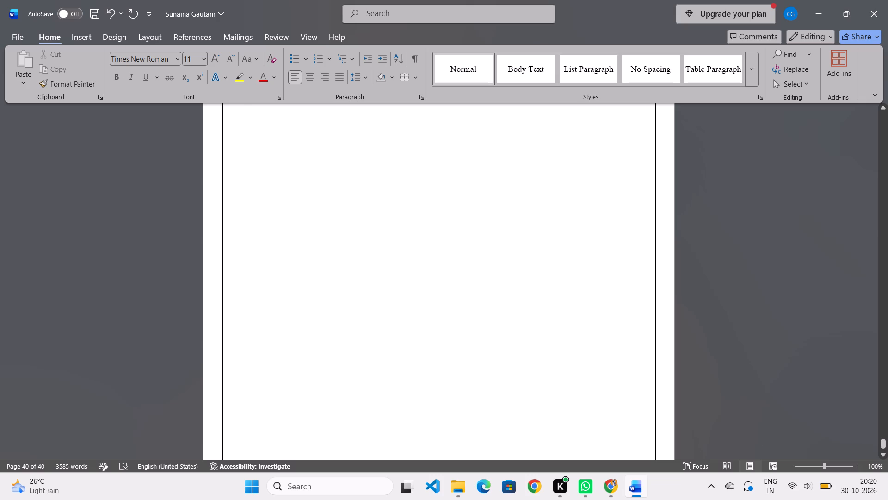
pyautogui.press('BackSpace')
pyautogui.press('BackSpace')
pyautogui.press('BackSpace')
pyautogui.press('BackSpace')
pyautogui.press('BackSpace')
pyautogui.press('BackSpace')
pyautogui.press('BackSpace')
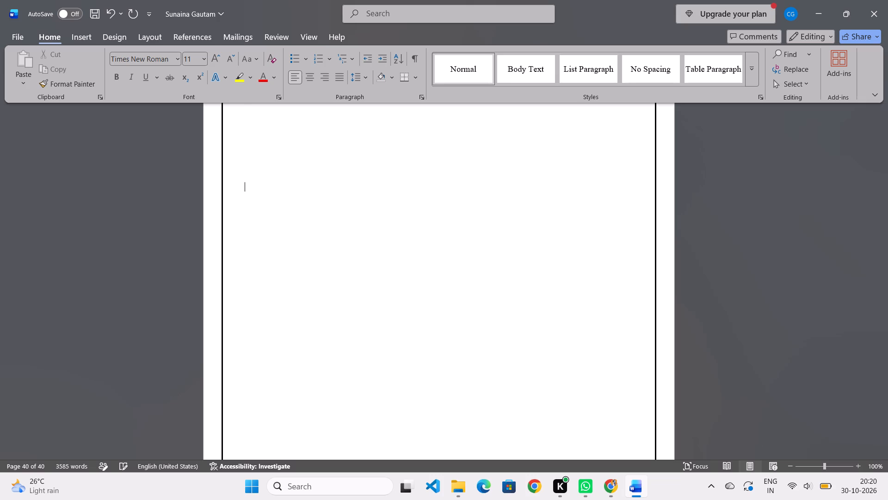
pyautogui.press('BackSpace')
pyautogui.press('BackSpace')
pyautogui.press('BackSpace')
pyautogui.scroll(4, 308, 375)
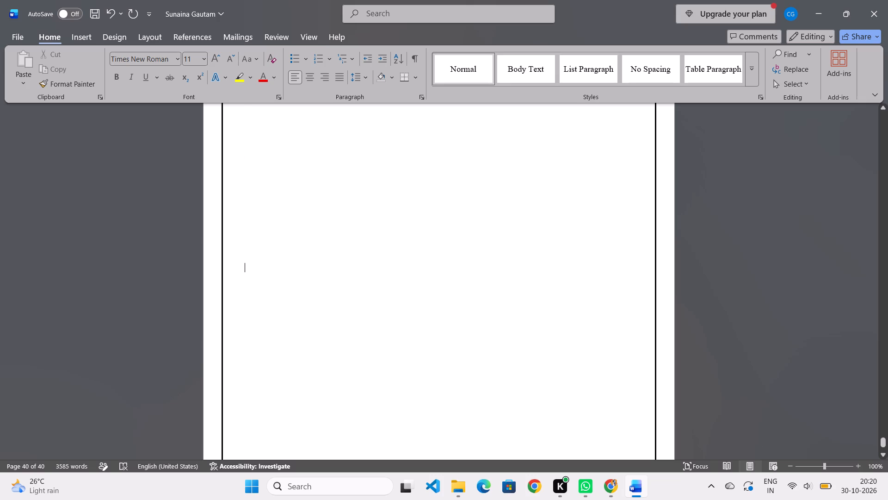
pyautogui.press('BackSpace')
pyautogui.press('BackSpace')
pyautogui.press('BackSpace')
pyautogui.press('BackSpace')
pyautogui.press('BackSpace')
pyautogui.scroll(6, 302, 360)
pyautogui.press('BackSpace')
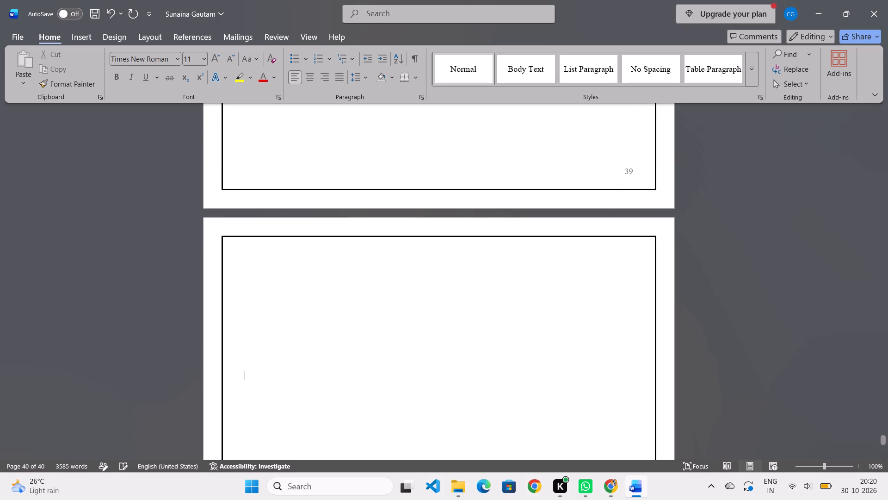
pyautogui.press('BackSpace')
pyautogui.press('BackSpace')
pyautogui.press('BackSpace')
pyautogui.press('BackSpace')
pyautogui.press('BackSpace')
pyautogui.press('BackSpace')
pyautogui.press('BackSpace')
pyautogui.press('BackSpace')
pyautogui.press('BackSpace')
pyautogui.press('BackSpace')
pyautogui.press('BackSpace')
pyautogui.press('BackSpace')
pyautogui.press('BackSpace')
# Examine the remaining blank pages from page 37 through page 40.
pyautogui.scroll(4, 302, 360)
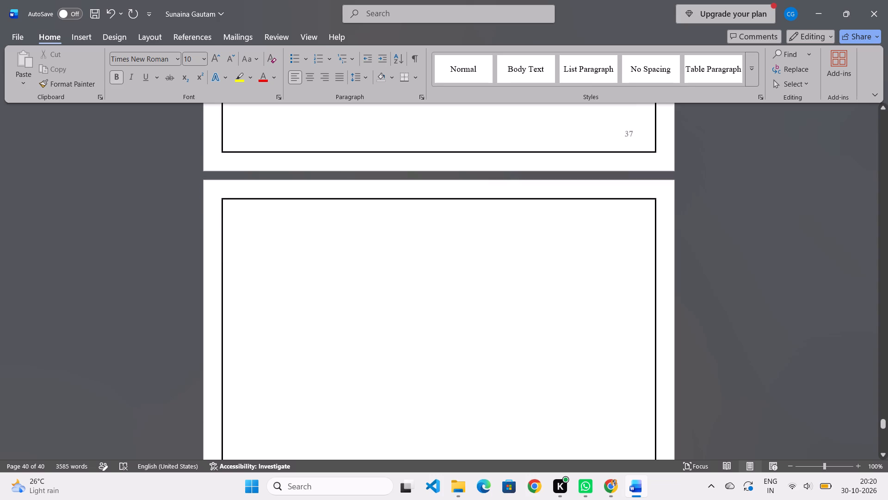
pyautogui.scroll(-13, 271, 384)
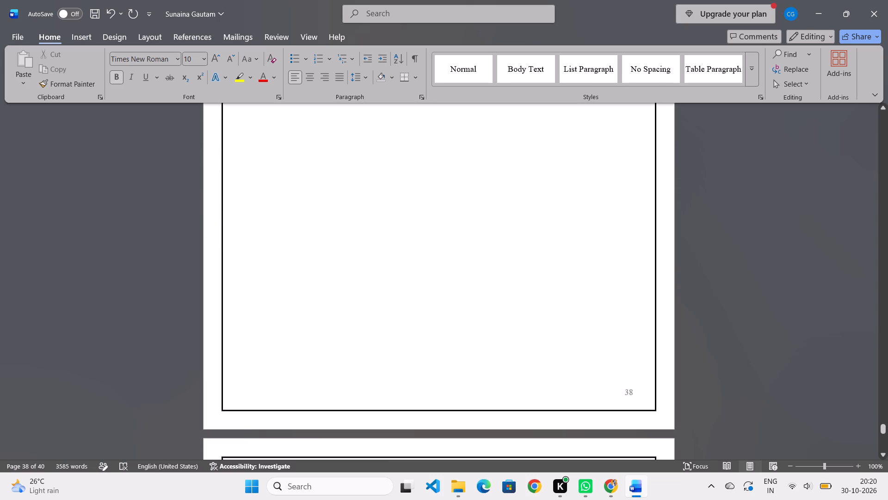
pyautogui.scroll(-4, 285, 377)
pyautogui.scroll(8, 285, 377)
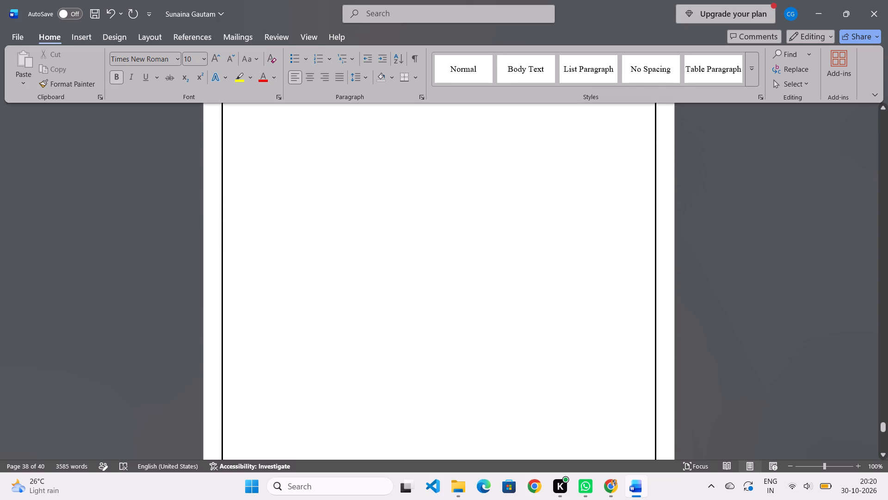
pyautogui.scroll(-12, 285, 377)
pyautogui.scroll(1, 285, 377)
pyautogui.scroll(-5, 285, 377)
pyautogui.scroll(1, 285, 377)
pyautogui.scroll(-8, 285, 377)
pyautogui.scroll(1, 283, 377)
pyautogui.scroll(-15, 283, 377)
pyautogui.scroll(-3, 422, 341)
pyautogui.scroll(1, 414, 344)
pyautogui.scroll(-14, 411, 345)
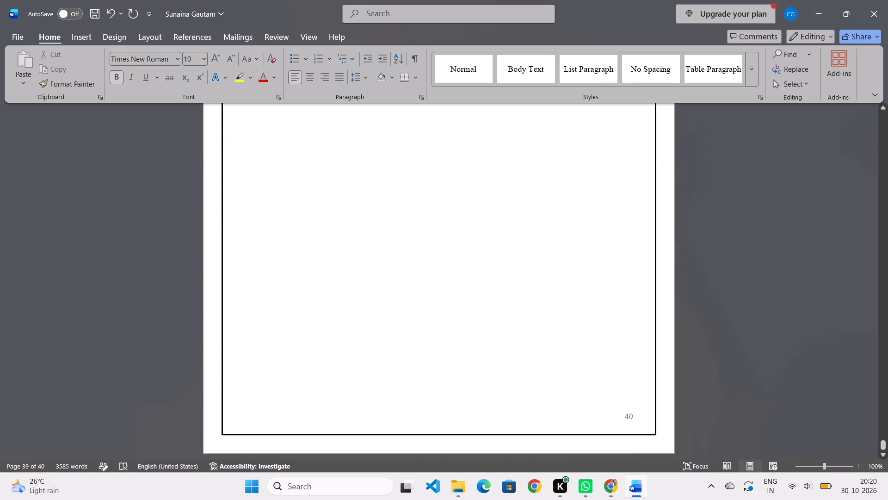
pyautogui.scroll(-4, 407, 348)
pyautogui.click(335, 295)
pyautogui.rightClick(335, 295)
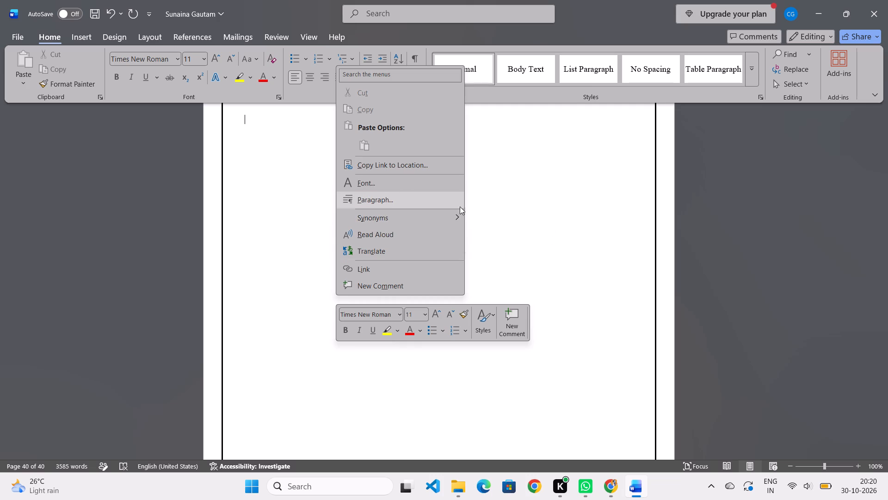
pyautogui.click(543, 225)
# Look back through the blank end pages to find where the document's content ends.
pyautogui.scroll(3, 547, 240)
pyautogui.scroll(-1, 547, 240)
pyautogui.scroll(4, 547, 240)
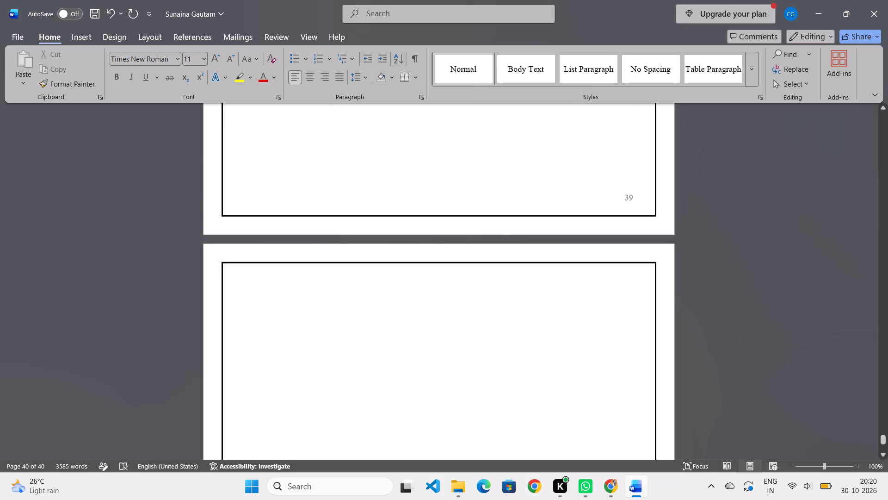
pyautogui.scroll(14, 547, 240)
pyautogui.scroll(8, 547, 239)
pyautogui.scroll(4, 429, 264)
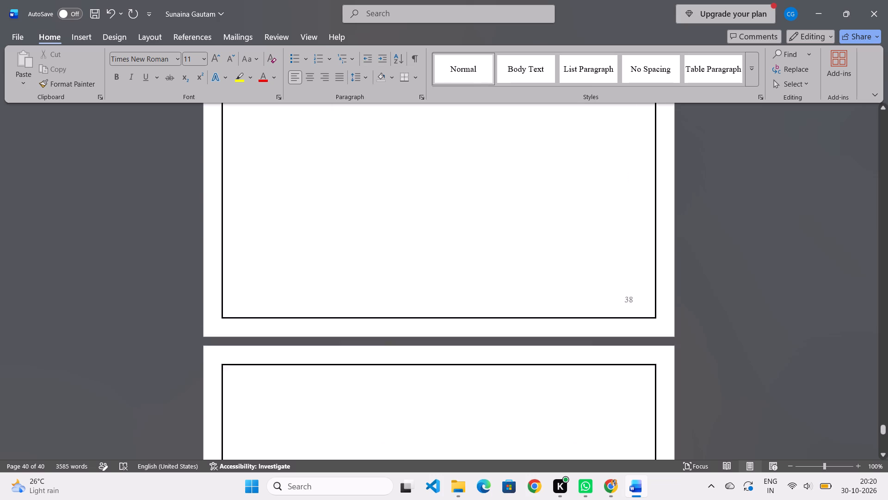
pyautogui.scroll(16, 429, 264)
pyautogui.scroll(-1, 429, 264)
pyautogui.scroll(4, 429, 264)
pyautogui.scroll(-1, 429, 264)
pyautogui.scroll(17, 429, 264)
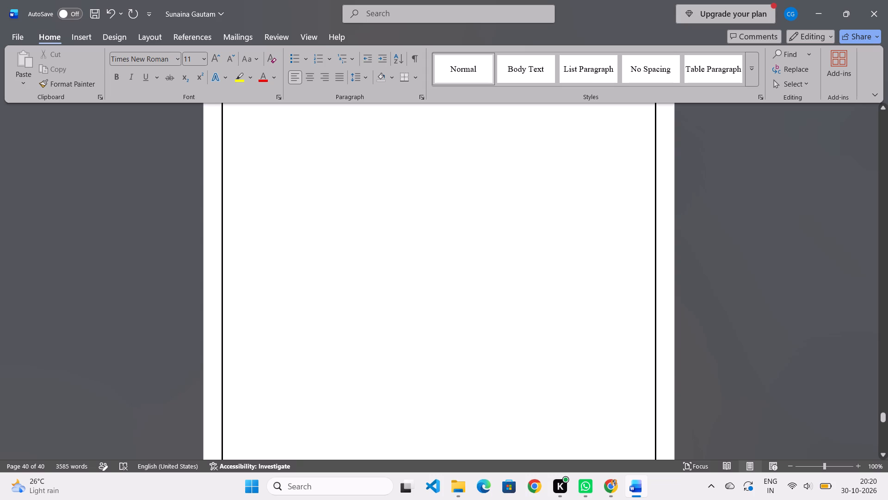
pyautogui.scroll(2, 431, 262)
pyautogui.scroll(-1, 431, 262)
pyautogui.scroll(20, 431, 262)
pyautogui.scroll(11, 431, 262)
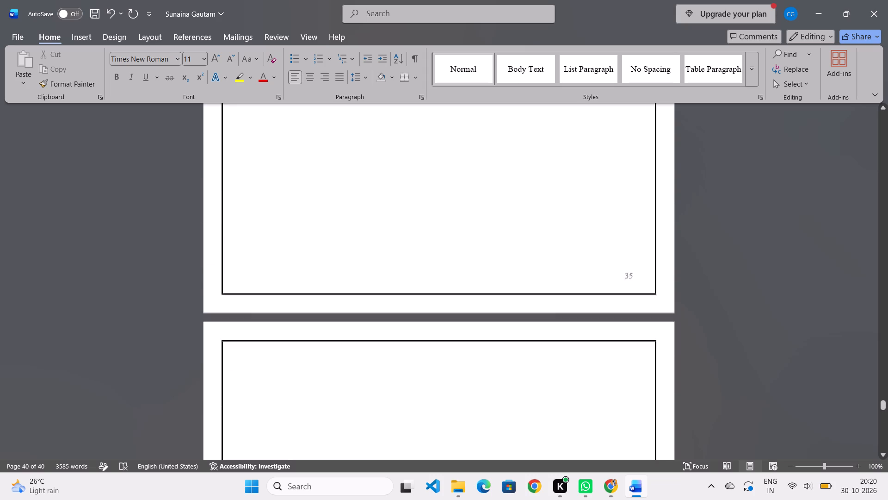
pyautogui.scroll(13, 431, 262)
pyautogui.scroll(-15, 431, 262)
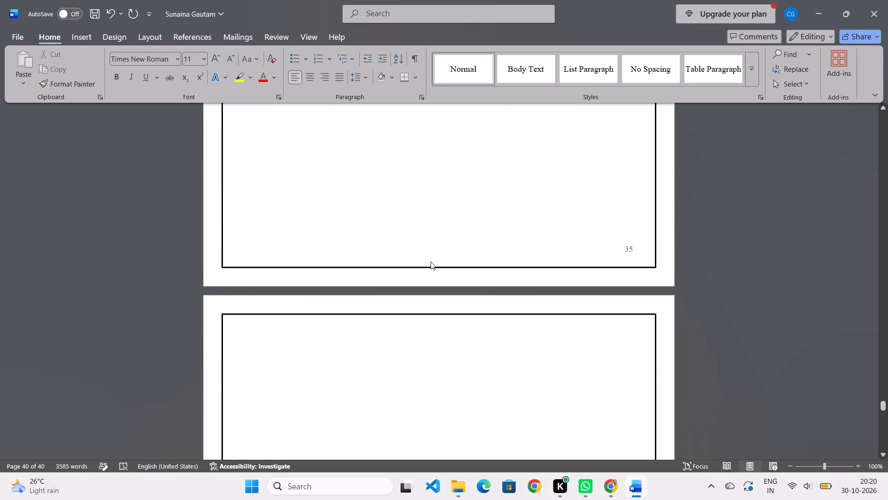
pyautogui.scroll(-18, 431, 262)
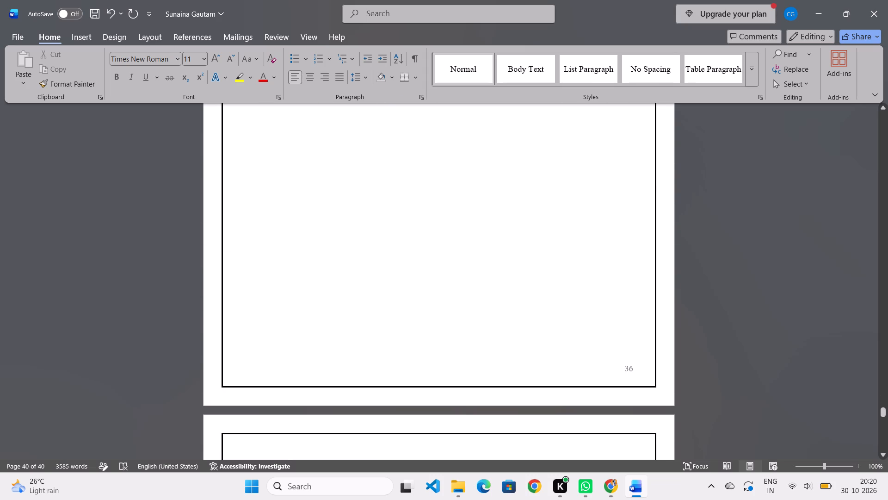
pyautogui.scroll(2, 431, 264)
pyautogui.scroll(-1, 431, 264)
pyautogui.scroll(8, 431, 264)
pyautogui.scroll(-1, 431, 264)
pyautogui.scroll(6, 431, 264)
pyautogui.scroll(-1, 431, 264)
pyautogui.scroll(5, 431, 264)
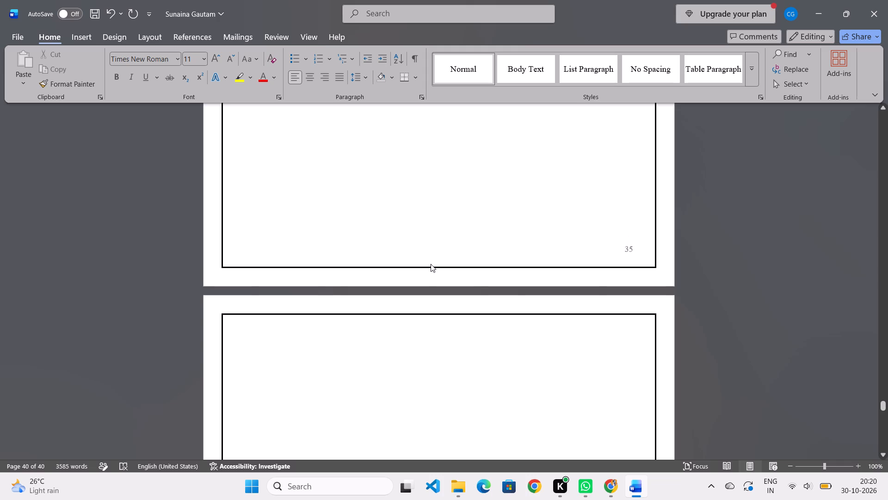
pyautogui.scroll(-1, 456, 271)
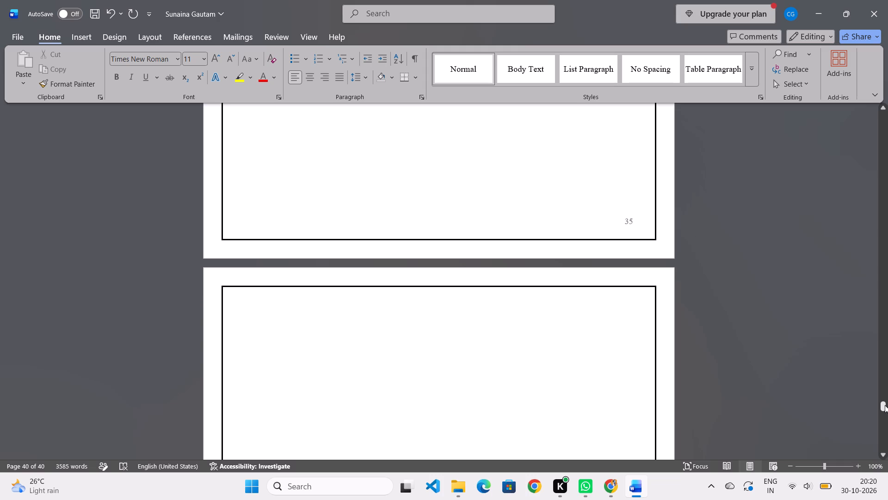
pyautogui.moveTo(885, 405); pyautogui.dragTo(871, 370)
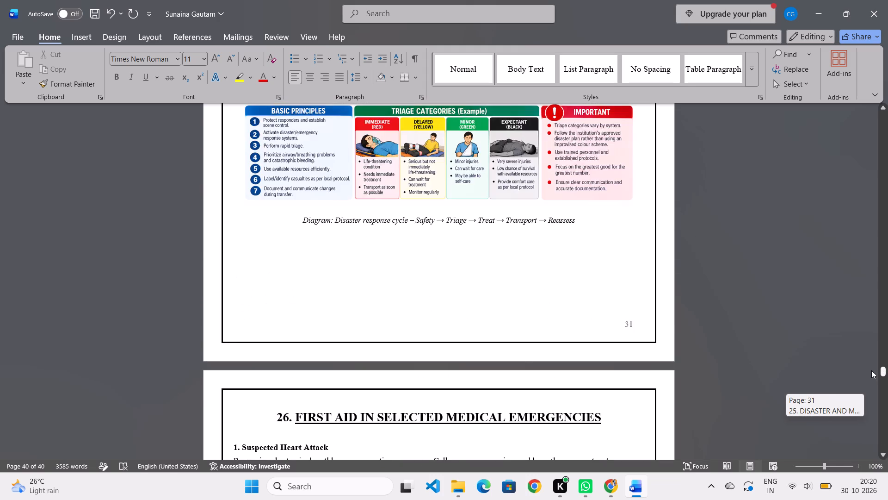
pyautogui.moveTo(871, 370); pyautogui.dragTo(878, 398)
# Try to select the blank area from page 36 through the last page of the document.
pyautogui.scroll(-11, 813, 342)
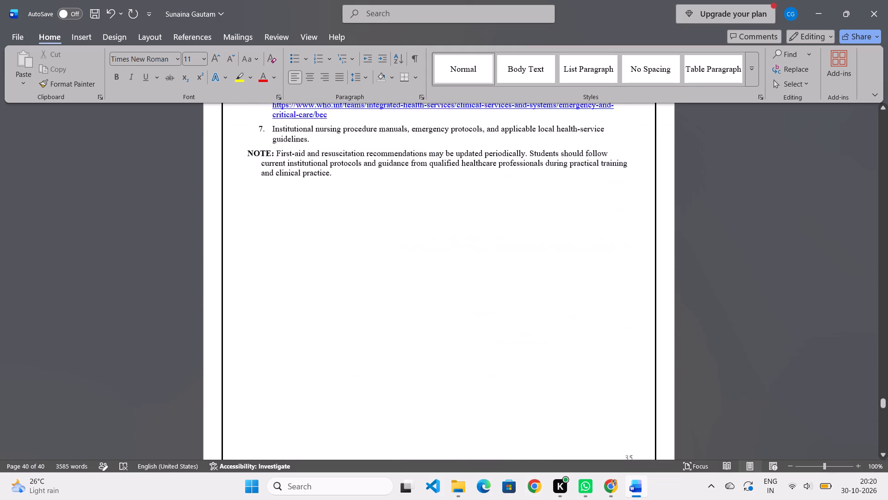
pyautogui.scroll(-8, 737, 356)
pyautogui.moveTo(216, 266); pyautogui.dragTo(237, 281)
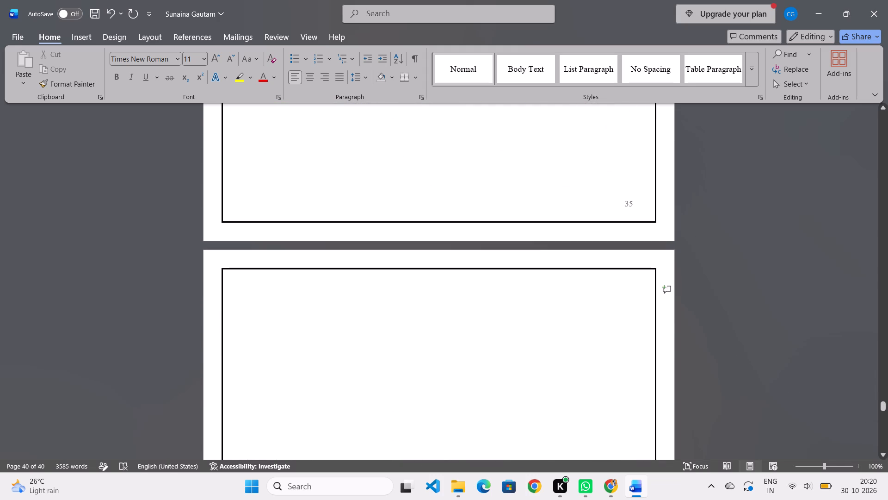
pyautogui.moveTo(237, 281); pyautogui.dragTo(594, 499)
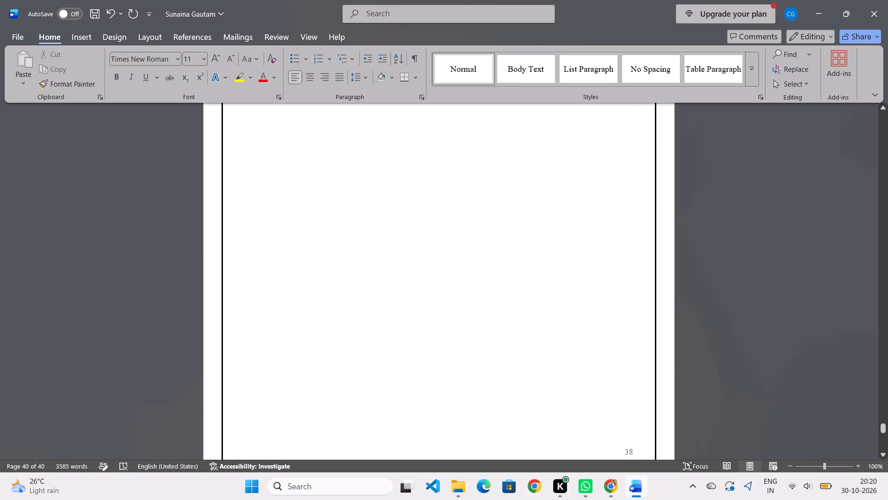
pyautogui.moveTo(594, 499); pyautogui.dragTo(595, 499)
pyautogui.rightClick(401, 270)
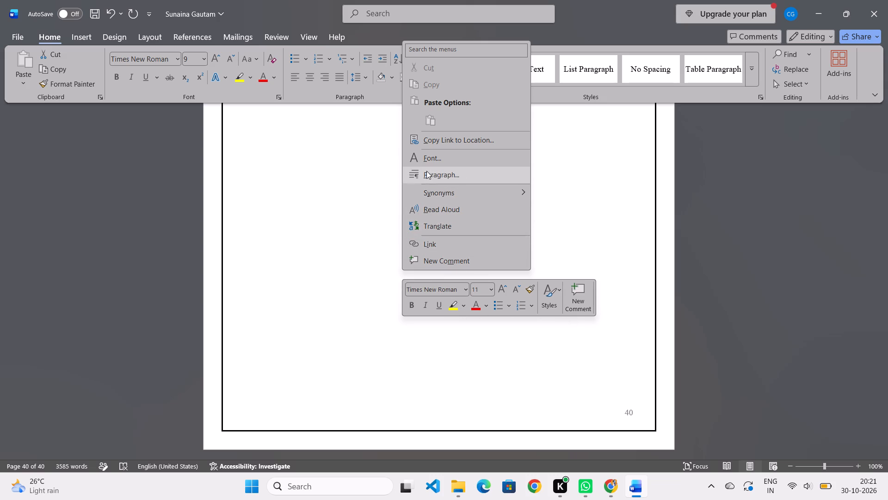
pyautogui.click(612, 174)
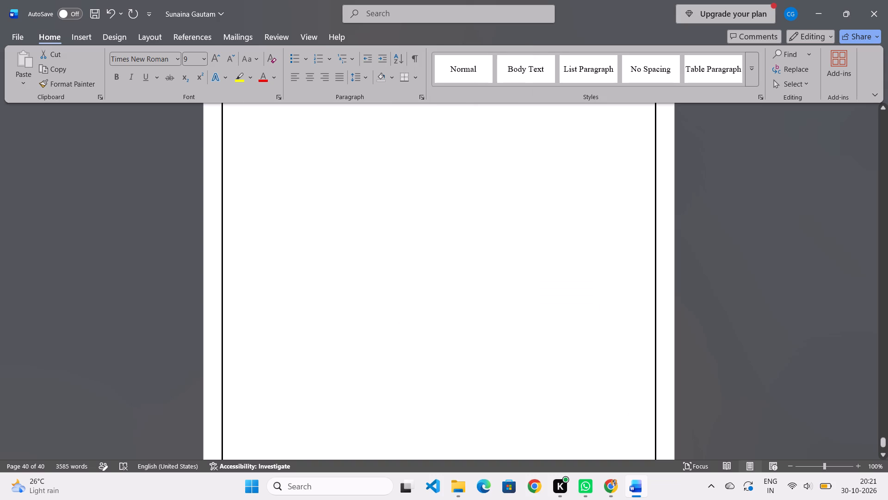
# Review the cover page, from the college title and First Aid logo down to the submission details.
pyautogui.moveTo(884, 444); pyautogui.dragTo(853, 108)
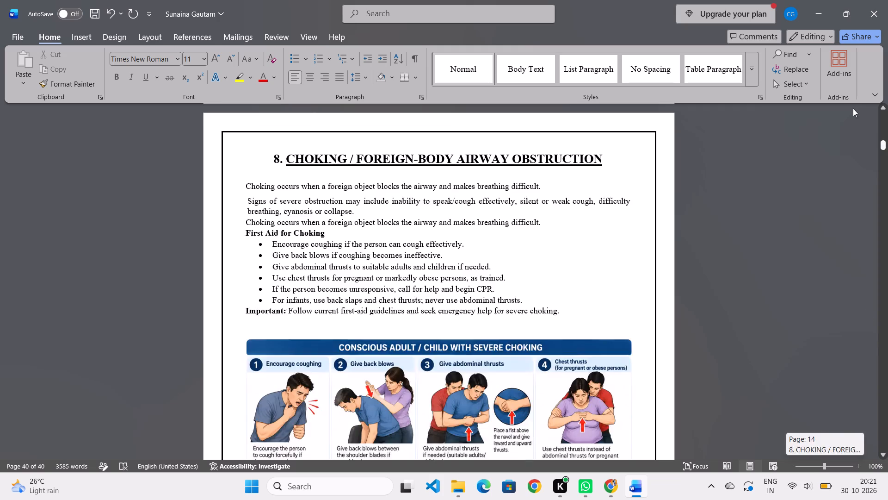
pyautogui.moveTo(853, 108); pyautogui.dragTo(854, 100)
pyautogui.scroll(-6, 473, 305)
pyautogui.scroll(6, 469, 311)
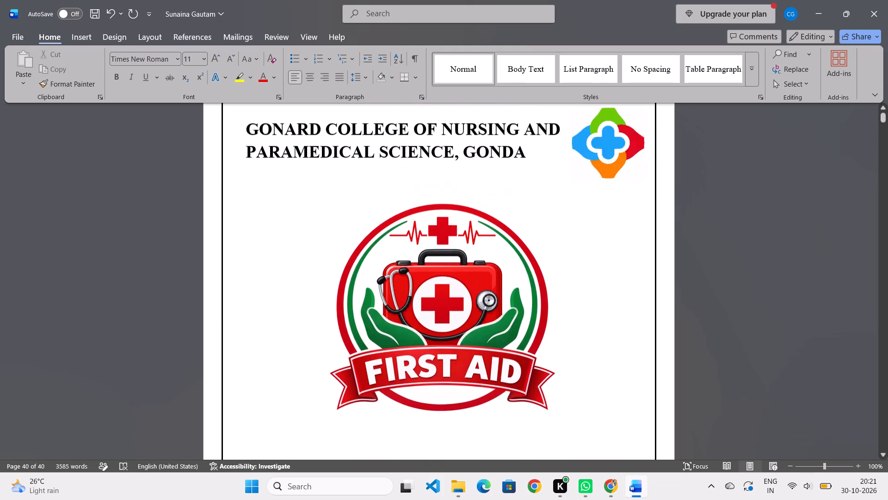
pyautogui.click(444, 336)
pyautogui.scroll(-3, 444, 336)
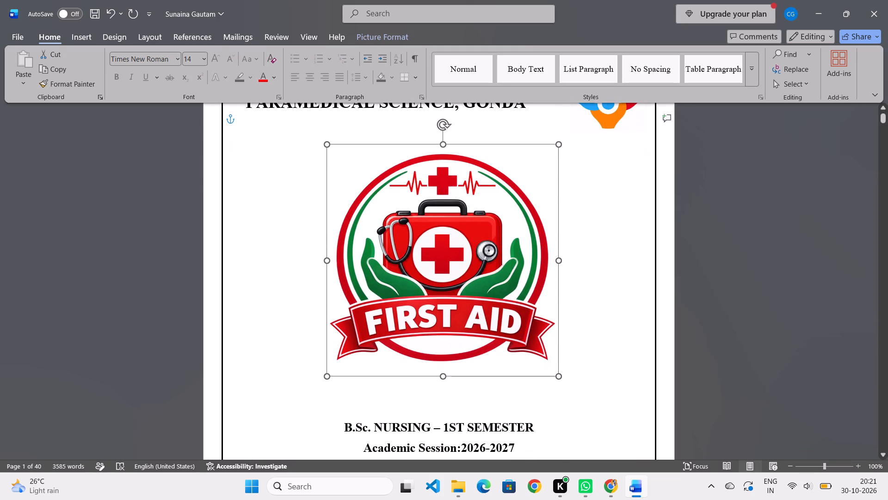
pyautogui.scroll(3, 444, 336)
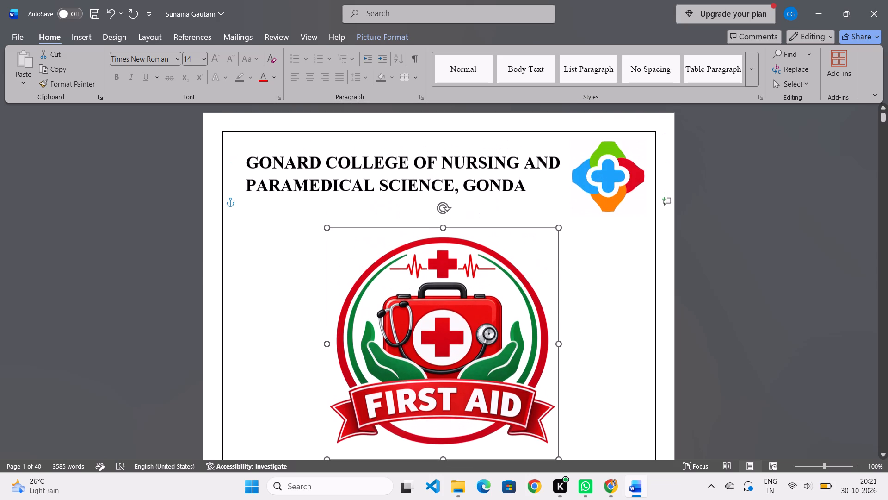
pyautogui.scroll(-9, 444, 336)
pyautogui.scroll(-1, 399, 358)
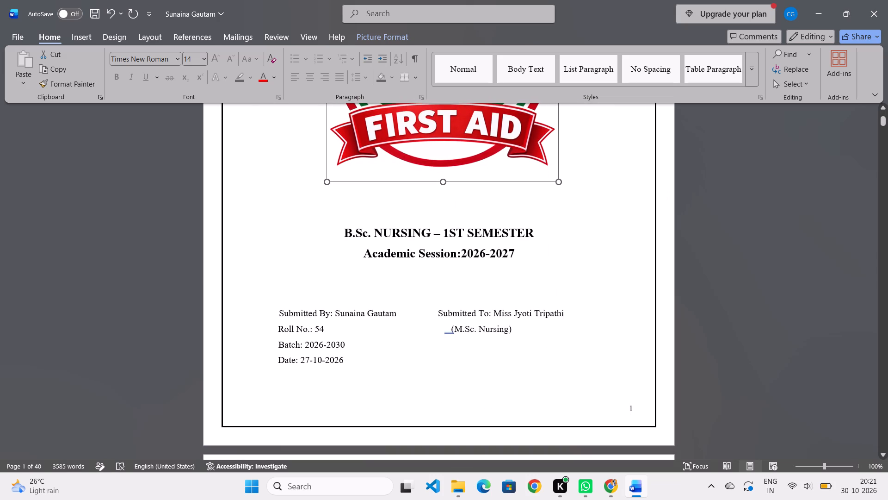
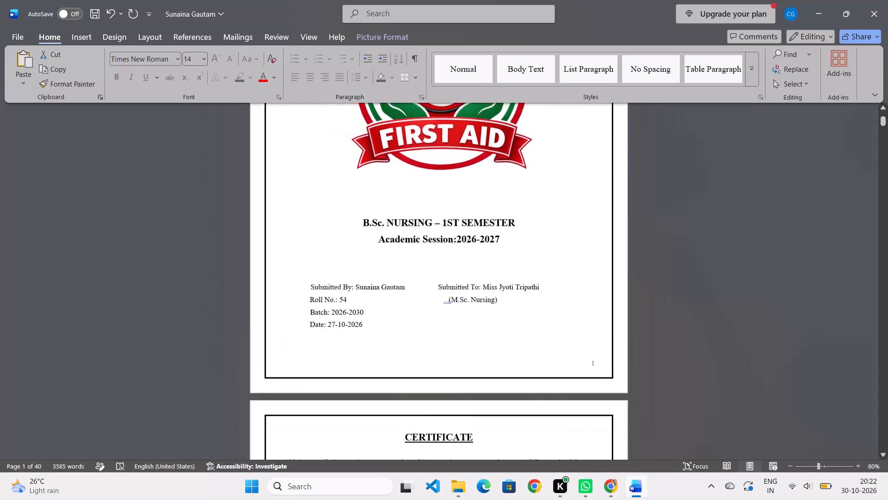
# Review the cover page layout alongside the certificate and acknowledgement pages.
pyautogui.scroll(2, 693, 281)
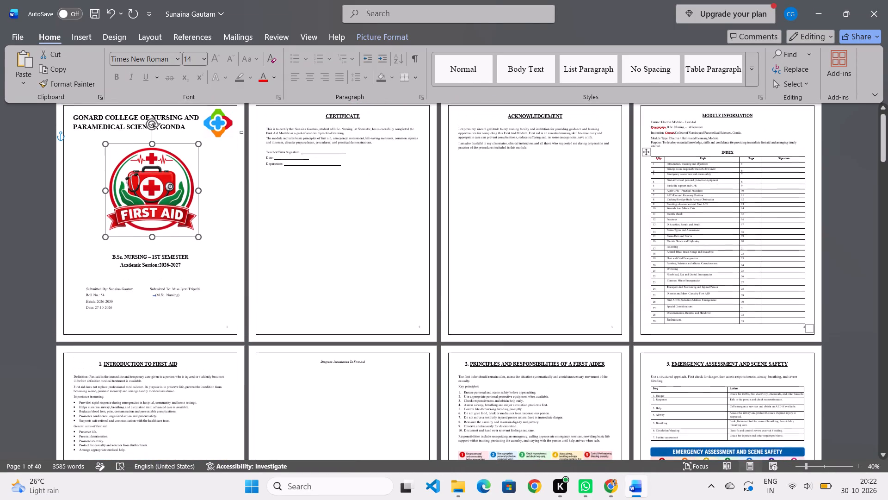
pyautogui.keyDown('ctrl'); pyautogui.scroll(3, 693, 281); pyautogui.keyUp('ctrl')
pyautogui.hscroll(1, 693, 281)
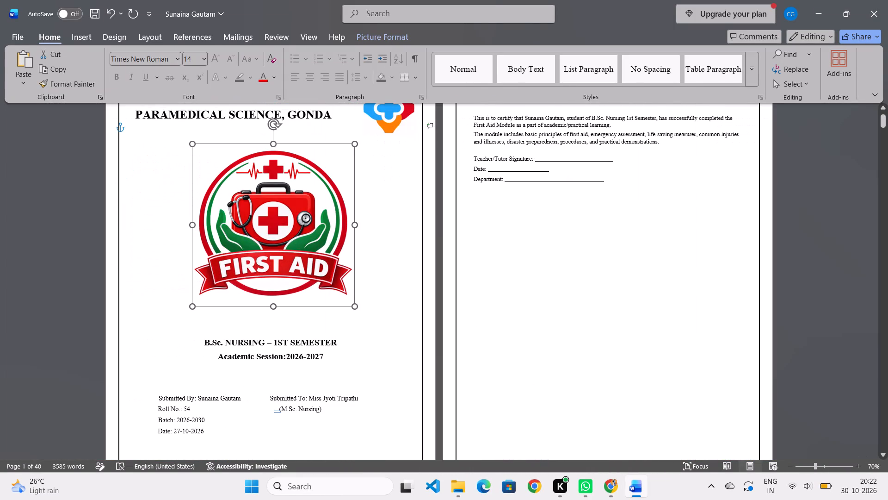
pyautogui.hscroll(1, 693, 281)
pyautogui.hscroll(-7, 420, 350)
pyautogui.keyDown('ctrl'); pyautogui.scroll(3, 420, 350); pyautogui.keyUp('ctrl')
pyautogui.hscroll(1, 420, 350)
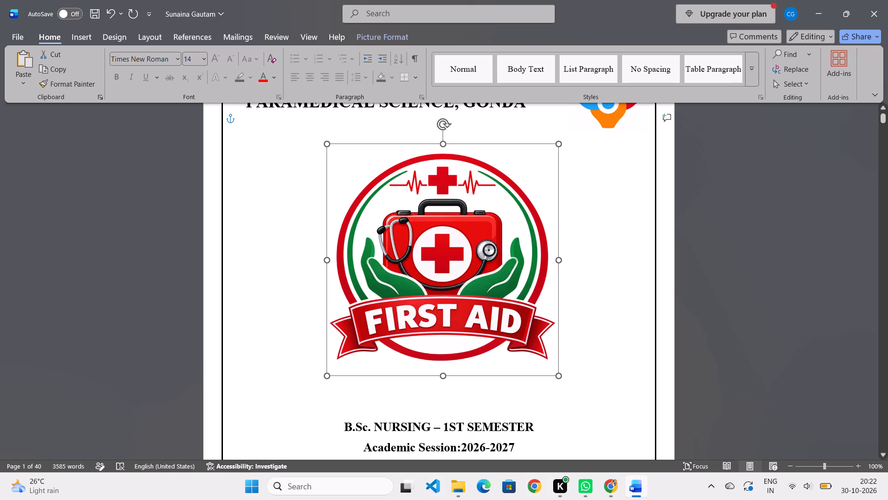
pyautogui.hscroll(1, 420, 350)
pyautogui.keyDown('ctrl'); pyautogui.scroll(-3, 611, 367); pyautogui.keyUp('ctrl')
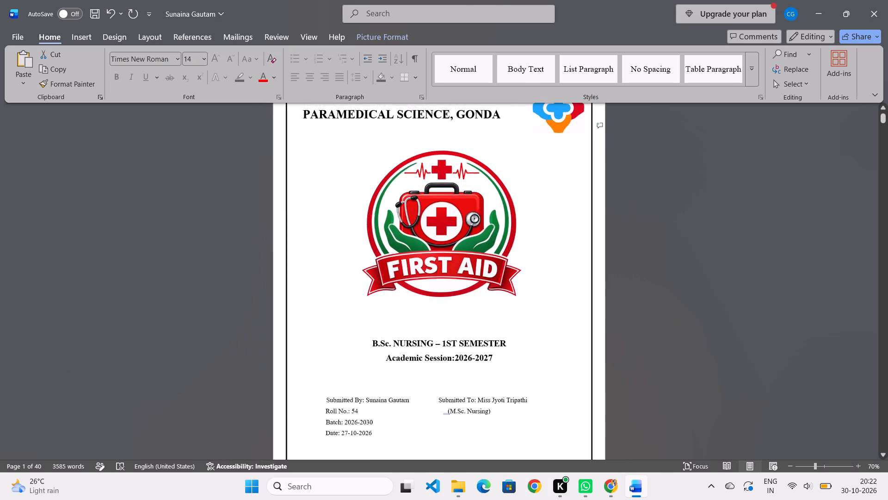
pyautogui.scroll(1, 611, 367)
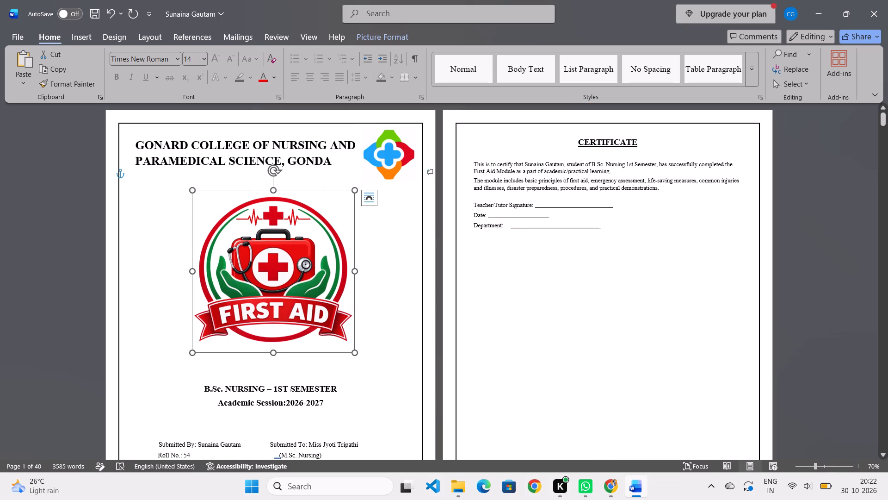
pyautogui.hotkey('ctrl', '-')
pyautogui.hotkey('ctrl', '-')
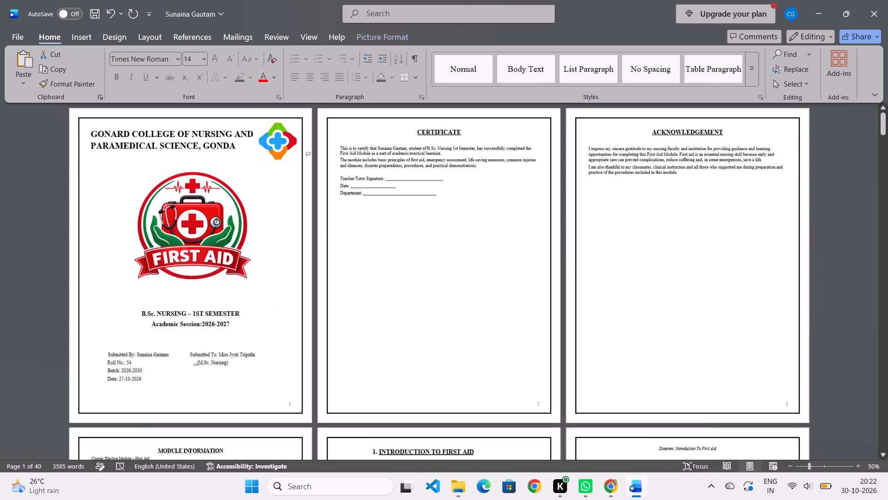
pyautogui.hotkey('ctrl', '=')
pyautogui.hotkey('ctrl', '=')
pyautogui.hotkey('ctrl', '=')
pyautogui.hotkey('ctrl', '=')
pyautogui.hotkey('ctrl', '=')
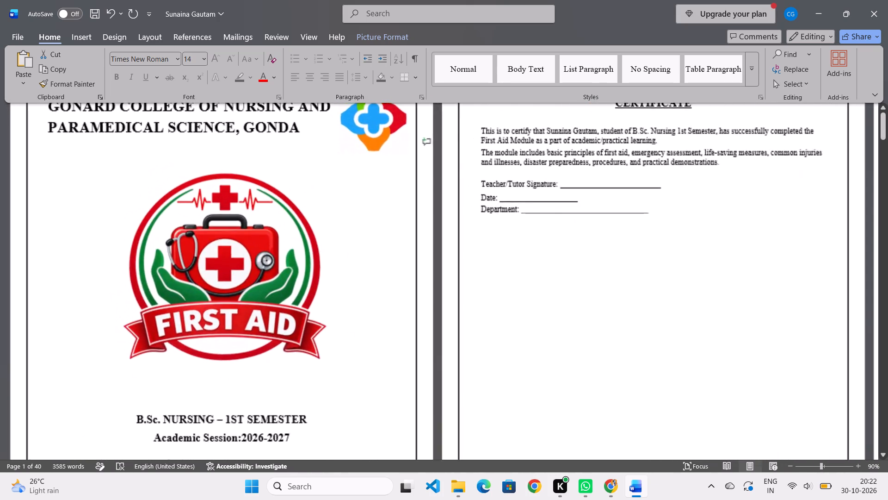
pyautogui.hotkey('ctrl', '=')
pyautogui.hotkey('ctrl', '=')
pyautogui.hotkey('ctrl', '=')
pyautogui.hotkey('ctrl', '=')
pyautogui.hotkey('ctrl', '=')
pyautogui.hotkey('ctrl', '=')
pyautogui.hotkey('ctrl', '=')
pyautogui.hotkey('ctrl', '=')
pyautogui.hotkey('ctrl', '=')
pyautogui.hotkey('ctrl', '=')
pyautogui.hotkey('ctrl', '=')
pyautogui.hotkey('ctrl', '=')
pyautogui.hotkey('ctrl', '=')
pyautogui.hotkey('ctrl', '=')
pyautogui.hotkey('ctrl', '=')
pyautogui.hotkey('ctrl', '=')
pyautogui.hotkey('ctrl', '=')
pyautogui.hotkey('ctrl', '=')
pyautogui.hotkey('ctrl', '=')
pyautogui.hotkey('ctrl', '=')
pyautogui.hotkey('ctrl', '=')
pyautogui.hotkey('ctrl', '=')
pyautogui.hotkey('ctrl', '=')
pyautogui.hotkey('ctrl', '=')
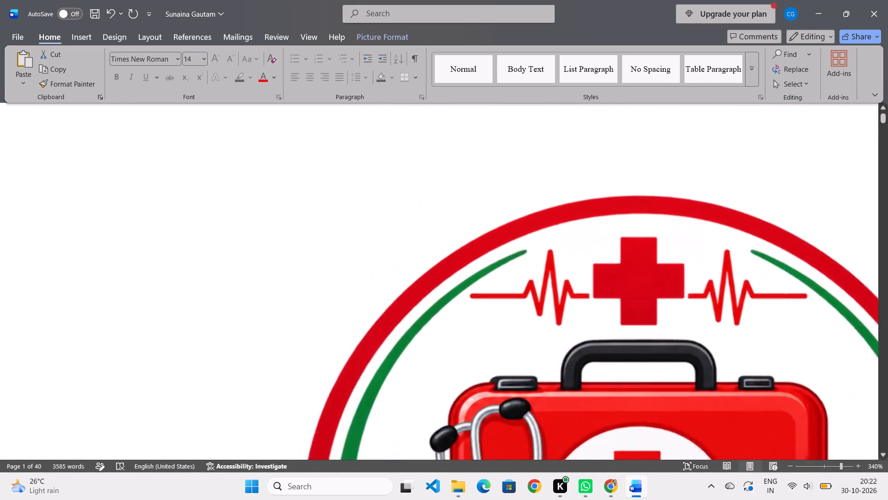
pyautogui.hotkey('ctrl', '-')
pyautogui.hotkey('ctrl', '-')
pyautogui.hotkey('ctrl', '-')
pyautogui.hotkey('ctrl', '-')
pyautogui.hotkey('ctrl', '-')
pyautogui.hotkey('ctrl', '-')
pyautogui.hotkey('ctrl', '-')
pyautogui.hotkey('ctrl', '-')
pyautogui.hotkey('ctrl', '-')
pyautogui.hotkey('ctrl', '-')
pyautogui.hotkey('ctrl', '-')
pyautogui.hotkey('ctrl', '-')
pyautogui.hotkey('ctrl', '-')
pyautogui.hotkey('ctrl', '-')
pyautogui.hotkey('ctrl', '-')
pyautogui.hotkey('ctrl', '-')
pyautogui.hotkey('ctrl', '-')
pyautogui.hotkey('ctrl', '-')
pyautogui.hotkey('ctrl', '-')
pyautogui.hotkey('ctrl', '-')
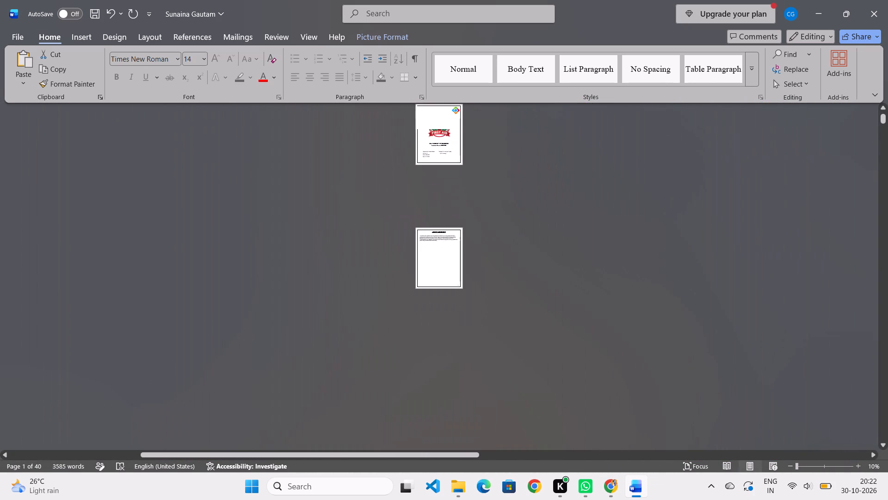
# Examine the cover page from the college title and First Aid logo to the submission details, with the logo deselected.
pyautogui.keyDown('ctrl'); pyautogui.scroll(3, 436, 138); pyautogui.keyUp('ctrl')
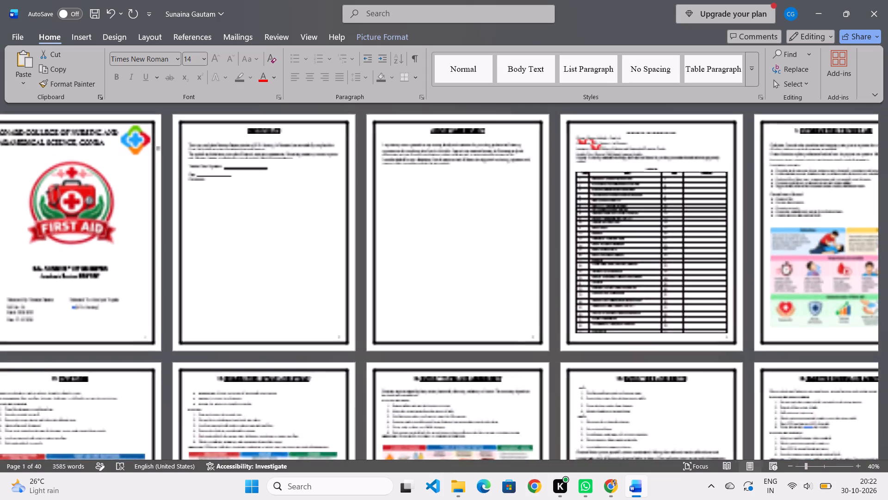
pyautogui.keyDown('ctrl'); pyautogui.scroll(-1, 436, 138); pyautogui.keyUp('ctrl')
pyautogui.keyDown('ctrl'); pyautogui.scroll(9, 436, 138); pyautogui.keyUp('ctrl')
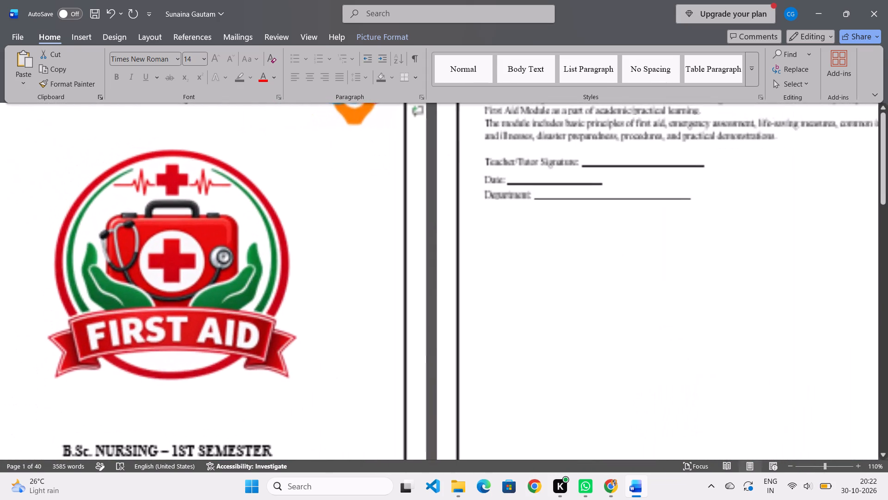
pyautogui.hscroll(10, 436, 138)
pyautogui.keyDown('ctrl'); pyautogui.scroll(-8, 436, 138); pyautogui.keyUp('ctrl')
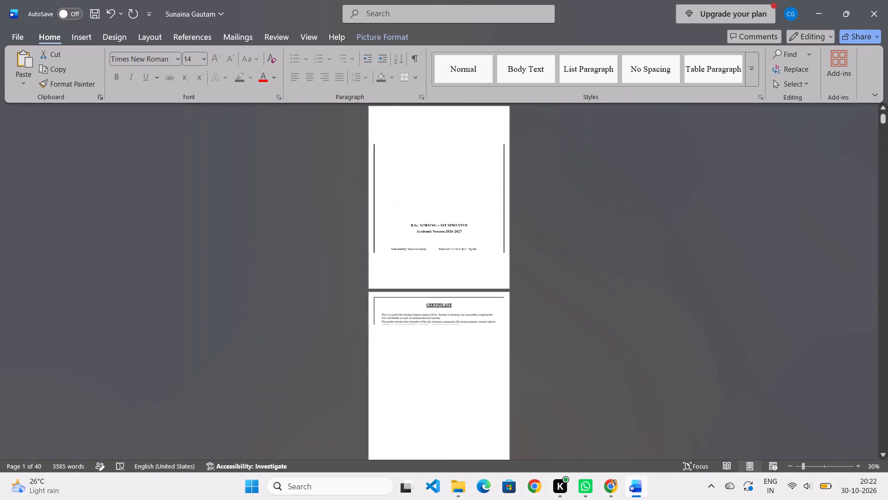
pyautogui.keyDown('ctrl'); pyautogui.scroll(4, 436, 138); pyautogui.keyUp('ctrl')
pyautogui.hscroll(3, 317, 225)
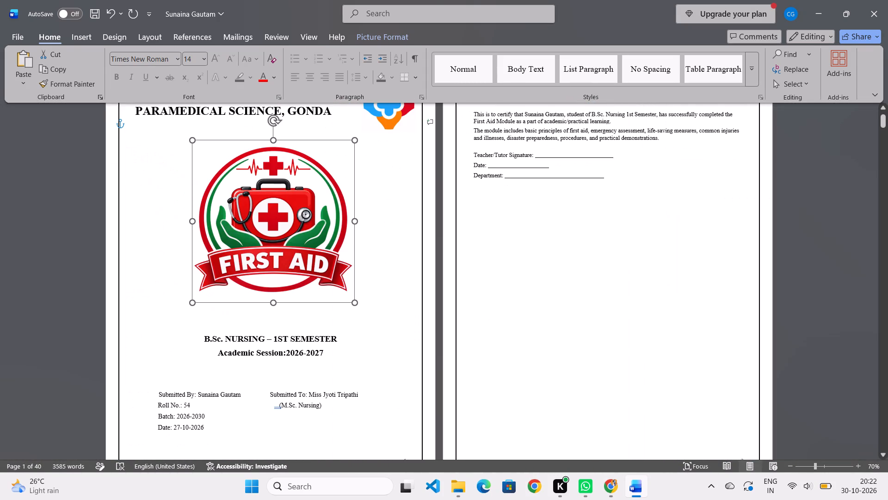
pyautogui.hscroll(1, 317, 225)
pyautogui.click(413, 318)
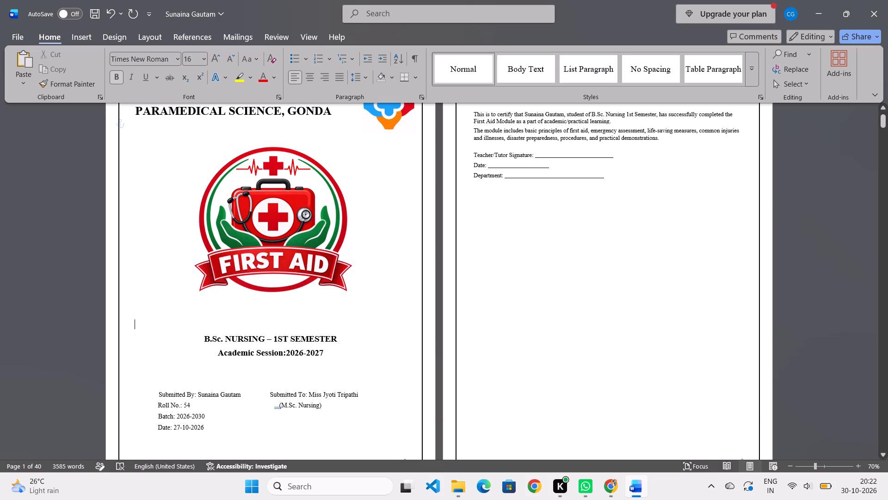
pyautogui.scroll(-1, 413, 318)
pyautogui.scroll(2, 413, 318)
pyautogui.scroll(-1, 413, 318)
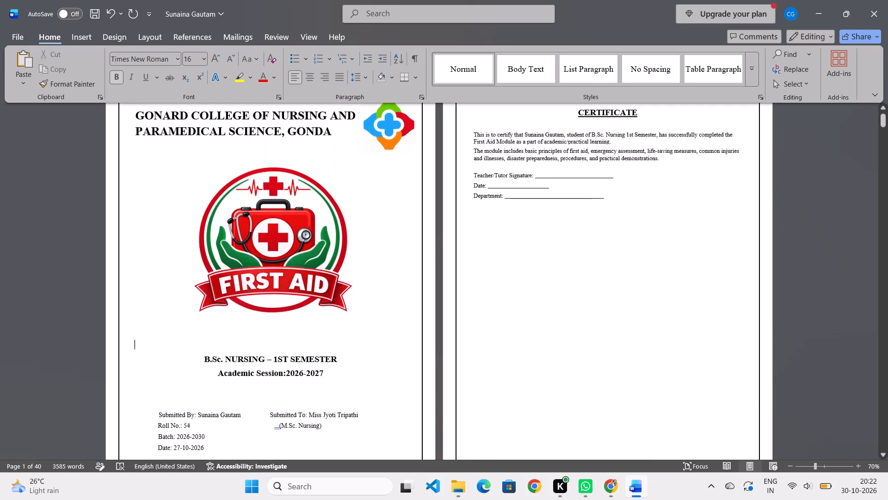
pyautogui.scroll(-1, 413, 318)
pyautogui.scroll(1, 413, 318)
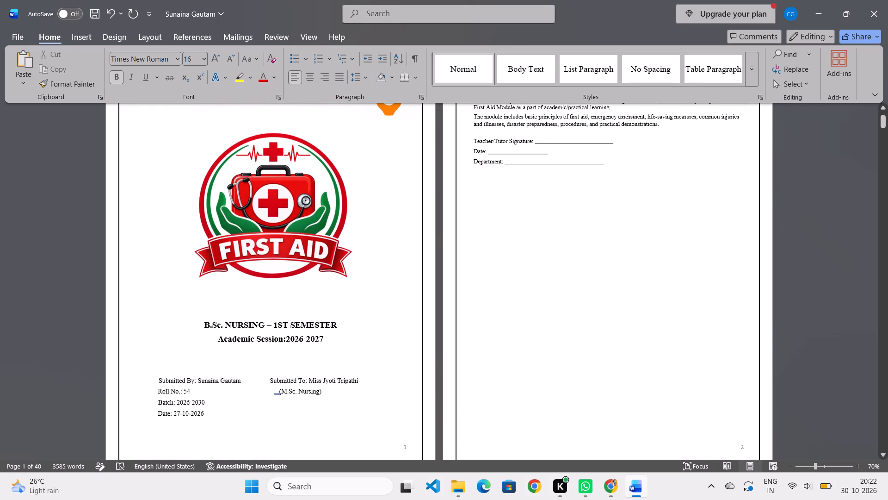
# Switch to File Explorer, open the student's PDF whose name ends in 2027, and maximize its window.
pyautogui.click(457, 494)
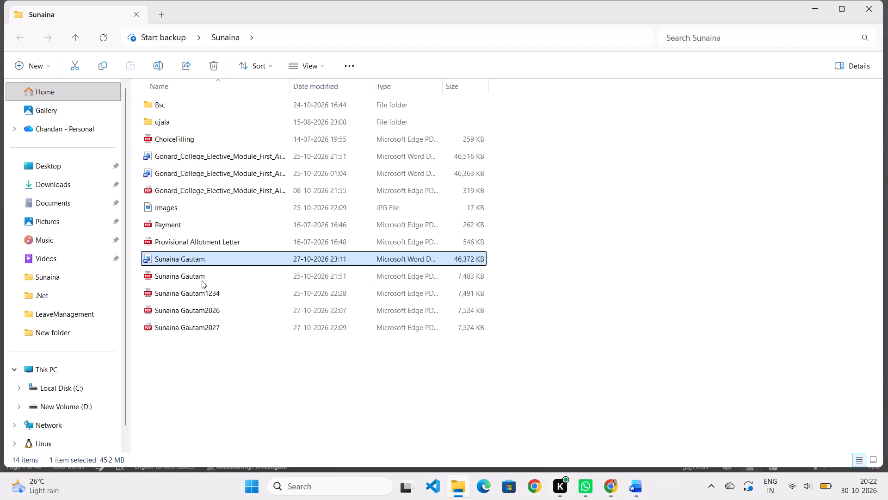
pyautogui.click(213, 331)
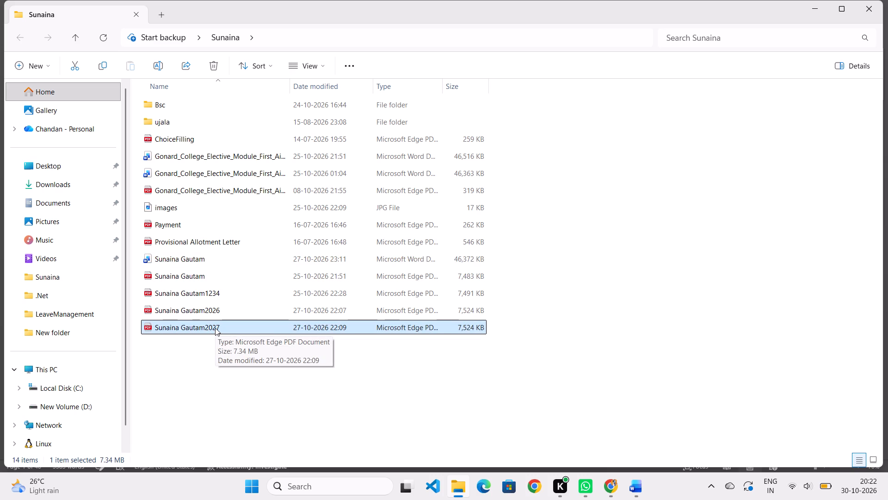
pyautogui.doubleClick(215, 328)
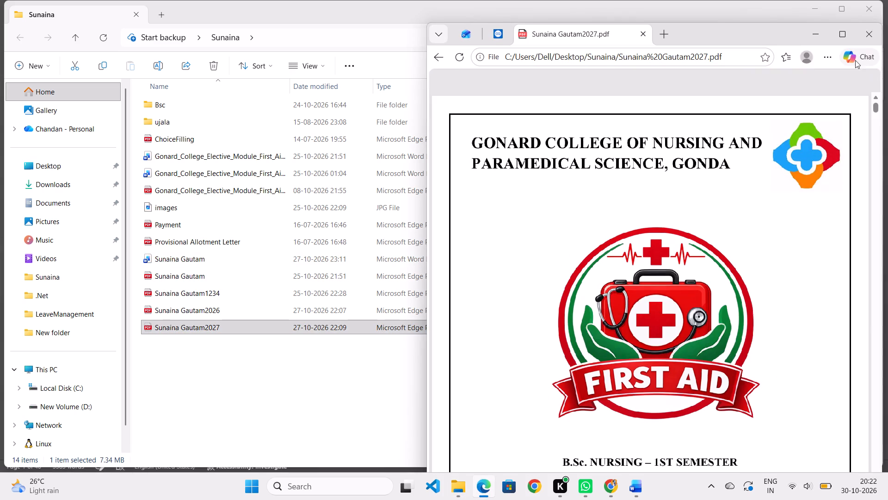
pyautogui.click(841, 36)
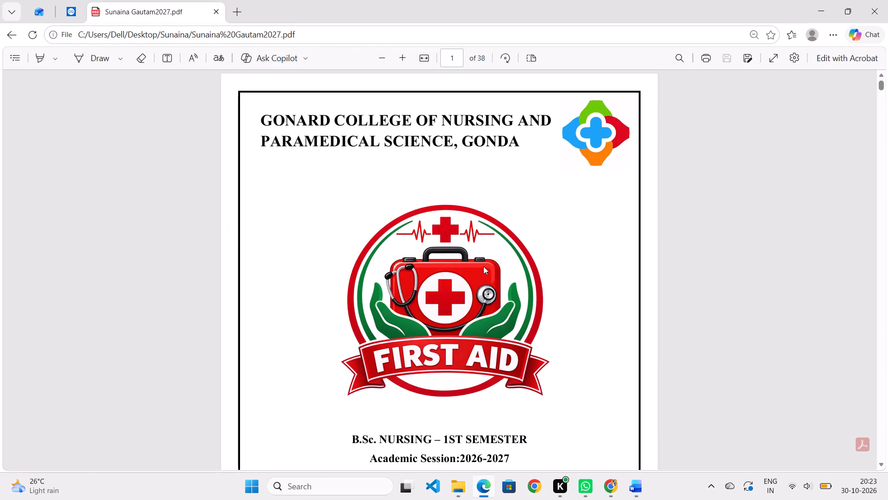
# Capture a screenshot of the PDF's whole cover page with Snipping Tool, and minimize the PDF window.
pyautogui.hotkey('ctrl', '-')
pyautogui.hotkey('ctrl', '-')
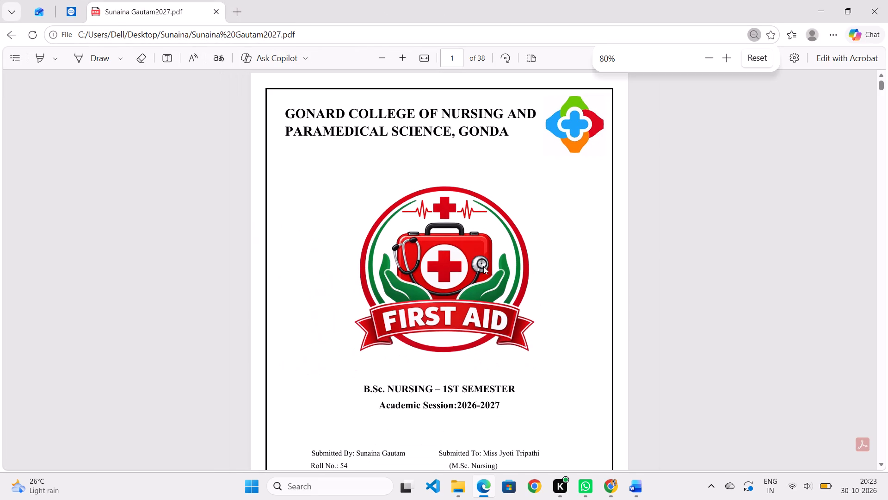
pyautogui.hotkey('ctrl', '-')
pyautogui.hotkey('ctrl', '-')
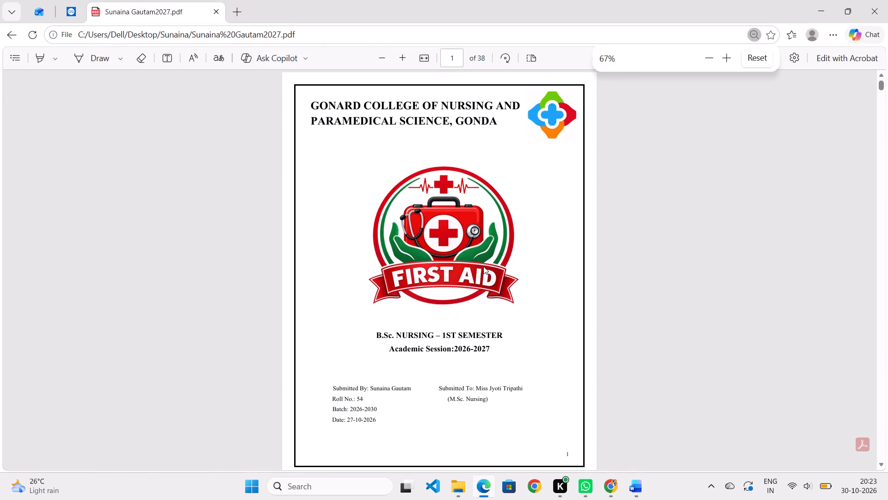
pyautogui.click(276, 248)
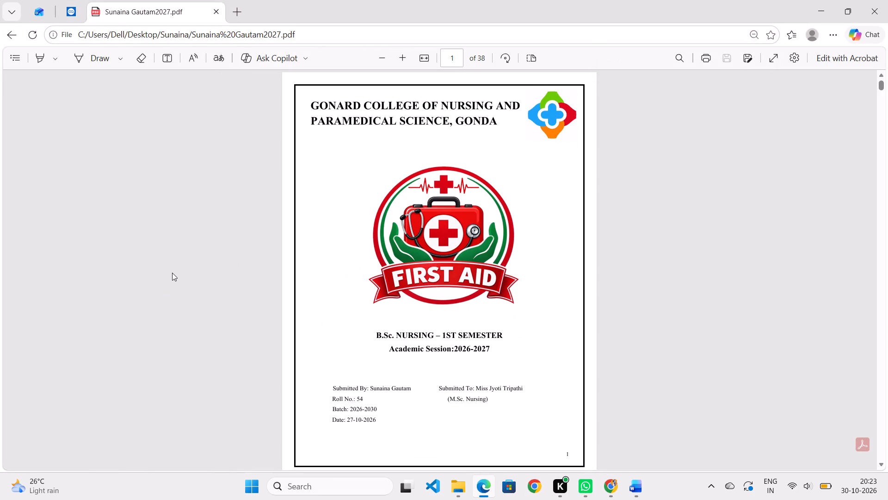
pyautogui.press('Print')
pyautogui.moveTo(252, 69); pyautogui.dragTo(592, 420)
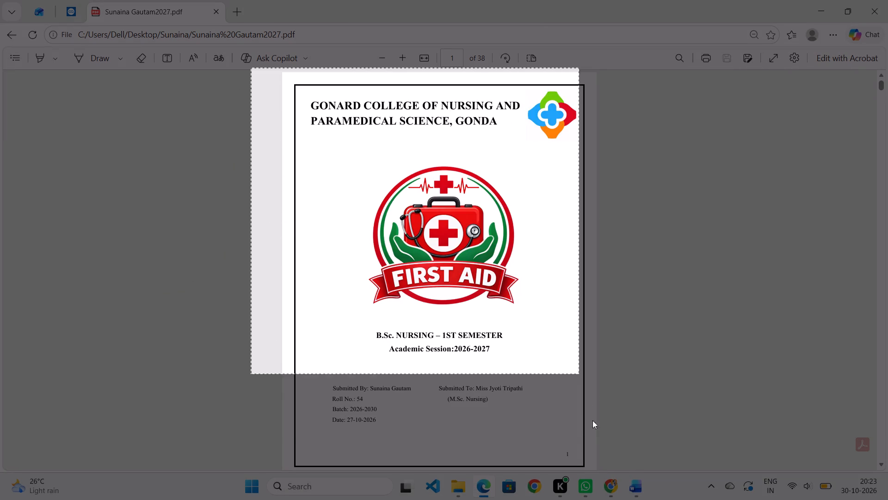
pyautogui.moveTo(592, 420); pyautogui.dragTo(605, 473)
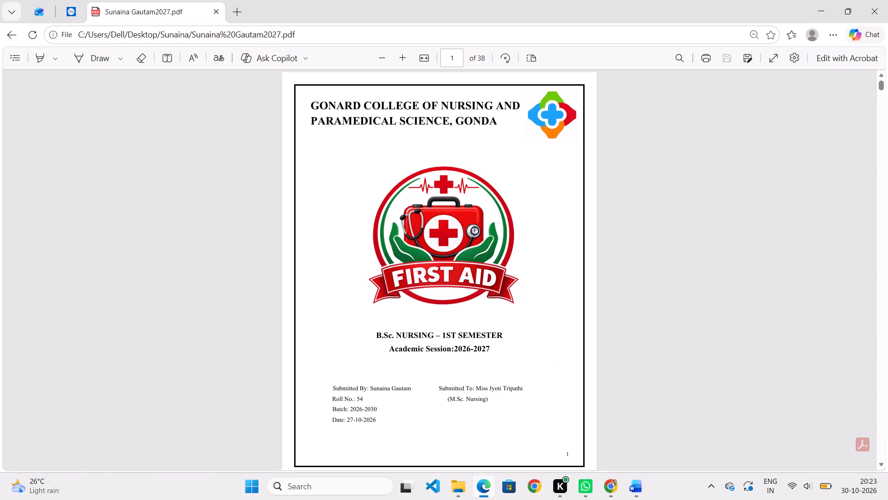
pyautogui.click(818, 10)
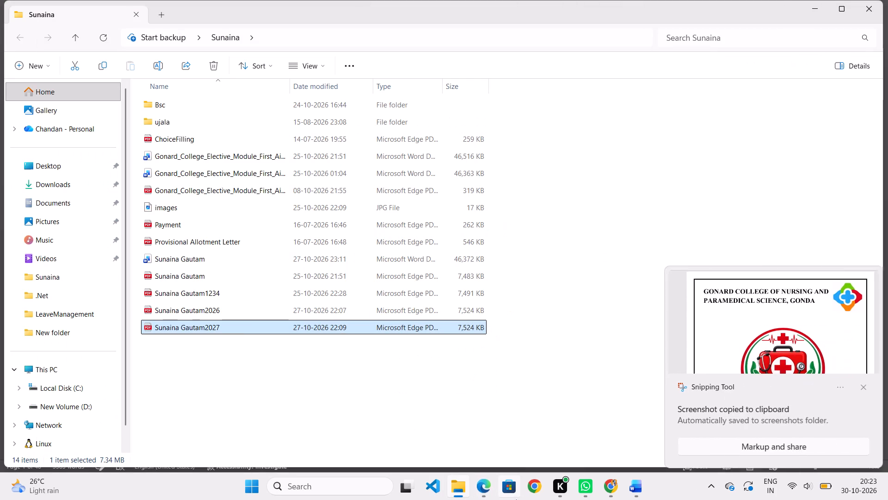
pyautogui.click(611, 487)
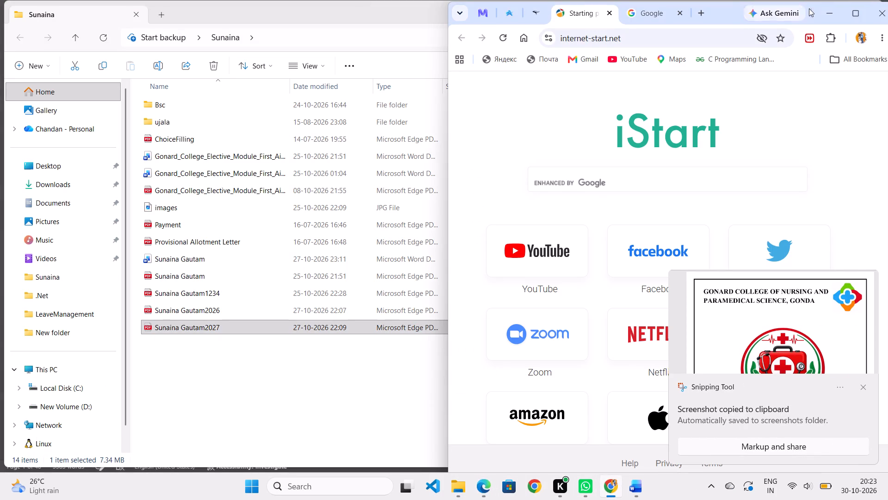
pyautogui.click(848, 11)
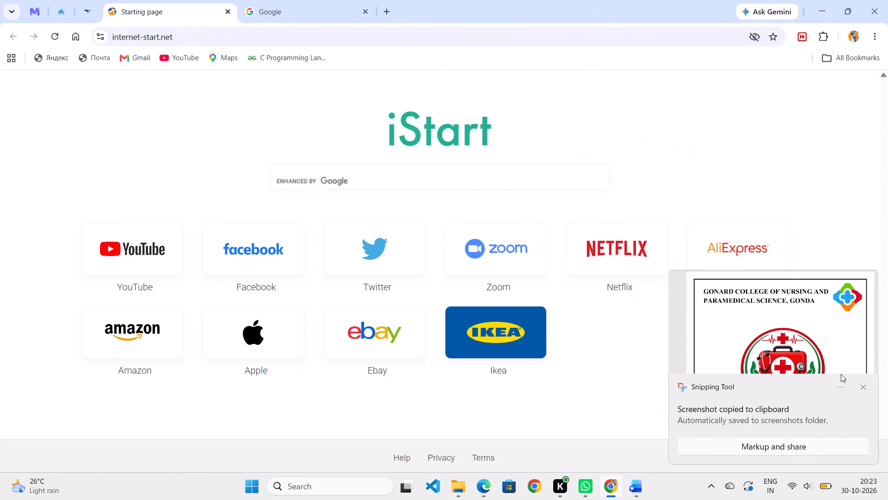
pyautogui.click(864, 388)
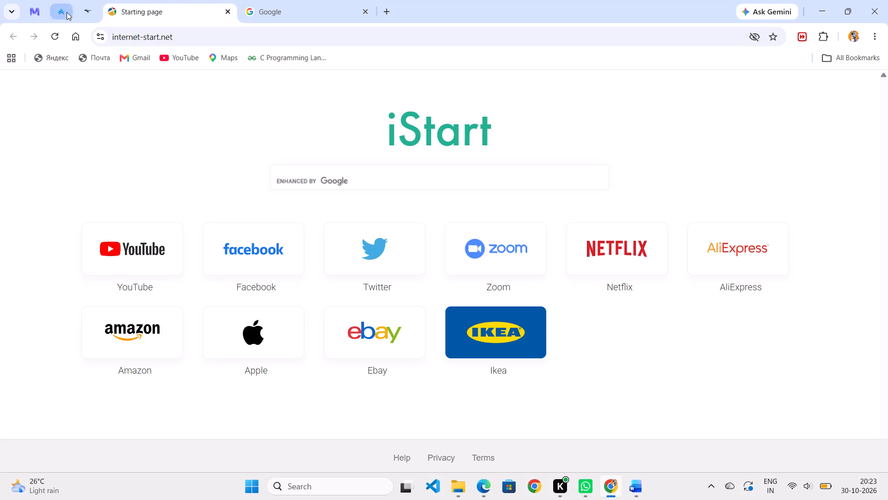
pyautogui.click(85, 11)
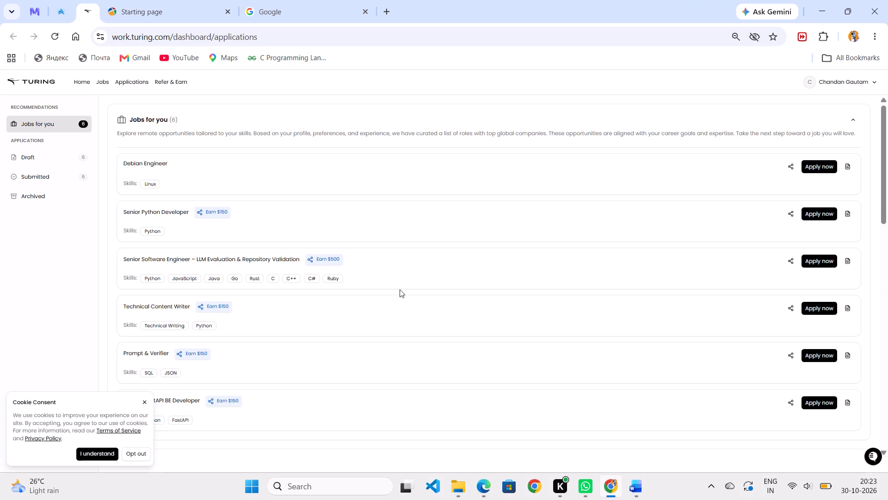
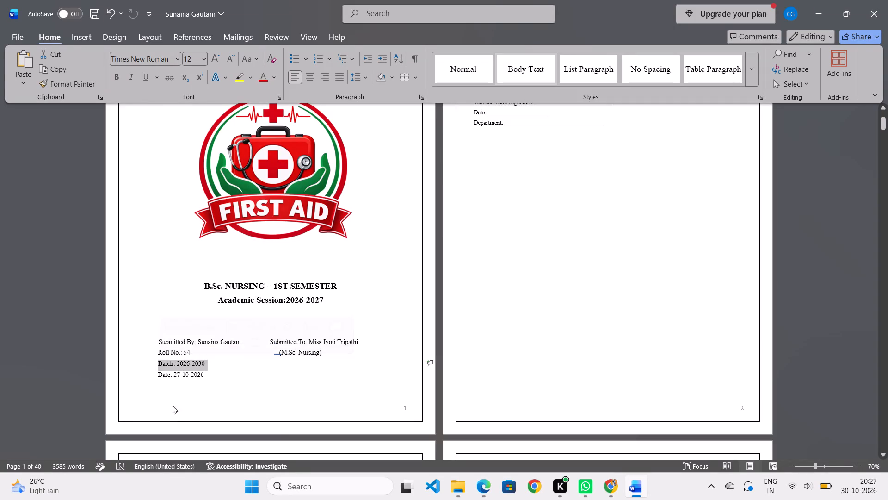
# Delete the "Batch: 2026-2030" line from the cover page's submission details, closing the blank line left between Roll No. and Date.
pyautogui.press('BackSpace')
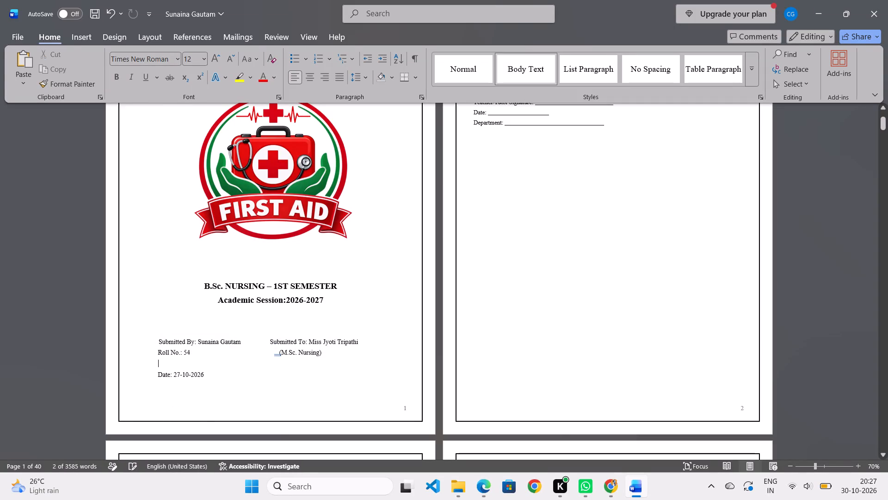
pyautogui.press('BackSpace')
pyautogui.press('BackSpace')
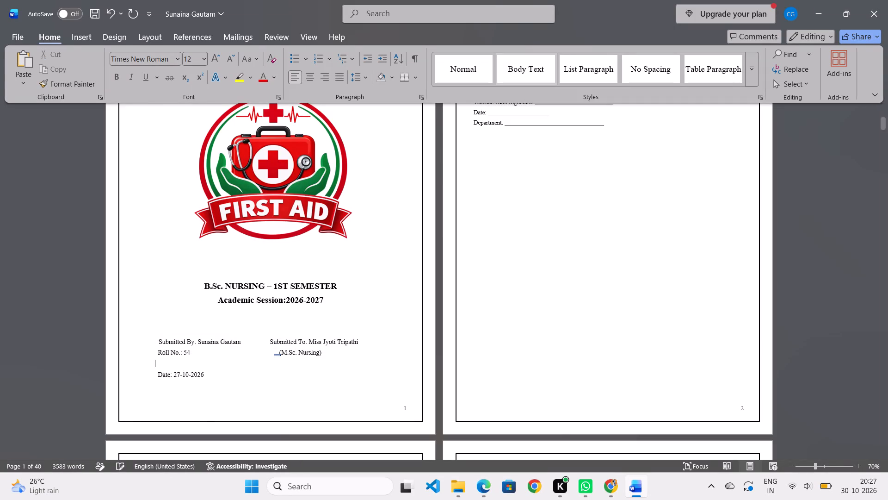
pyautogui.press('BackSpace')
pyautogui.press('BackSpace')
pyautogui.press('BackSpace')
pyautogui.press('BackSpace')
pyautogui.press('BackSpace')
pyautogui.press('BackSpace')
pyautogui.press('BackSpace')
pyautogui.press('BackSpace')
pyautogui.press('BackSpace')
pyautogui.press('BackSpace')
pyautogui.press('BackSpace')
pyautogui.press('BackSpace')
pyautogui.press('BackSpace')
pyautogui.press('BackSpace')
pyautogui.press('BackSpace')
pyautogui.press('BackSpace')
pyautogui.press('BackSpace')
pyautogui.press('BackSpace')
pyautogui.press('BackSpace')
pyautogui.press('BackSpace')
pyautogui.press('BackSpace')
pyautogui.press('BackSpace')
pyautogui.press('BackSpace')
pyautogui.press('BackSpace')
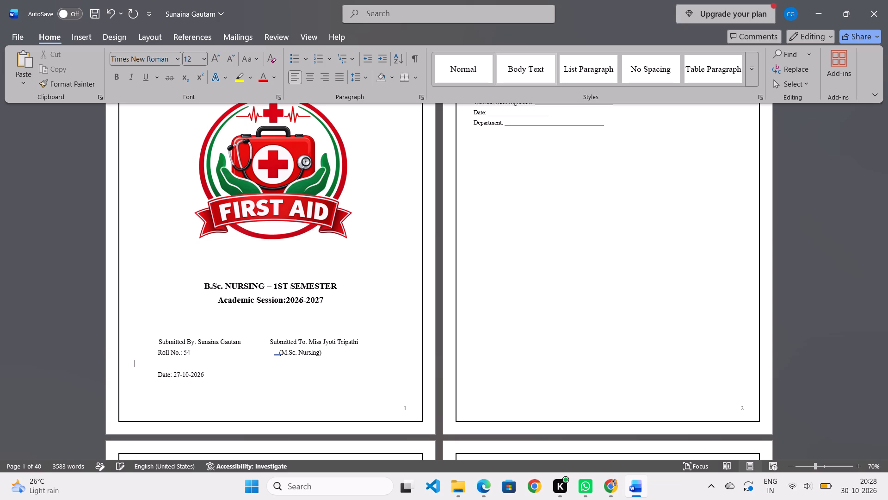
pyautogui.press('BackSpace')
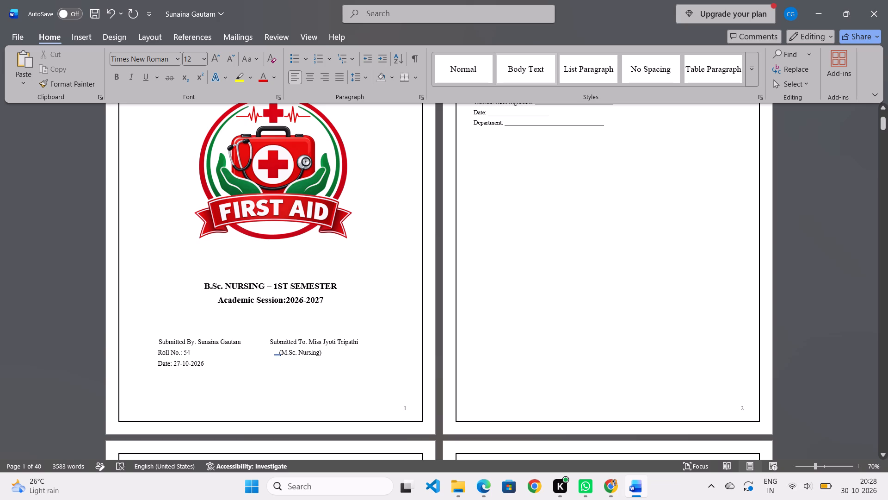
# Select the "Date: 27-10-2026" line below the roll number on the cover page.
pyautogui.moveTo(206, 363); pyautogui.dragTo(163, 367)
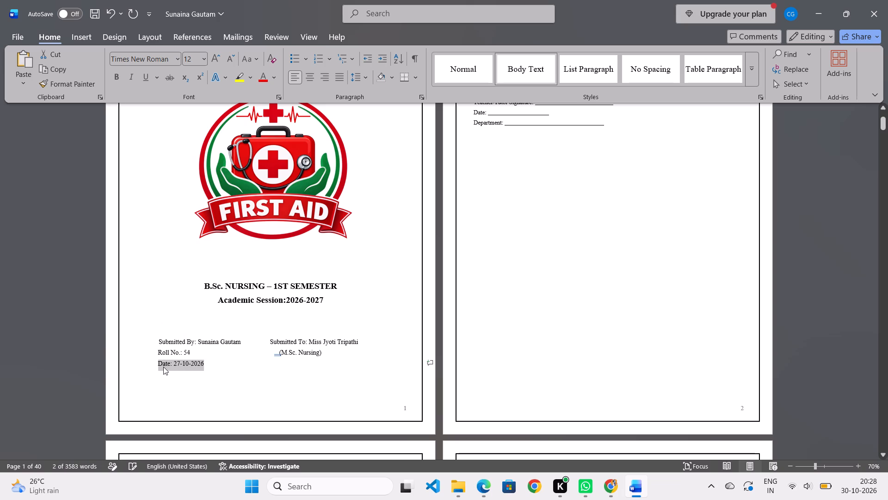
# Replace the selected date line on the cover page with the pasted label "Submitted On:" followed by 05-11-2026.
pyautogui.hotkey('ctrl', 'v')
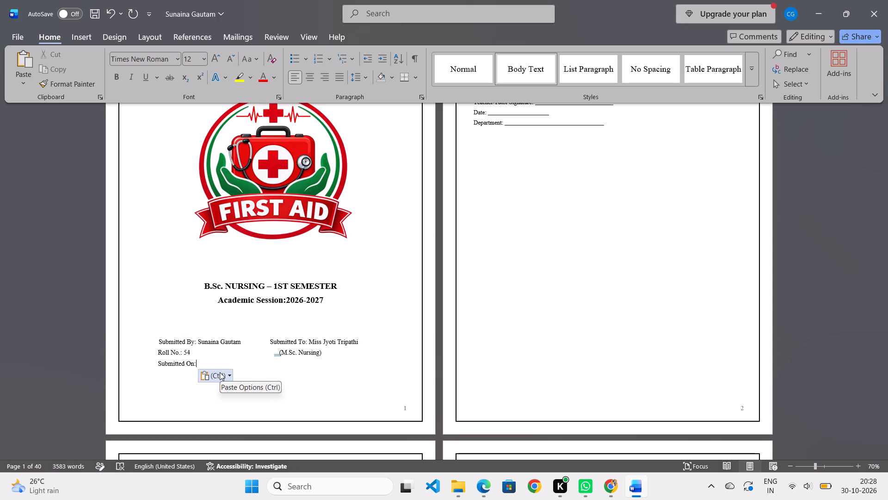
pyautogui.write('05')
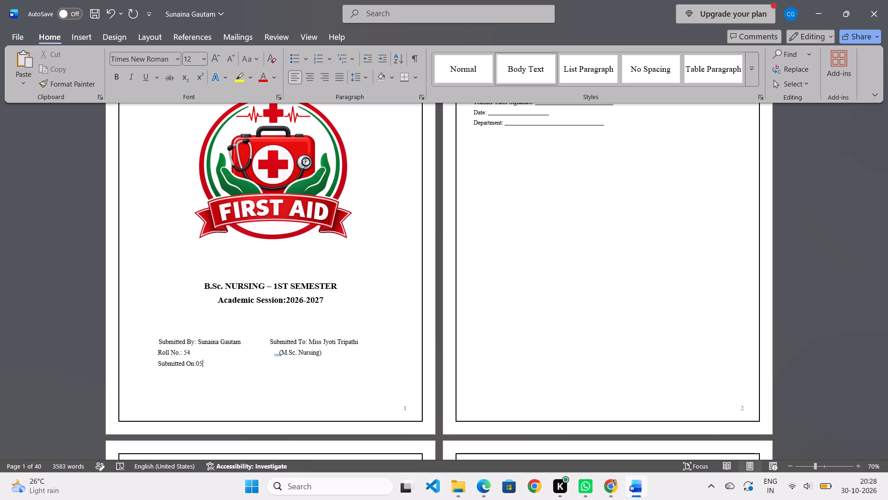
pyautogui.press('-')
pyautogui.write('11')
pyautogui.press('-')
pyautogui.write('2026')
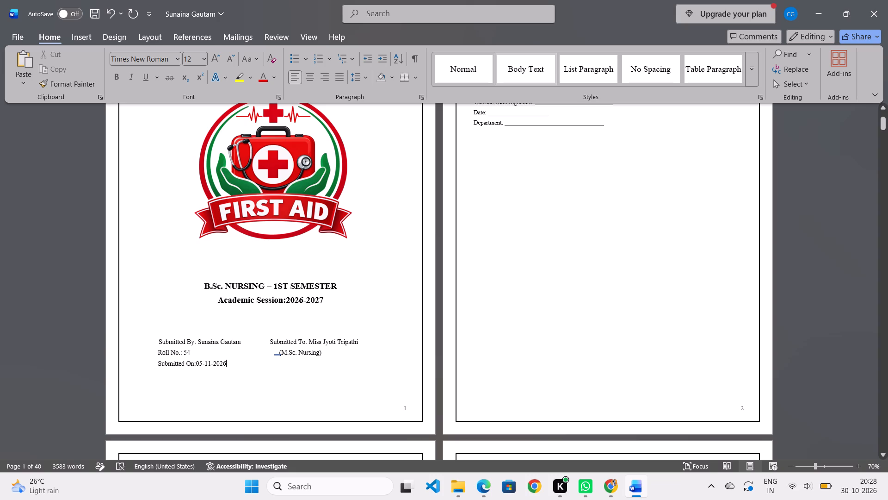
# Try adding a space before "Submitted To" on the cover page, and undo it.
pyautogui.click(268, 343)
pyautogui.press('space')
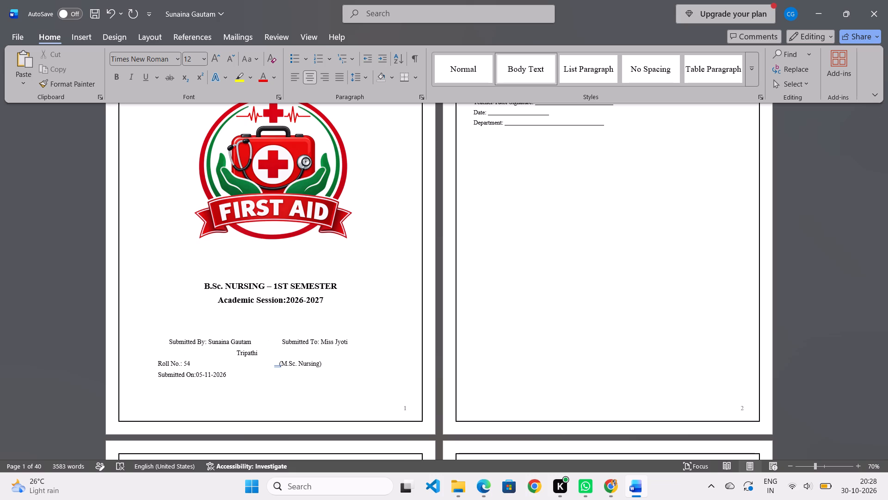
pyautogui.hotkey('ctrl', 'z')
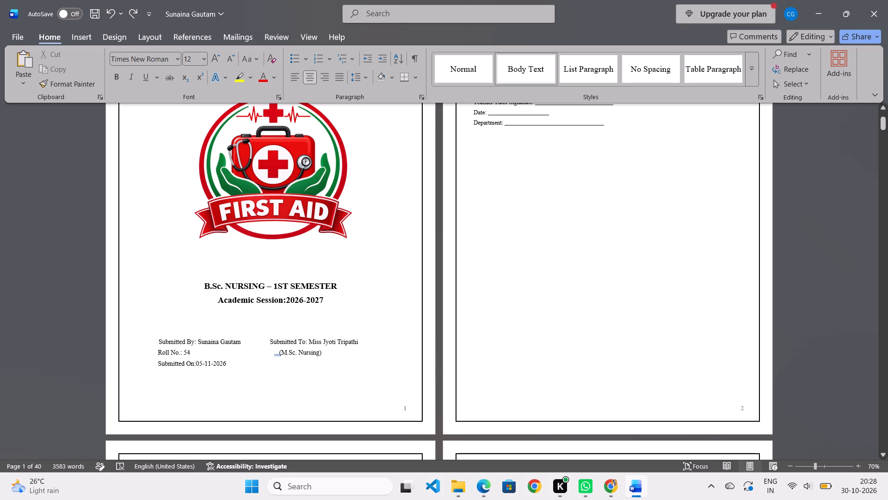
# Left-align the Submitted By, Roll No. and Submitted On lines on the cover page, and switch them to justified alignment.
pyautogui.moveTo(158, 341); pyautogui.dragTo(232, 363)
pyautogui.click(291, 81)
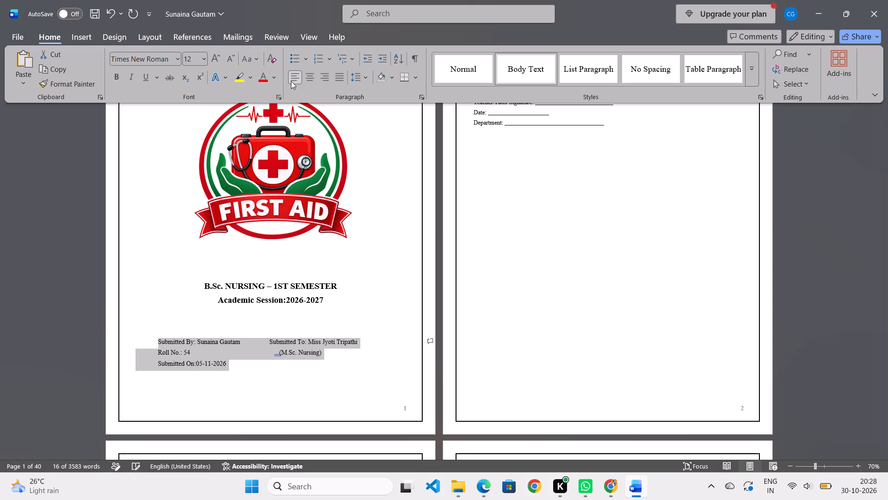
pyautogui.click(291, 81)
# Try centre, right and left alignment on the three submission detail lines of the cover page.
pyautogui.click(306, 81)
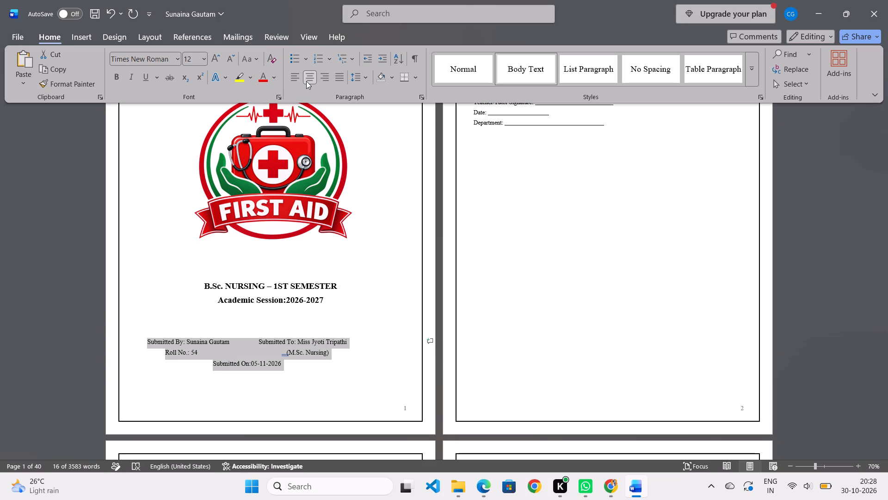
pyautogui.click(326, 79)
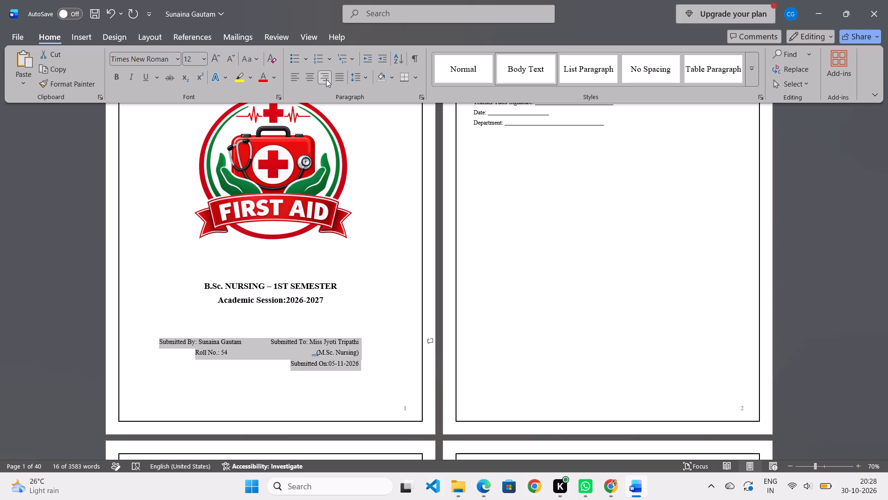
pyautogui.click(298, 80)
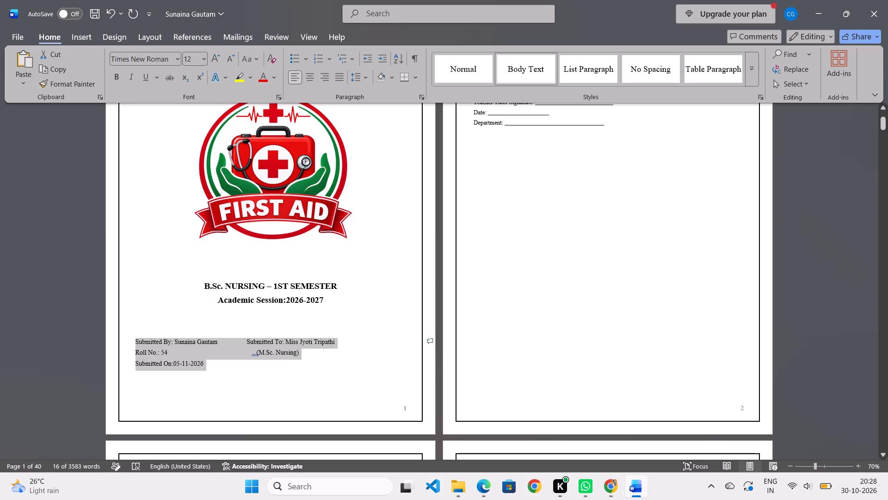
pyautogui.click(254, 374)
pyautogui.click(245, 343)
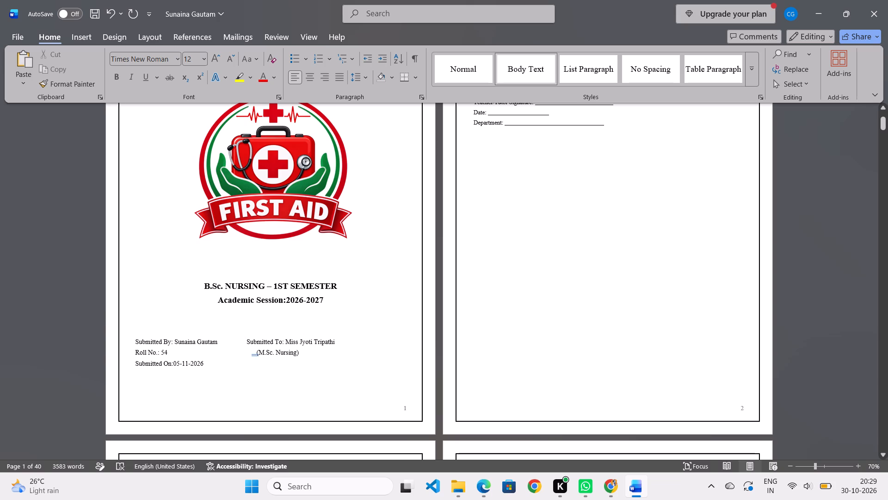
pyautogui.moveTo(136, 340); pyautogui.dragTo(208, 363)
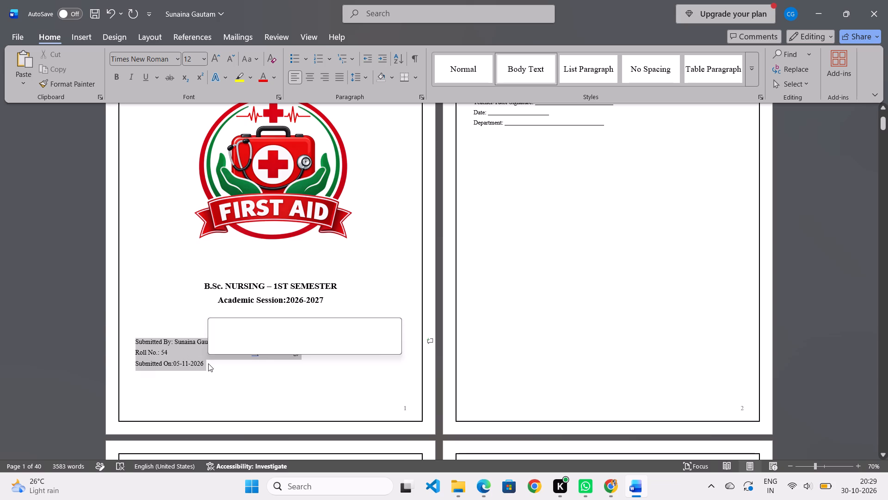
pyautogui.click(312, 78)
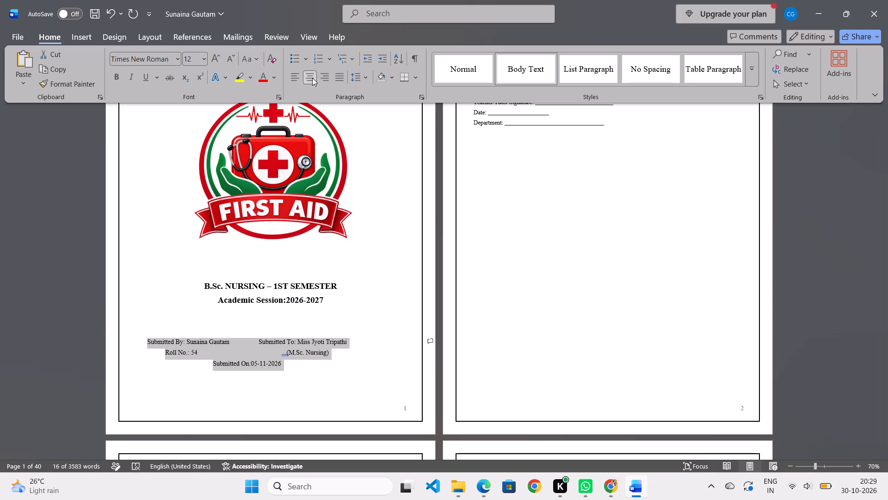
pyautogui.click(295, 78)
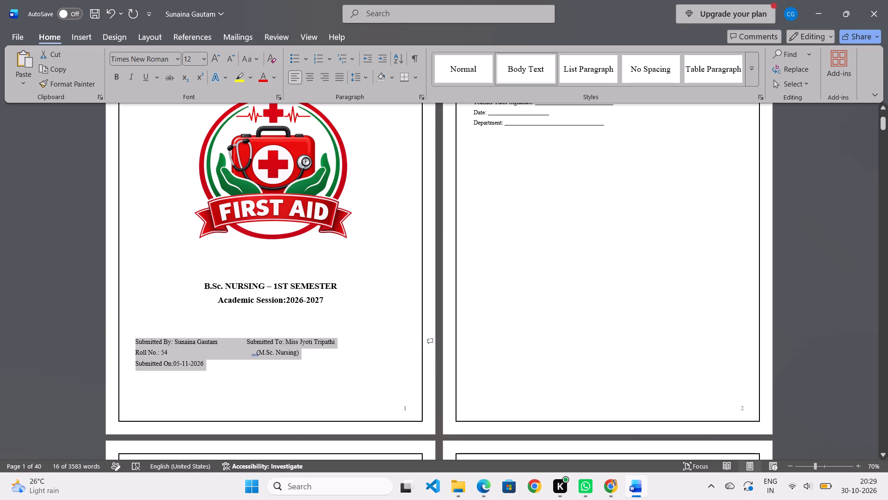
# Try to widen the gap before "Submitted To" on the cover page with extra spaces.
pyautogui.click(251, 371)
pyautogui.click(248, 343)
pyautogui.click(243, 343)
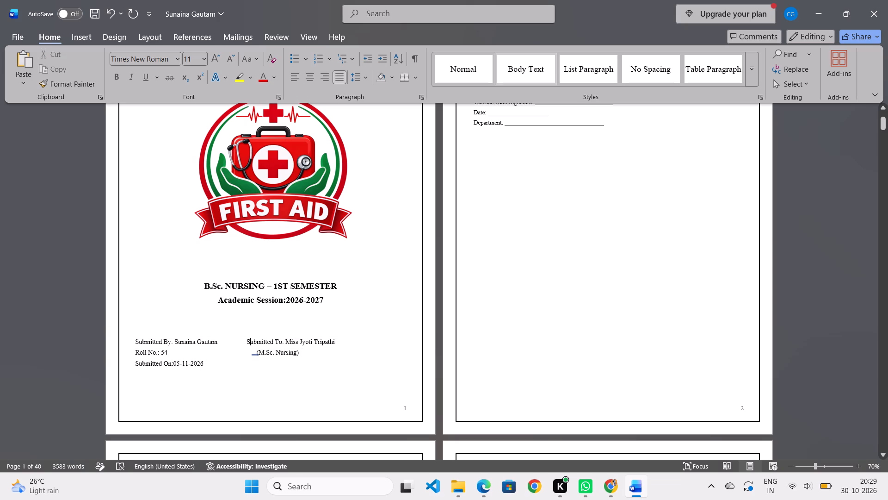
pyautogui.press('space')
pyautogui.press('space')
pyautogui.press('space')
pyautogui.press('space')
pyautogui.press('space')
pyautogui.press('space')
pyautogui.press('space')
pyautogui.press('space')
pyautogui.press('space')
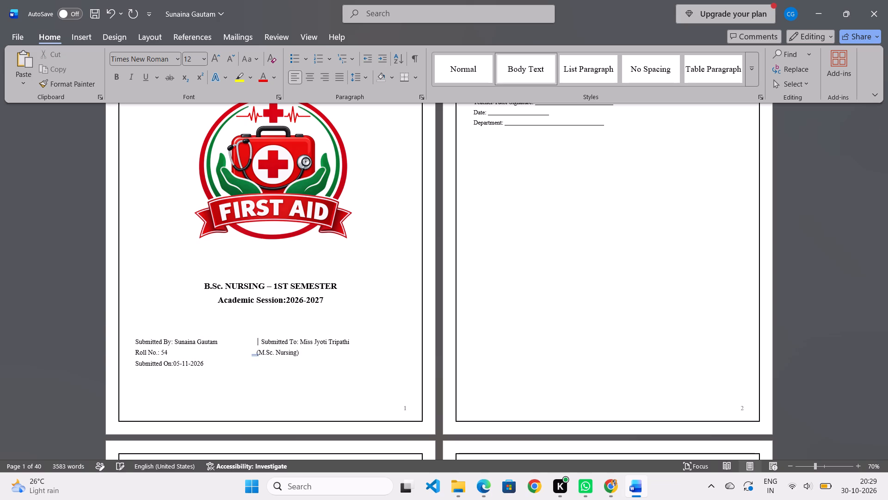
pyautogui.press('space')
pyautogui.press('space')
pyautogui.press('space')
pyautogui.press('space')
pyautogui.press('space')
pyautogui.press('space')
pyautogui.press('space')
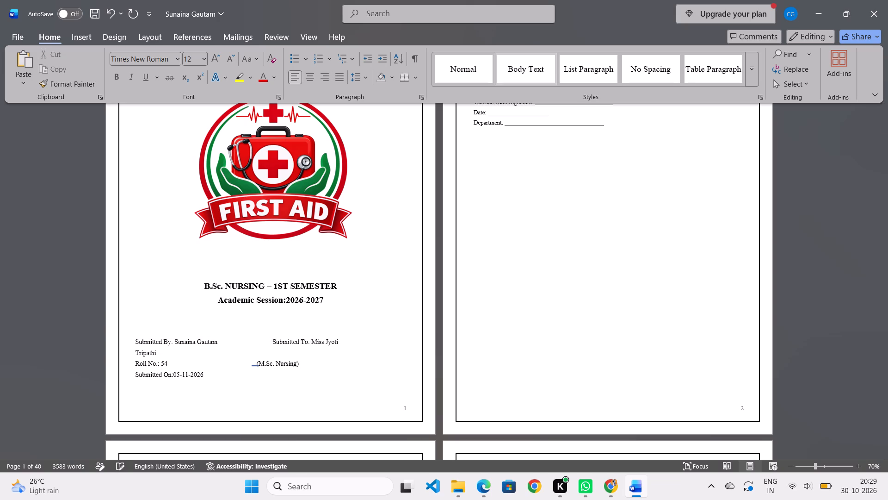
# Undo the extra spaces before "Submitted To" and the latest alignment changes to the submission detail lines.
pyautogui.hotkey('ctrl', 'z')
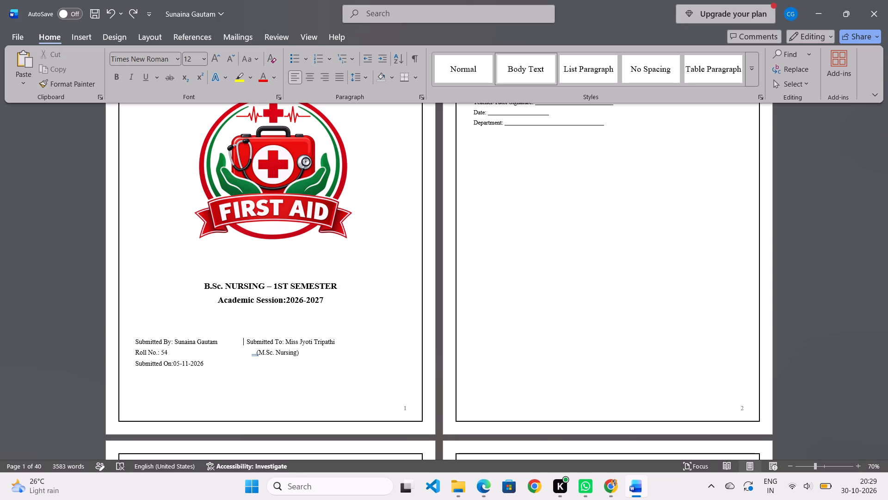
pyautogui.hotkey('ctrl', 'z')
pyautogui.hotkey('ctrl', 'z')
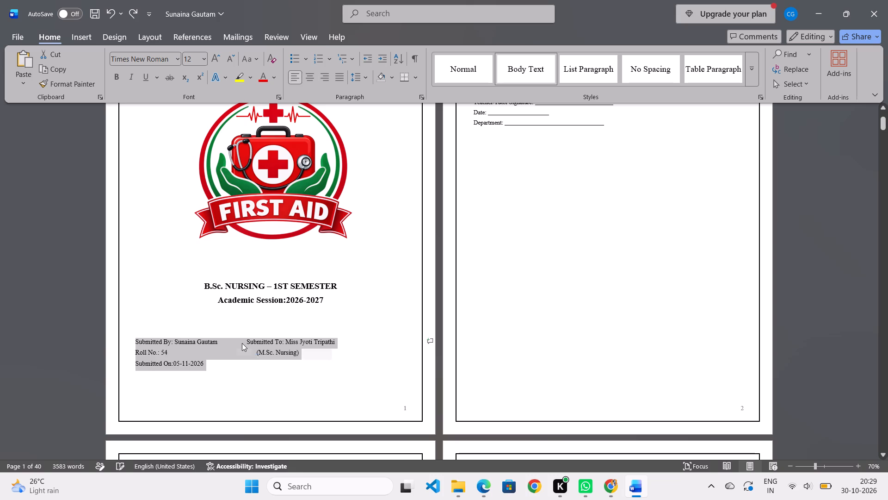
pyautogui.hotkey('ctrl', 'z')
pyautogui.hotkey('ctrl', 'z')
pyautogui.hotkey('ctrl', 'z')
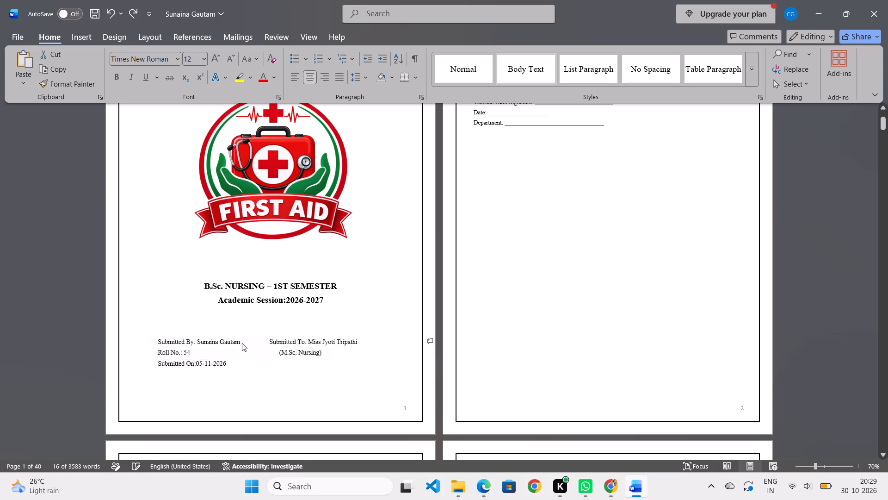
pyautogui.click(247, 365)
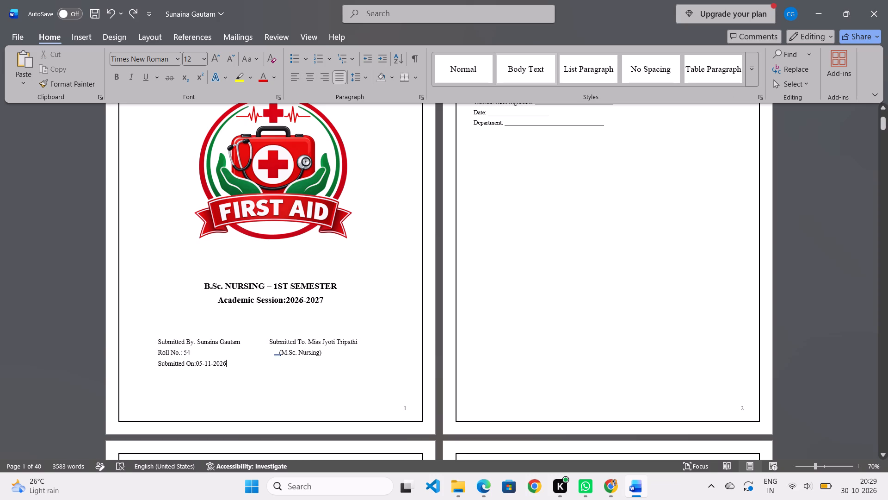
# Shrink the First Aid logo on the cover page slightly and re-centre it above the B.Sc. NURSING heading.
pyautogui.keyDown('ctrl'); pyautogui.scroll(4, 370, 273); pyautogui.keyUp('ctrl')
pyautogui.hscroll(3, 370, 273)
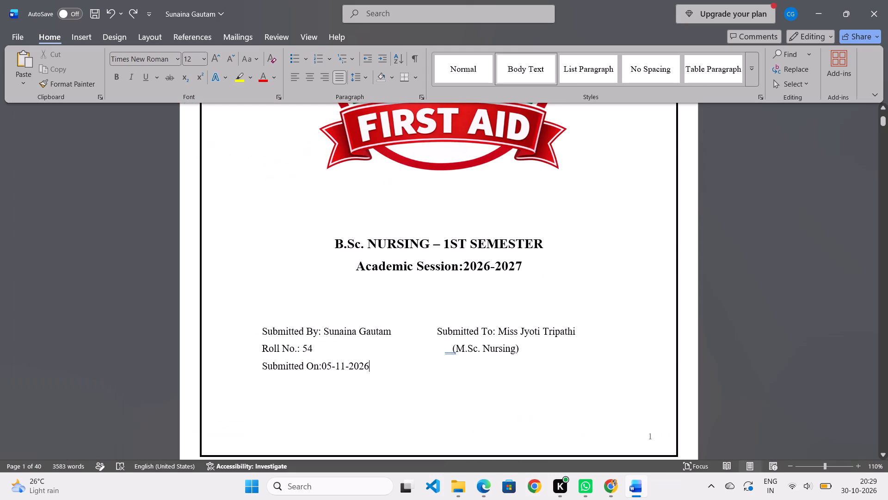
pyautogui.hscroll(3, 370, 273)
pyautogui.scroll(7, 494, 190)
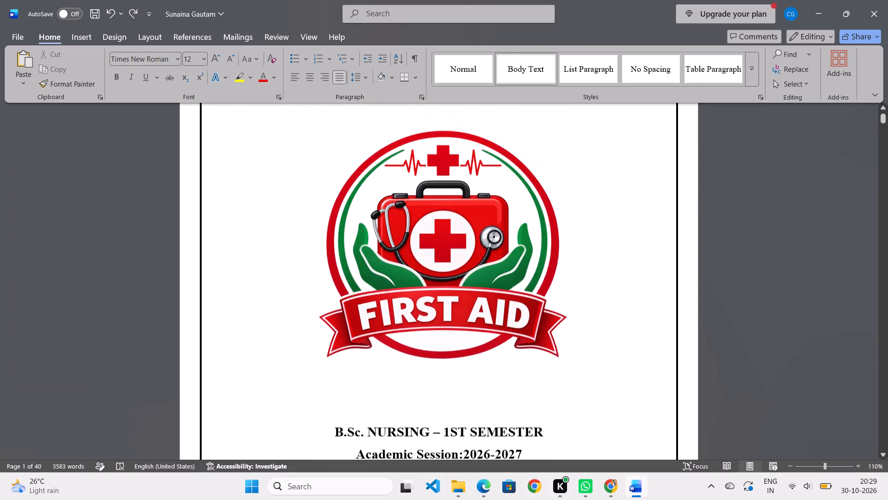
pyautogui.scroll(5, 494, 190)
pyautogui.scroll(-5, 495, 190)
pyautogui.click(485, 276)
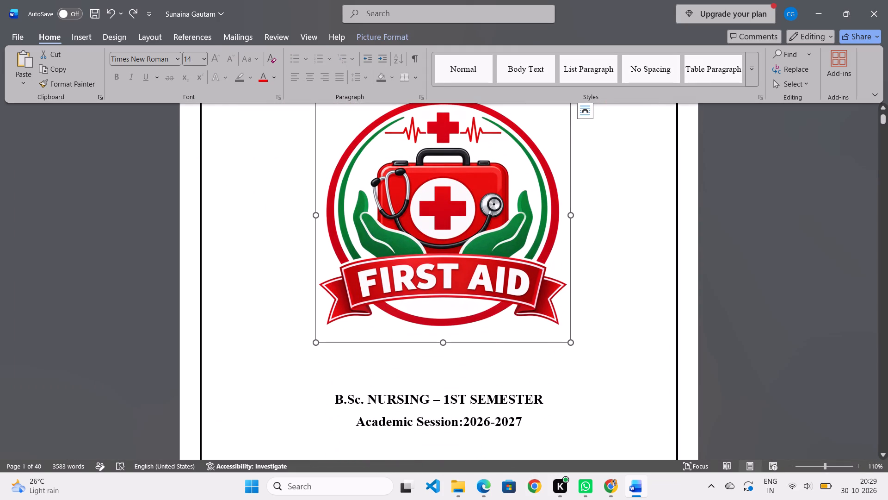
pyautogui.moveTo(572, 344); pyautogui.dragTo(552, 320)
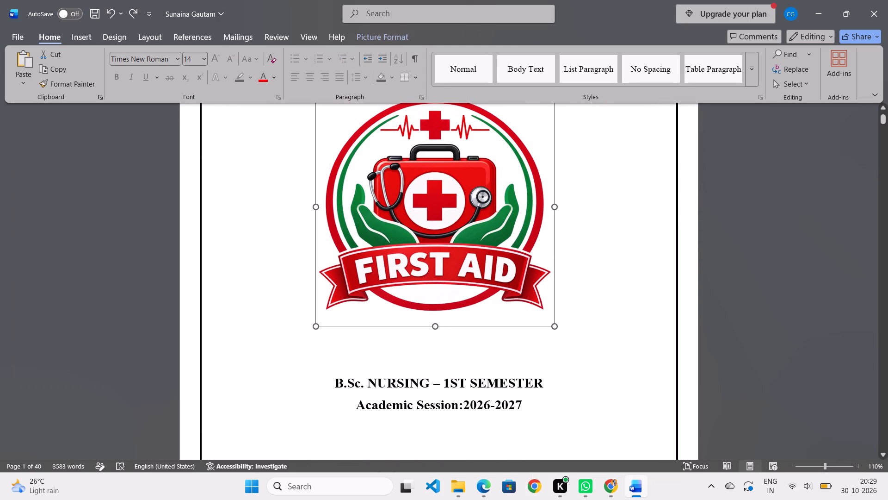
pyautogui.moveTo(552, 320); pyautogui.dragTo(549, 317)
pyautogui.moveTo(490, 268); pyautogui.dragTo(512, 270)
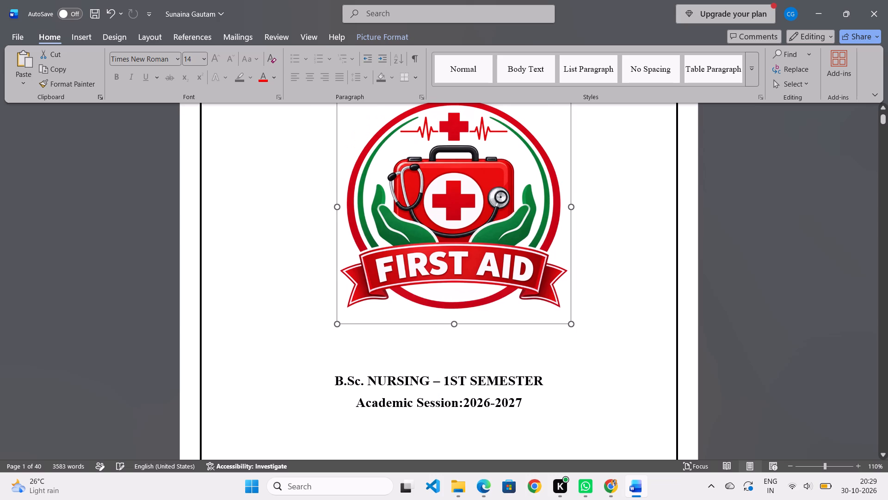
pyautogui.moveTo(512, 270); pyautogui.dragTo(494, 268)
# Delete the blank line directly above the B.Sc. NURSING – 1ST SEMESTER heading on the cover page.
pyautogui.scroll(-2, 494, 268)
pyautogui.click(344, 292)
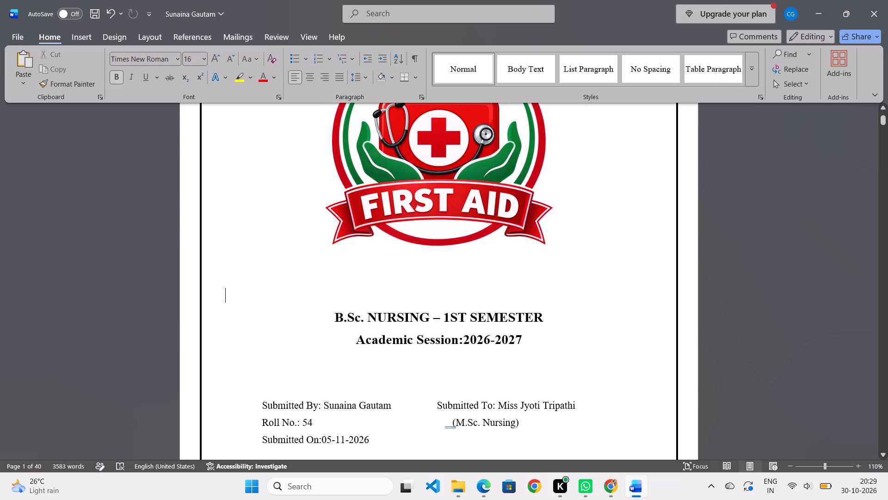
pyautogui.press('BackSpace')
# Add several blank lines below the submission details at the bottom of the cover page.
pyautogui.scroll(-6, 444, 325)
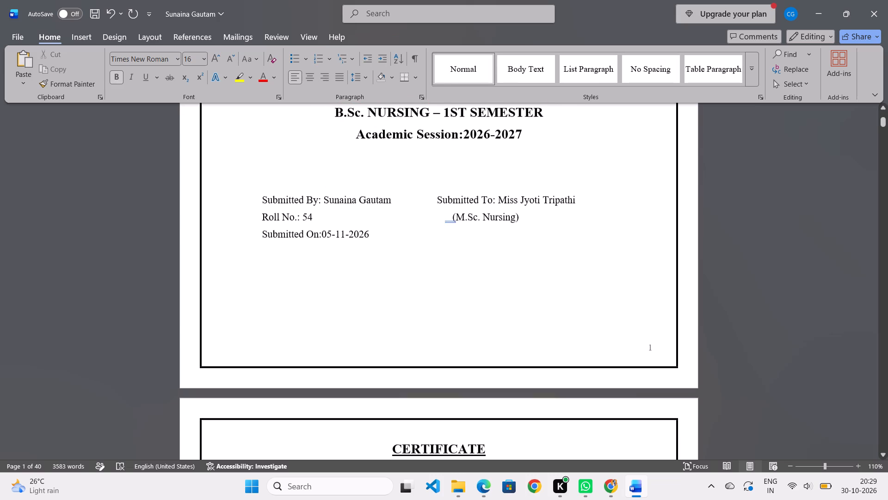
pyautogui.click(534, 330)
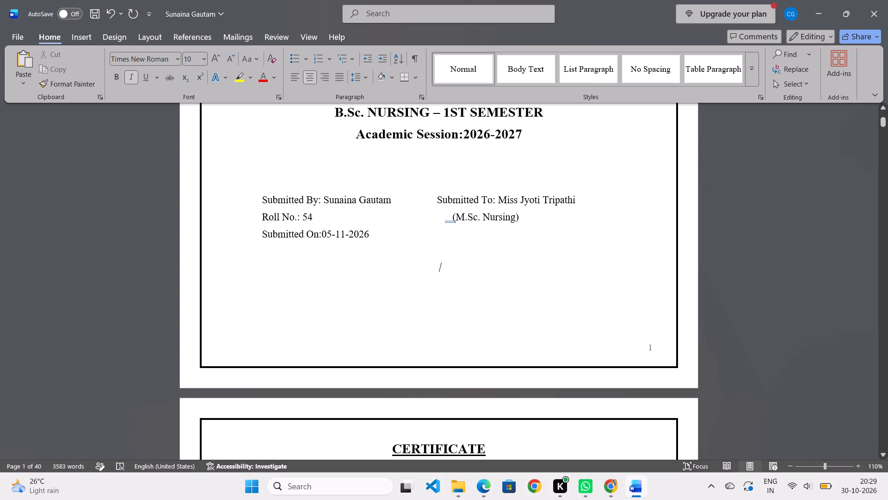
pyautogui.press('Return')
pyautogui.press('Return')
pyautogui.press('Return')
pyautogui.press('Return')
pyautogui.press('Return')
pyautogui.press('Return')
pyautogui.press('Return')
pyautogui.press('space')
pyautogui.press('space')
pyautogui.press('BackSpace')
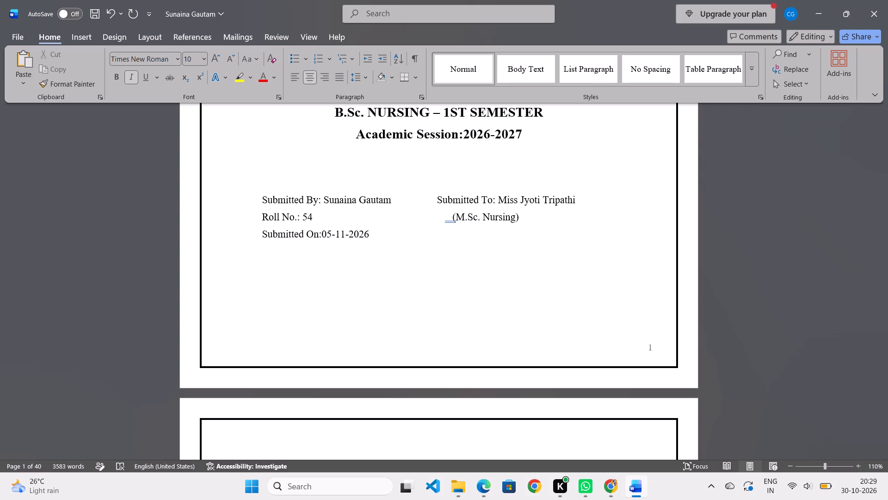
pyautogui.press('BackSpace')
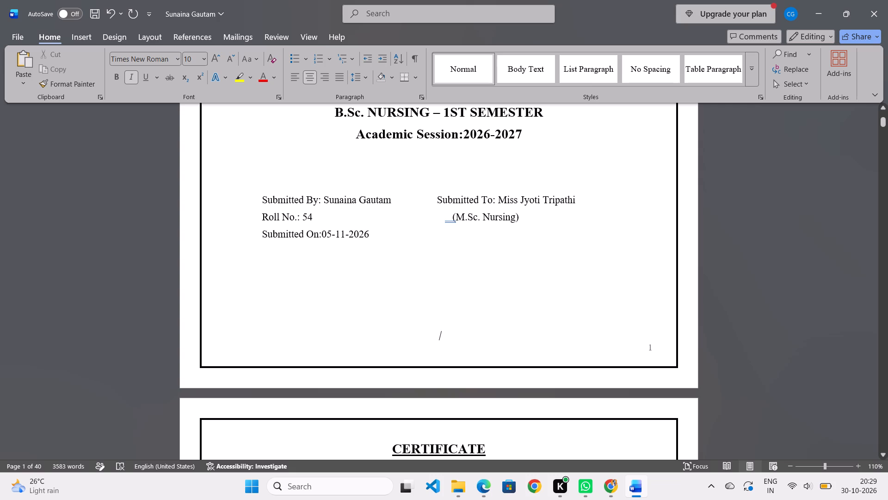
pyautogui.press('BackSpace')
pyautogui.press('BackSpace')
pyautogui.press('BackSpace')
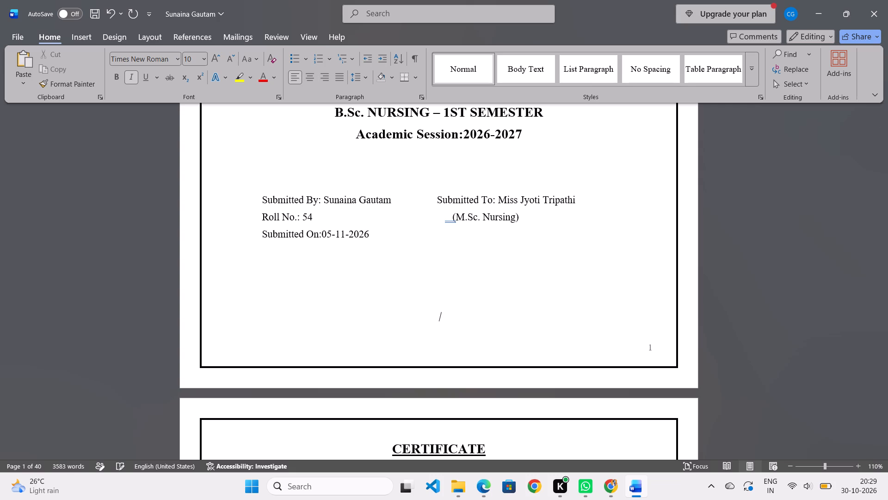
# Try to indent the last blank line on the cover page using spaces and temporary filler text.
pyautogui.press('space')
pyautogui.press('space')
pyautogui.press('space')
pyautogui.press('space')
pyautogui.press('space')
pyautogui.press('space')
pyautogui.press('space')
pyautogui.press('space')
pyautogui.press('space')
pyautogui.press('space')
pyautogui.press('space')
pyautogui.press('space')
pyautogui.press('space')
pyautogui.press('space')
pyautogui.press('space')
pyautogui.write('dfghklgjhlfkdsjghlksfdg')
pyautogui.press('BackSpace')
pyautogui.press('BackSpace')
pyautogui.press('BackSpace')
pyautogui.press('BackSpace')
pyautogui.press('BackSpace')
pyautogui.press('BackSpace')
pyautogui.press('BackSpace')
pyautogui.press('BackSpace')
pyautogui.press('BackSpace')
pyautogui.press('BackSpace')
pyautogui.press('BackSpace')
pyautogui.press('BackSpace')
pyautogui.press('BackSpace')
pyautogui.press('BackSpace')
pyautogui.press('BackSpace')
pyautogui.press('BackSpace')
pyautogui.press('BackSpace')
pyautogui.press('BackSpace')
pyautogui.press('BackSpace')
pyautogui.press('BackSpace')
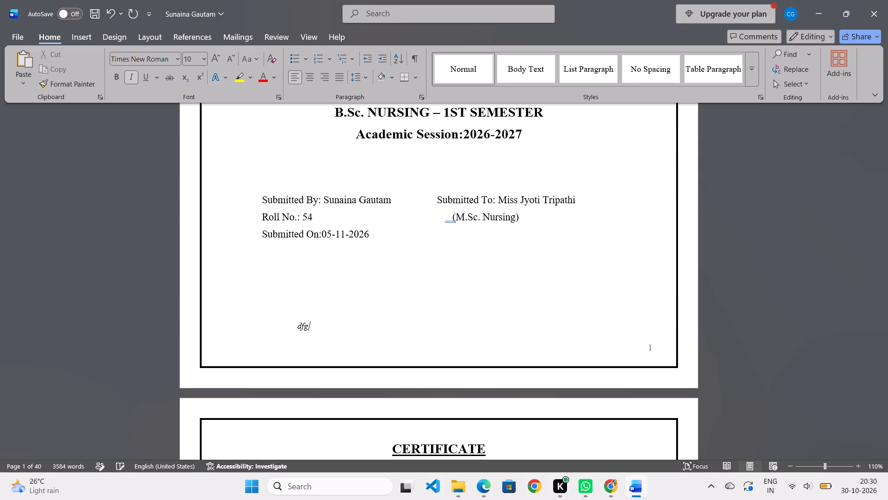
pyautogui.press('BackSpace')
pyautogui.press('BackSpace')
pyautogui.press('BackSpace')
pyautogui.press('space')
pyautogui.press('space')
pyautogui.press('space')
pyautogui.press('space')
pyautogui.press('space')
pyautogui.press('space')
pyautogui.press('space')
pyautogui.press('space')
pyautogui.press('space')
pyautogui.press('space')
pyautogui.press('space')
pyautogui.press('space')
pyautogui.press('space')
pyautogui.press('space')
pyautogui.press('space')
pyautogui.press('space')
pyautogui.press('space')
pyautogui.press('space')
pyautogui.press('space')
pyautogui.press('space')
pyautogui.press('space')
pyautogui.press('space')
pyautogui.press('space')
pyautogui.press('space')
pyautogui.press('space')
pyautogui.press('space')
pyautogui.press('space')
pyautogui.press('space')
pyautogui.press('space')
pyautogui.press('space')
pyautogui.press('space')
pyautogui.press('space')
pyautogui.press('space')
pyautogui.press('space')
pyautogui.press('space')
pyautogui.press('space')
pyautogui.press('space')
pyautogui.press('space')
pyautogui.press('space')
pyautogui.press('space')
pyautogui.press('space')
# Pad a blank line below the submission details with spaces to shift the insertion point toward the page's right side.
pyautogui.click(273, 294)
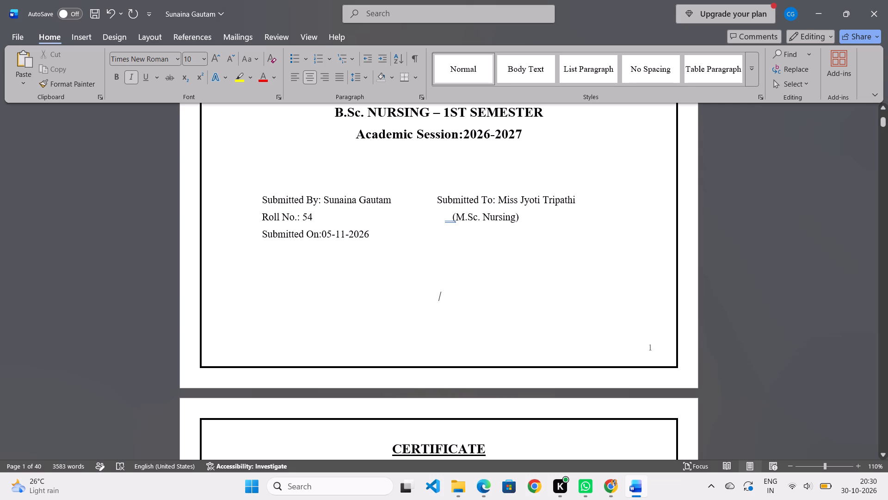
pyautogui.press('space')
pyautogui.press('space')
pyautogui.press('space')
pyautogui.press('space')
pyautogui.press('space')
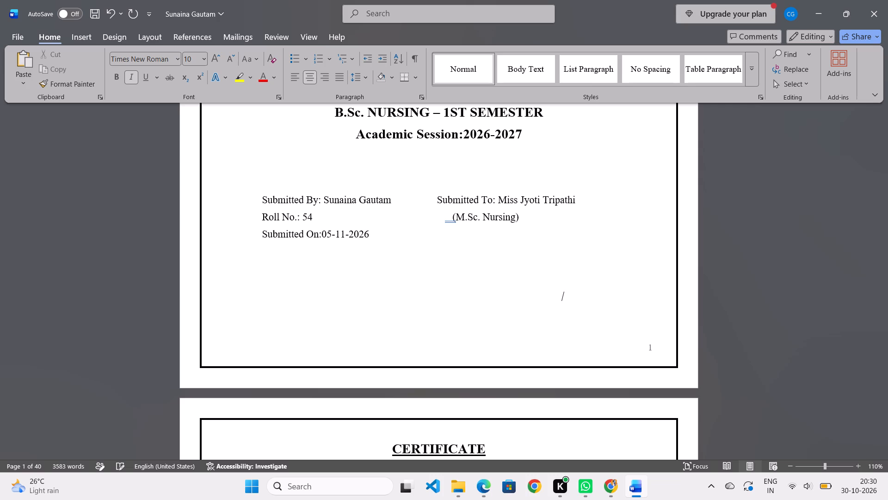
pyautogui.press('space')
pyautogui.press('space')
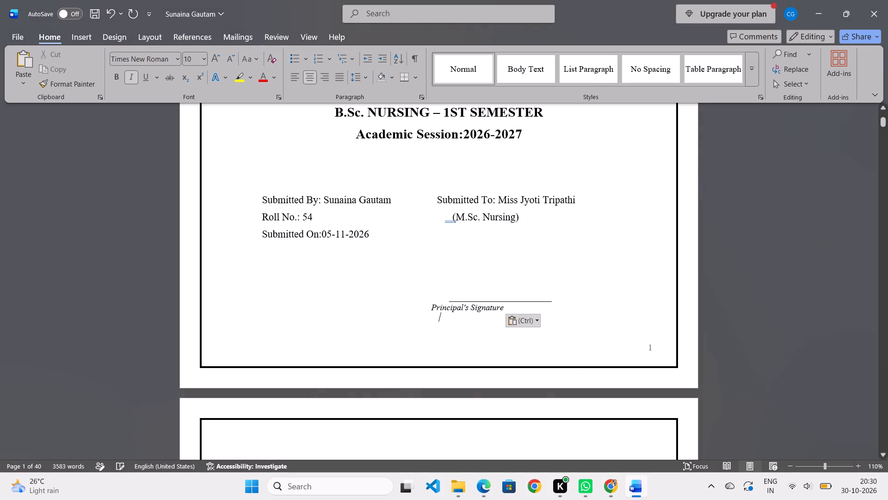
# Shift the "Principal's Signature" label with leading spaces so it sits centred under the signature line.
pyautogui.click(432, 308)
pyautogui.press('space')
pyautogui.press('space')
pyautogui.press('space')
pyautogui.press('space')
pyautogui.press('space')
pyautogui.press('space')
pyautogui.press('space')
pyautogui.press('space')
pyautogui.press('space')
pyautogui.press('space')
pyautogui.press('space')
pyautogui.press('space')
pyautogui.press('space')
pyautogui.press('space')
pyautogui.press('space')
pyautogui.press('space')
pyautogui.press('space')
pyautogui.press('space')
pyautogui.press('space')
pyautogui.press('space')
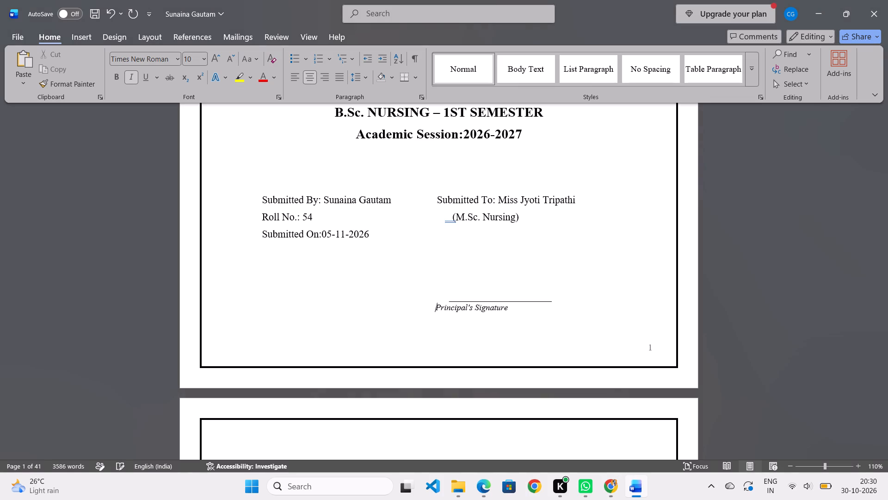
# Right-align the signature line together with its "Principal's Signature" label.
pyautogui.click(445, 299)
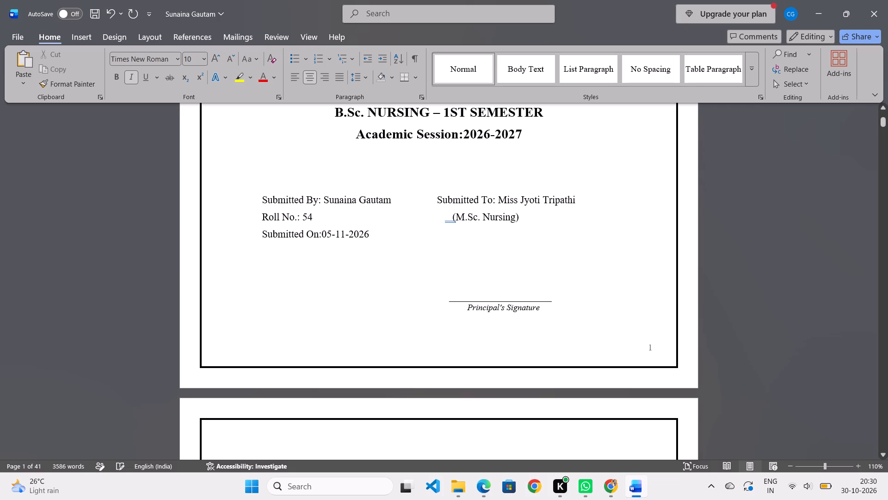
pyautogui.press('space')
pyautogui.moveTo(447, 300); pyautogui.dragTo(487, 310)
pyautogui.press('space')
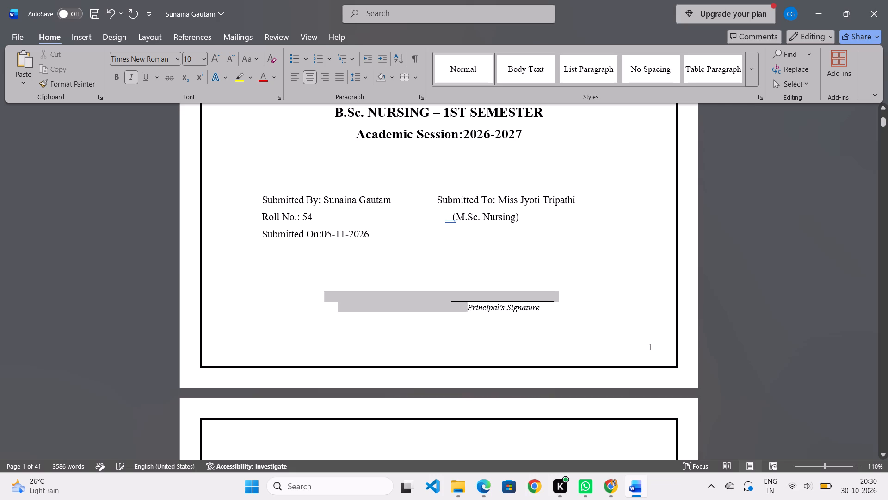
pyautogui.moveTo(487, 310); pyautogui.dragTo(679, 306)
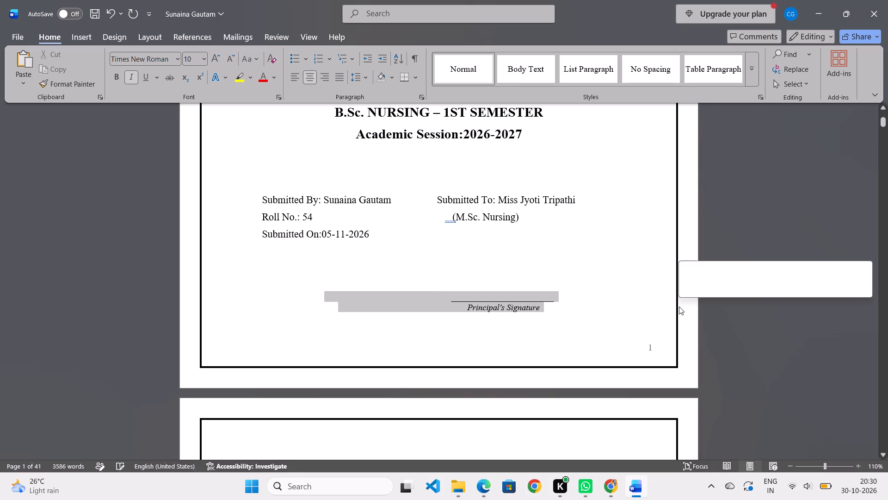
pyautogui.click(319, 78)
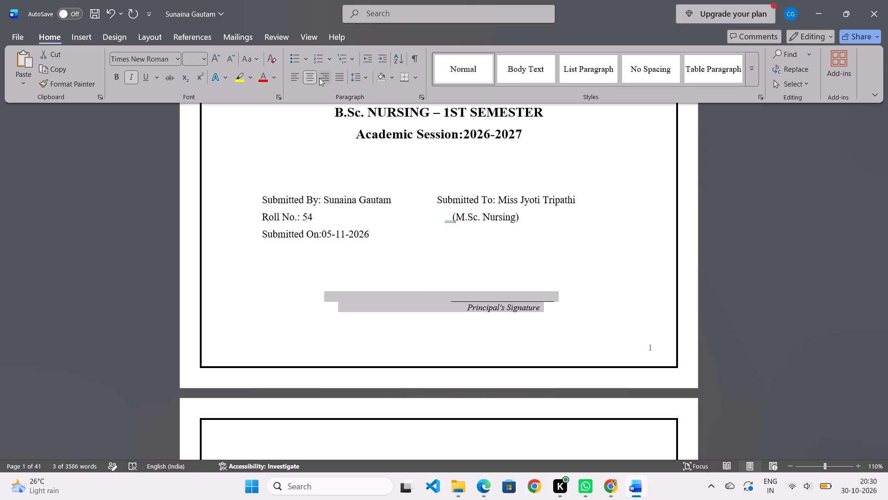
# Move the principal's signature block down by adding two blank lines above it on the cover page.
pyautogui.click(555, 281)
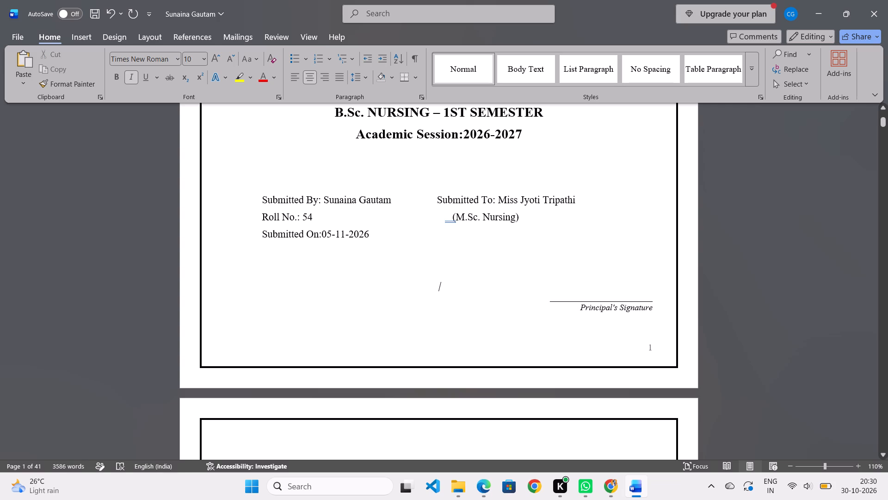
pyautogui.press('Return')
pyautogui.press('Return')
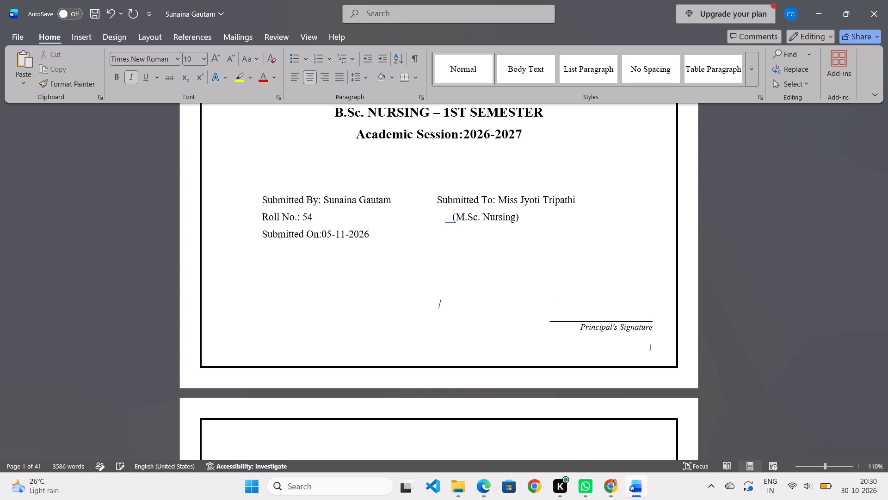
pyautogui.press('Return')
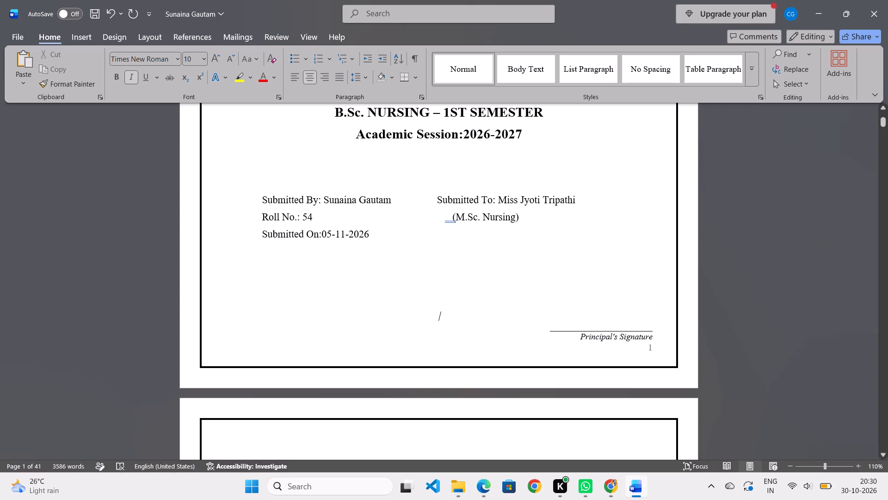
pyautogui.press('BackSpace')
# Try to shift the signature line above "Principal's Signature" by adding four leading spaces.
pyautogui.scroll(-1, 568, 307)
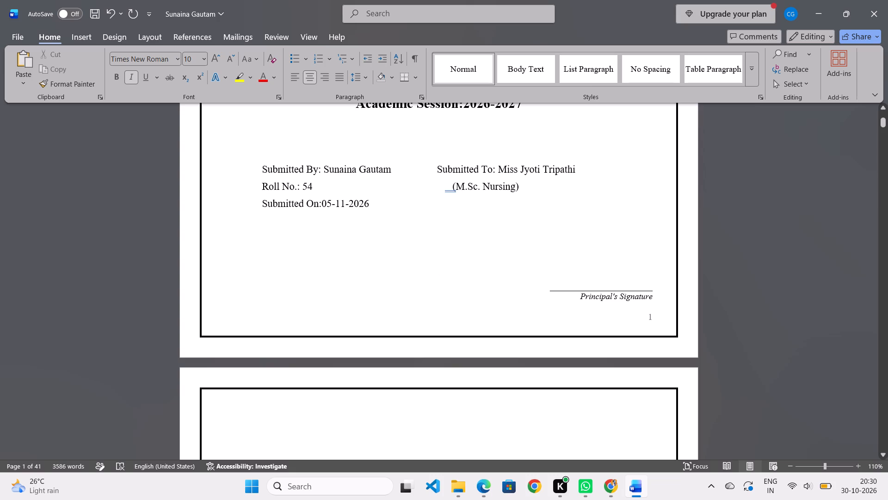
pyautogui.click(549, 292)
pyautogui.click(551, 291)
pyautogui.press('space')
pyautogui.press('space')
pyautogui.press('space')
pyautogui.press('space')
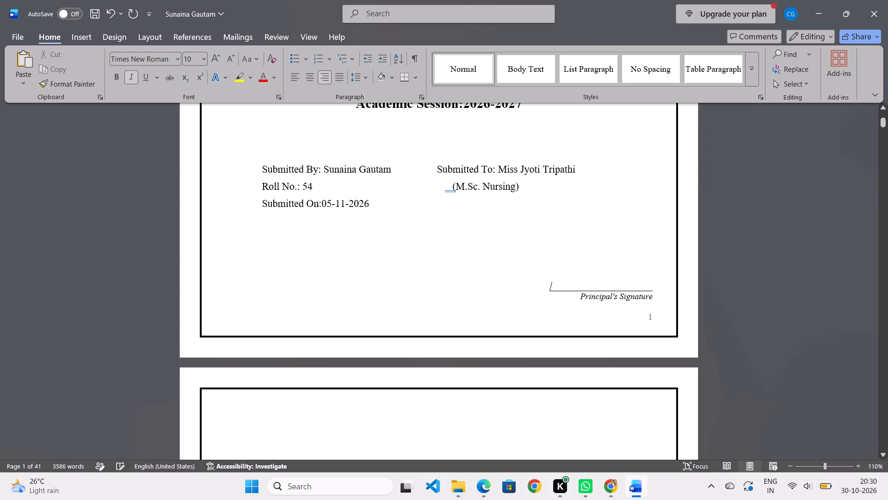
# Delete the existing signature line above the "Principal's Signature" label.
pyautogui.moveTo(652, 289); pyautogui.dragTo(546, 289)
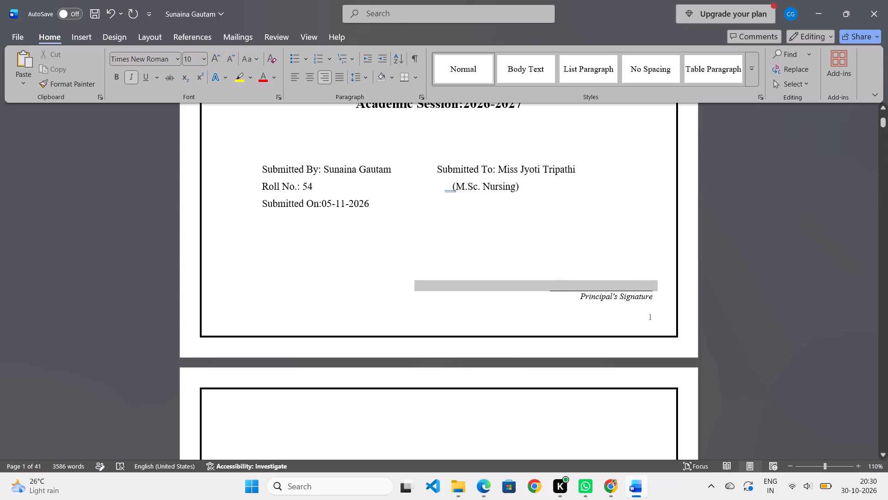
pyautogui.moveTo(546, 289); pyautogui.dragTo(546, 289)
pyautogui.press('BackSpace')
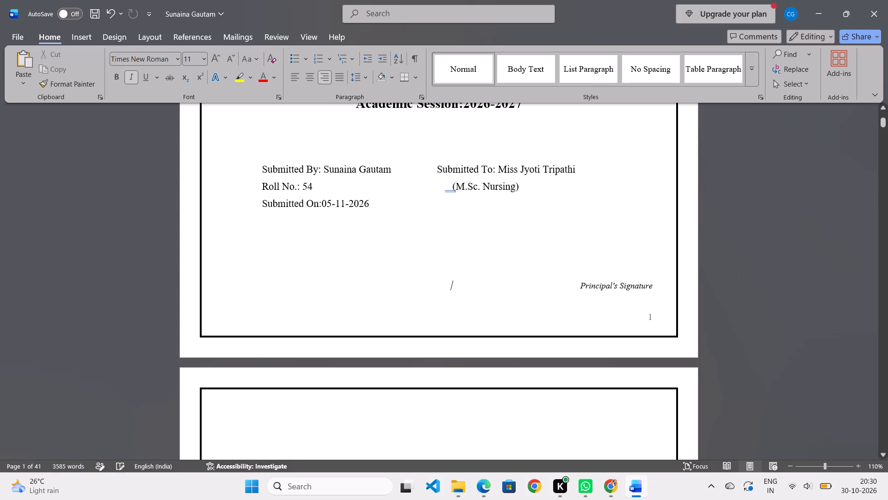
# Pad the blank line above "Principal's Signature" with spaces up to where the label begins.
pyautogui.click(583, 278)
pyautogui.press('space')
pyautogui.press('space')
pyautogui.press('space')
pyautogui.press('space')
pyautogui.press('space')
pyautogui.press('space')
pyautogui.press('space')
pyautogui.press('space')
pyautogui.press('space')
pyautogui.press('space')
pyautogui.press('space')
pyautogui.press('space')
pyautogui.press('space')
pyautogui.press('space')
pyautogui.press('space')
pyautogui.press('space')
pyautogui.press('space')
pyautogui.press('space')
pyautogui.press('space')
pyautogui.press('space')
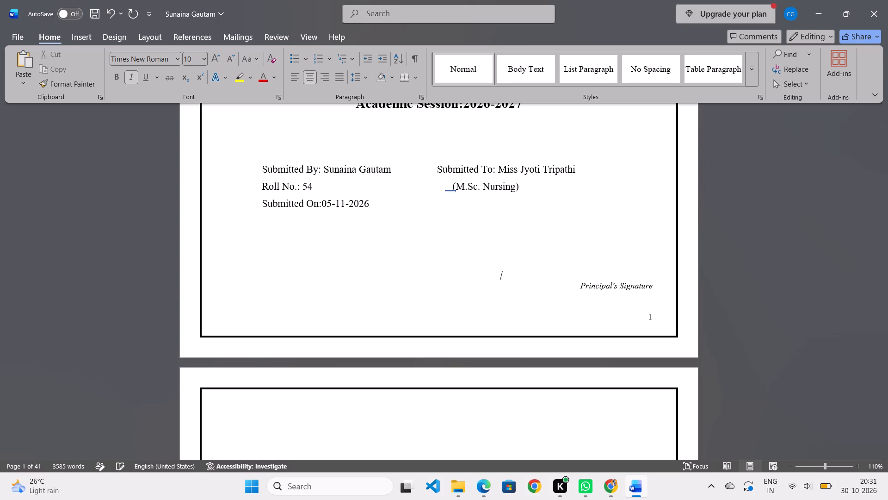
pyautogui.press('space')
pyautogui.press('space')
pyautogui.press('space')
pyautogui.press('space')
# Create a new signature line from underlined spaces, spanning the width of the "Principal's Signature" label.
pyautogui.click(142, 77)
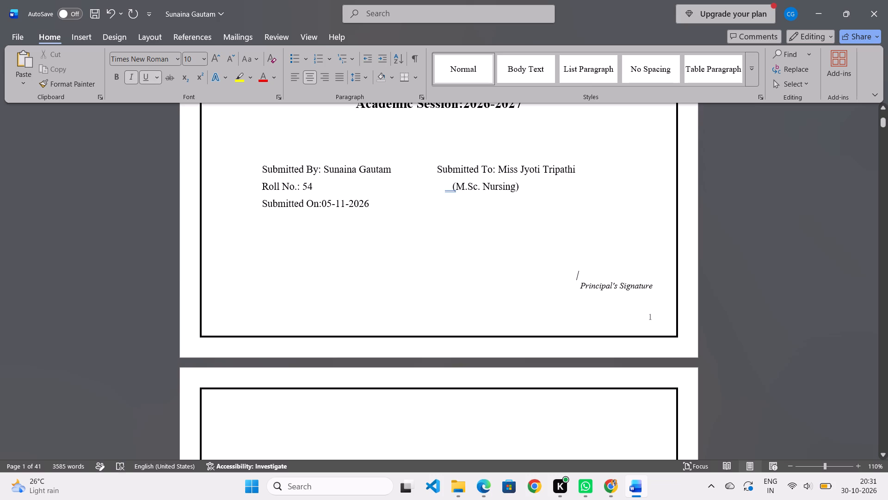
pyautogui.press('space')
pyautogui.press('space')
pyautogui.press('space')
pyautogui.press('space')
pyautogui.press('space')
pyautogui.press('space')
pyautogui.press('space')
pyautogui.press('space')
pyautogui.press('space')
pyautogui.press('space')
pyautogui.press('space')
pyautogui.press('space')
pyautogui.press('space')
pyautogui.press('space')
pyautogui.press('space')
pyautogui.press('space')
pyautogui.press('space')
pyautogui.press('space')
pyautogui.press('space')
pyautogui.press('space')
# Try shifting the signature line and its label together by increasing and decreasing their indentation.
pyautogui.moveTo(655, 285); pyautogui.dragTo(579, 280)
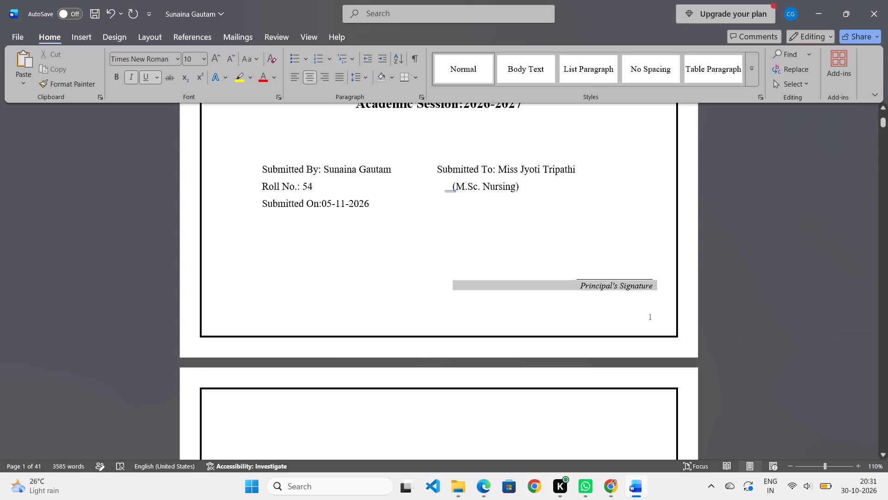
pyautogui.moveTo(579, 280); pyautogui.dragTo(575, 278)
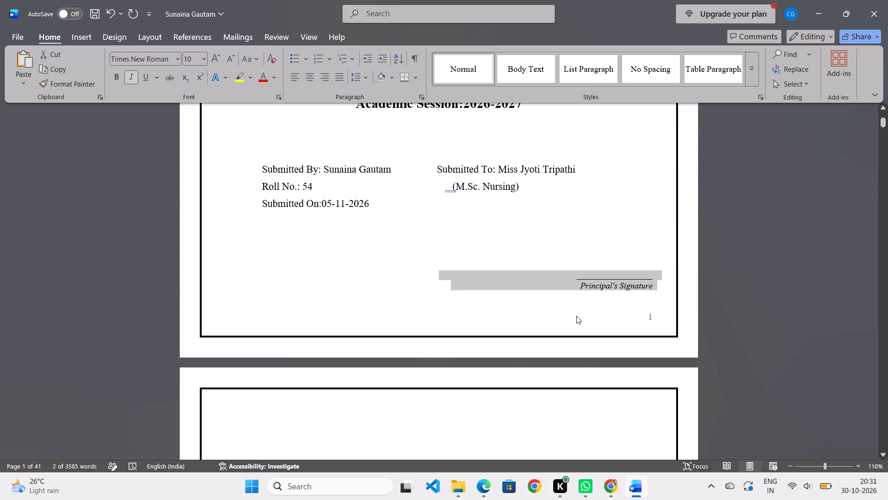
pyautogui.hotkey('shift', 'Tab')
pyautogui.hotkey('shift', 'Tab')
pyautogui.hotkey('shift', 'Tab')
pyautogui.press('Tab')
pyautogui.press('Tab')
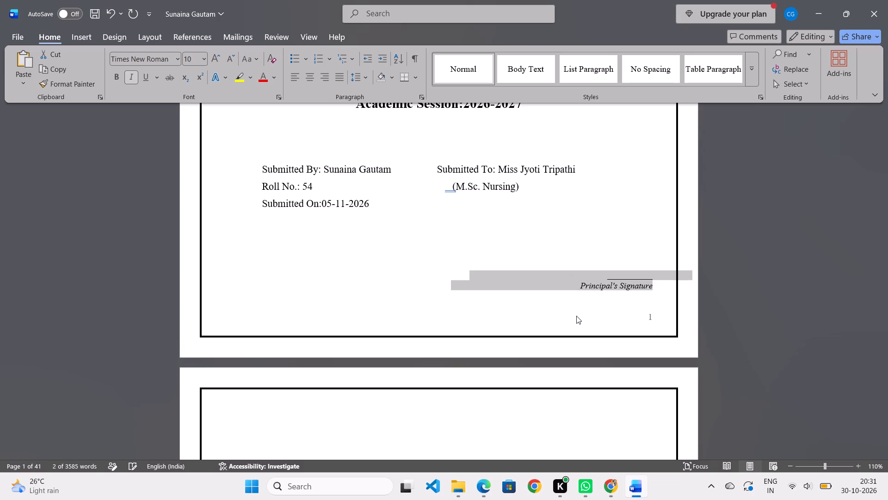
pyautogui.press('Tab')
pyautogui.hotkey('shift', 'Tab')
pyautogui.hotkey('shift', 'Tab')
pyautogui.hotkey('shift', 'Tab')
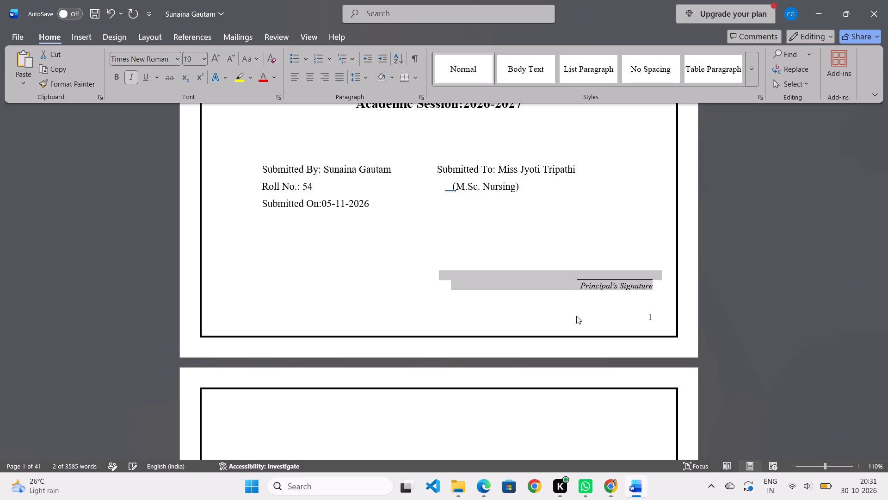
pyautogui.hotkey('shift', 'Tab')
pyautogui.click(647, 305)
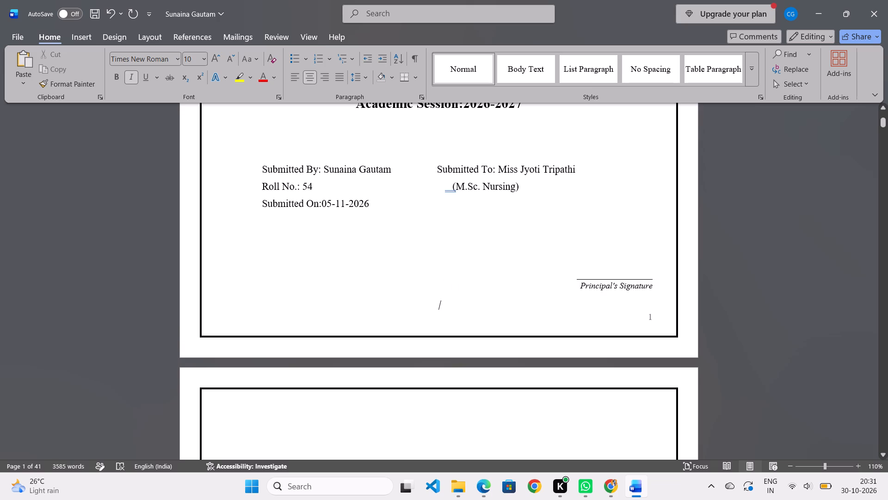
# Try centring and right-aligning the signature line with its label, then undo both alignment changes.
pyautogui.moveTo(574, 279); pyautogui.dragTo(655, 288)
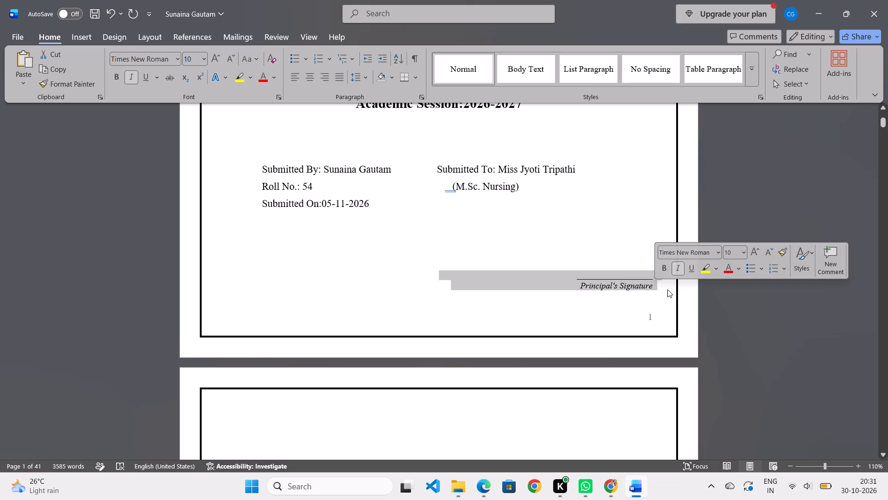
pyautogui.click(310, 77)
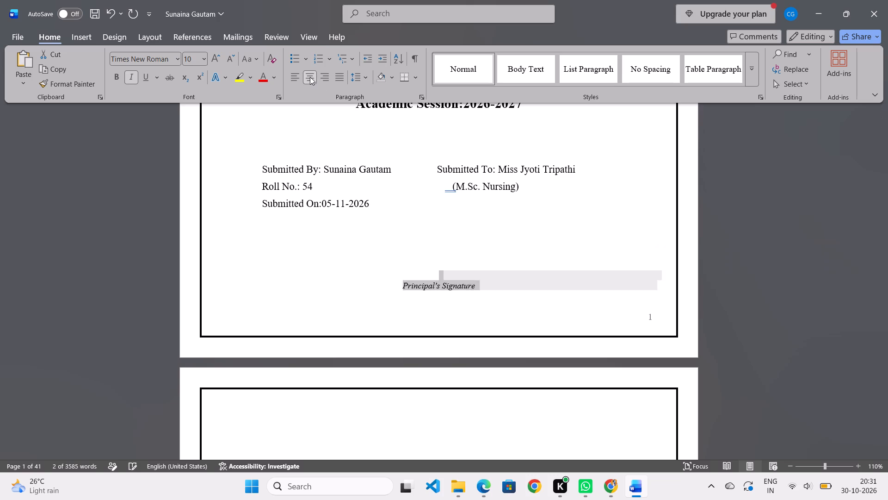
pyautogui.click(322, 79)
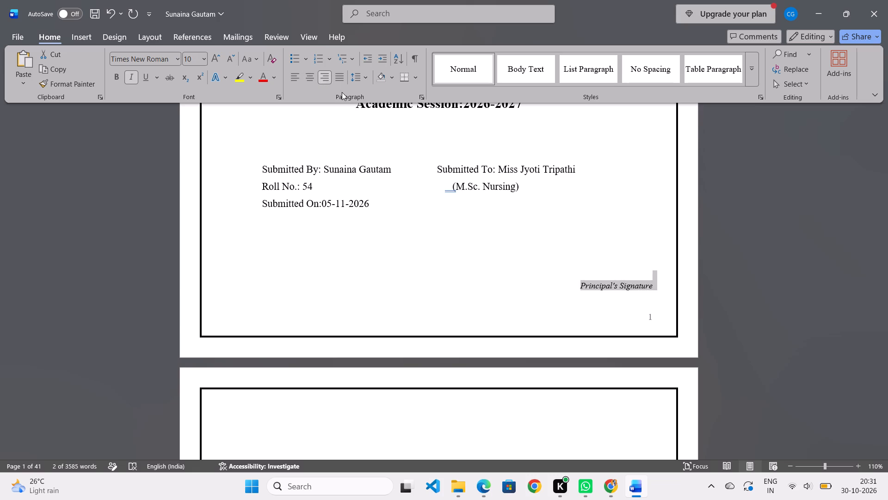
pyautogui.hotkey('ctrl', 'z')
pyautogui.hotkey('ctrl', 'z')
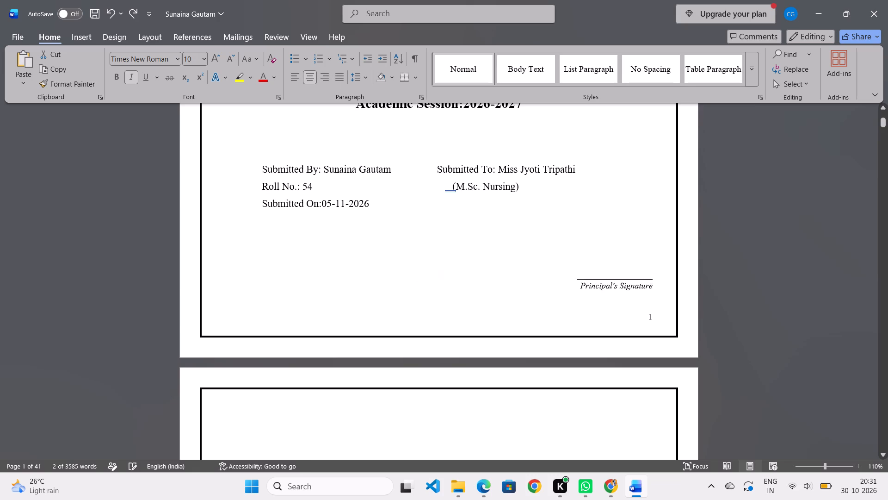
# Format the signature line and "Principal's Signature" label as 14 pt bold text.
pyautogui.click(514, 306)
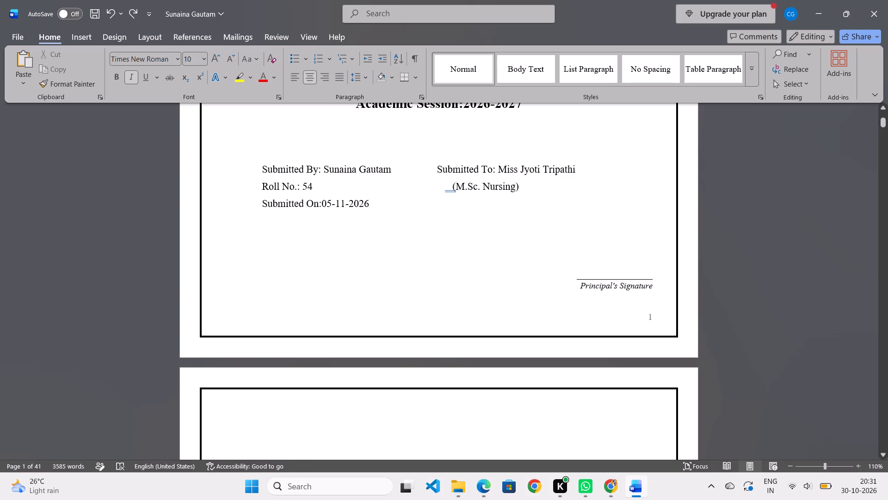
pyautogui.moveTo(579, 288); pyautogui.dragTo(632, 283)
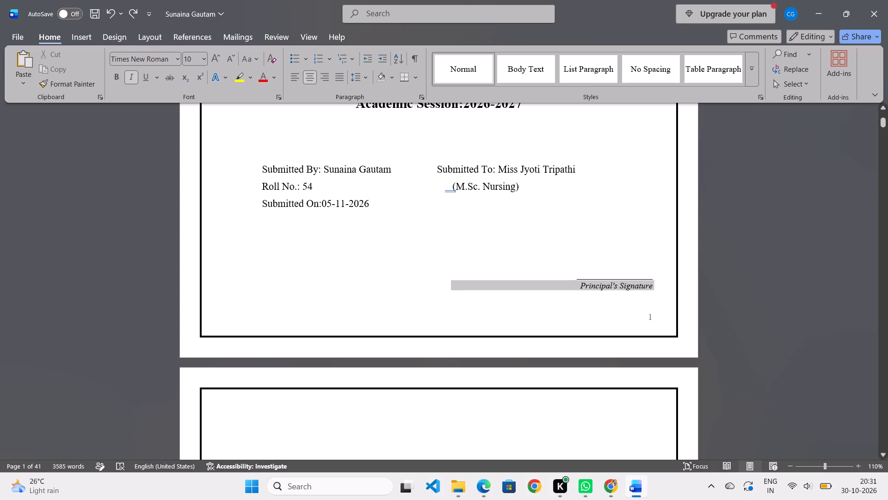
pyautogui.moveTo(632, 283); pyautogui.dragTo(642, 283)
pyautogui.click(651, 282)
pyautogui.click(653, 288)
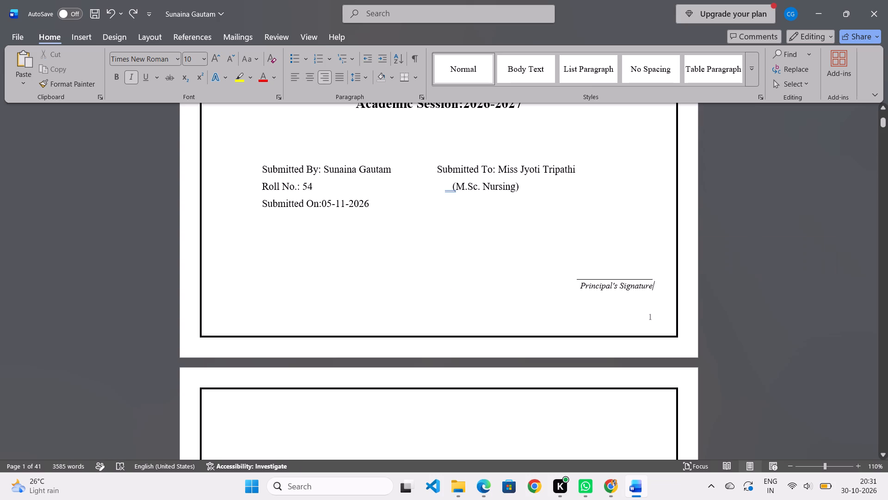
pyautogui.moveTo(654, 288); pyautogui.dragTo(574, 279)
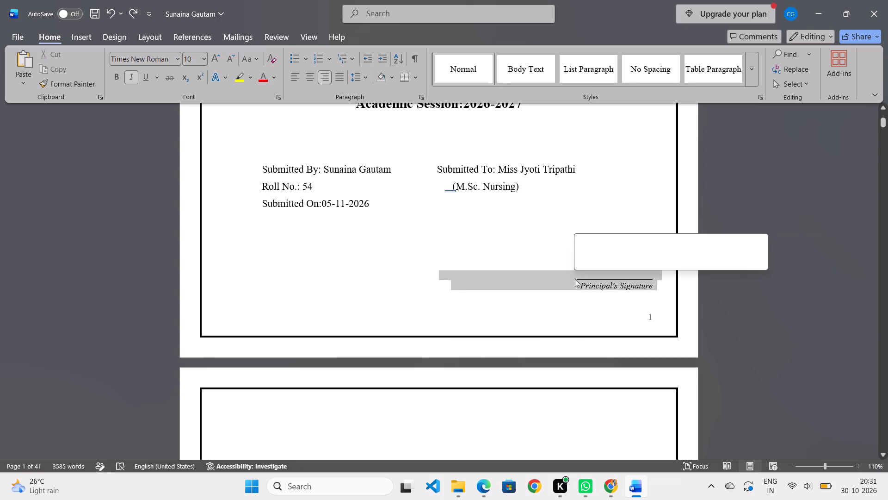
pyautogui.click(203, 60)
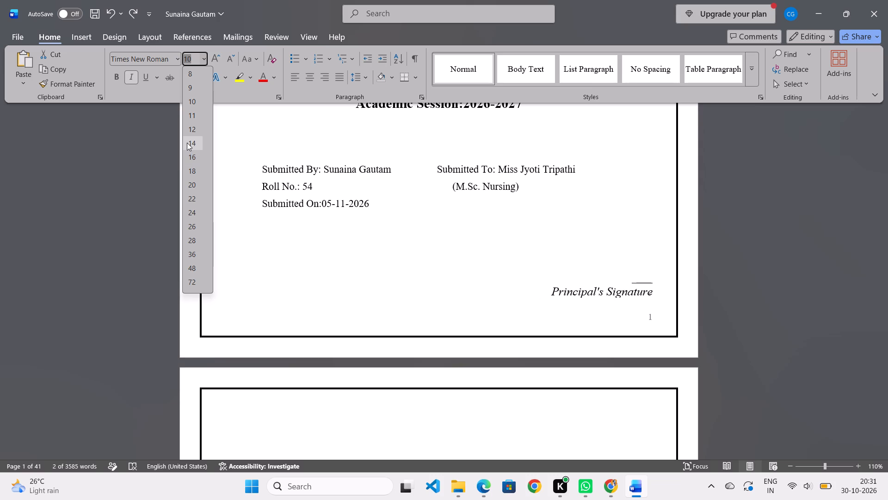
pyautogui.click(187, 143)
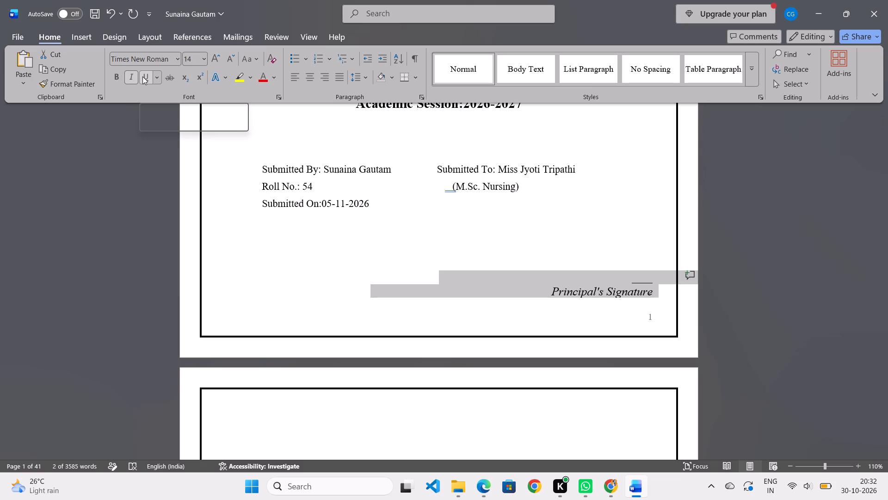
pyautogui.click(118, 73)
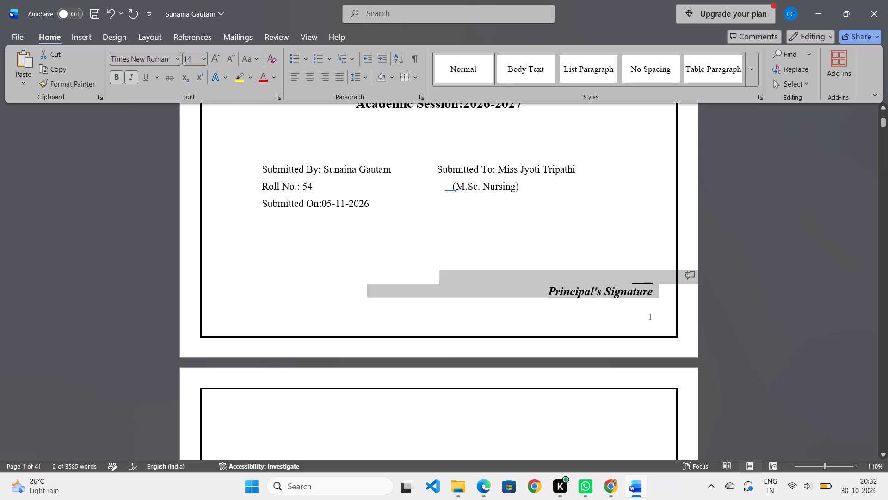
pyautogui.click(586, 254)
# Trim underlined spaces from the end of the signature line above the enlarged label.
pyautogui.click(632, 285)
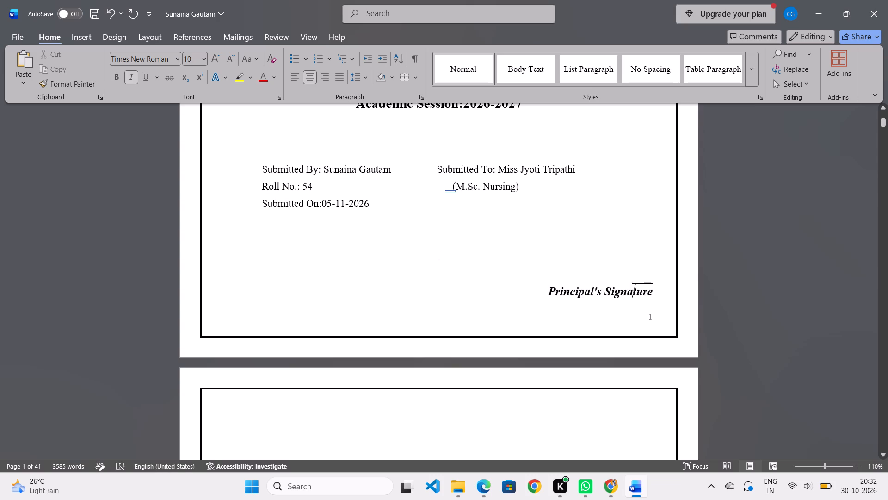
pyautogui.click(655, 281)
pyautogui.press('BackSpace')
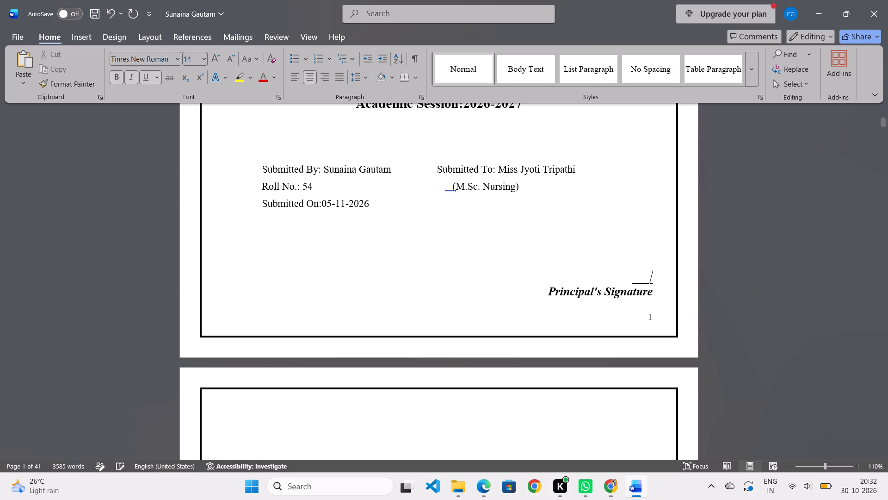
pyautogui.press('BackSpace')
pyautogui.press('BackSpace')
pyautogui.press('BackSpace')
pyautogui.press('BackSpace')
pyautogui.press('BackSpace')
pyautogui.press('BackSpace')
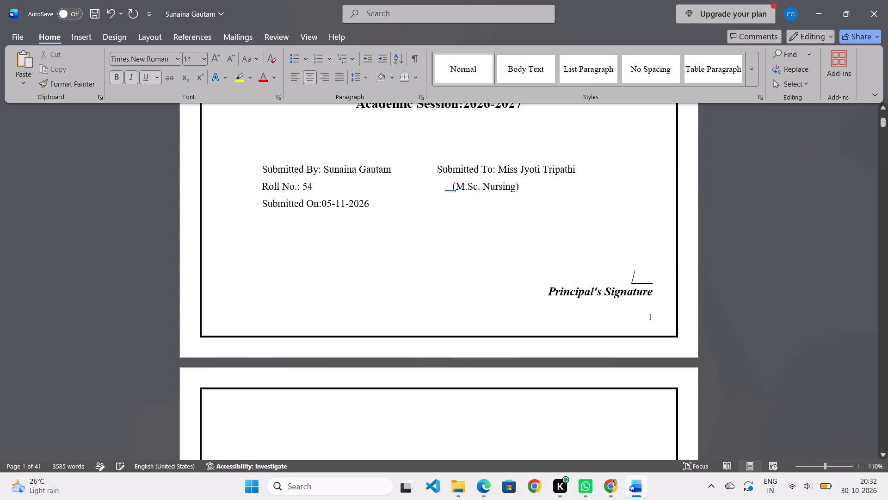
pyautogui.click(656, 283)
pyautogui.press('BackSpace')
pyautogui.press('BackSpace')
pyautogui.press('BackSpace')
# Delete spaces ahead of the signature line so it starts level with the beginning of the "Principal's Signature" label.
pyautogui.moveTo(632, 283); pyautogui.dragTo(654, 281)
pyautogui.press('BackSpace')
pyautogui.press('BackSpace')
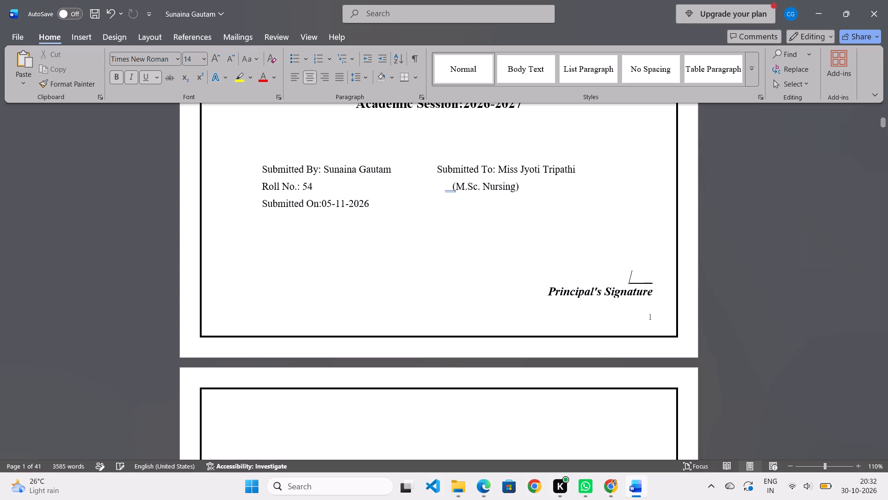
pyautogui.press('BackSpace')
pyautogui.press('BackSpace')
pyautogui.press('BackSpace')
pyautogui.press('BackSpace')
pyautogui.press('BackSpace')
pyautogui.press('BackSpace')
pyautogui.press('BackSpace')
pyautogui.press('BackSpace')
pyautogui.press('BackSpace')
pyautogui.press('BackSpace')
pyautogui.press('BackSpace')
pyautogui.press('BackSpace')
pyautogui.press('BackSpace')
pyautogui.press('BackSpace')
pyautogui.press('BackSpace')
pyautogui.press('BackSpace')
pyautogui.press('BackSpace')
pyautogui.press('BackSpace')
pyautogui.press('BackSpace')
pyautogui.press('BackSpace')
pyautogui.press('BackSpace')
pyautogui.press('BackSpace')
pyautogui.press('BackSpace')
pyautogui.press('BackSpace')
pyautogui.press('BackSpace')
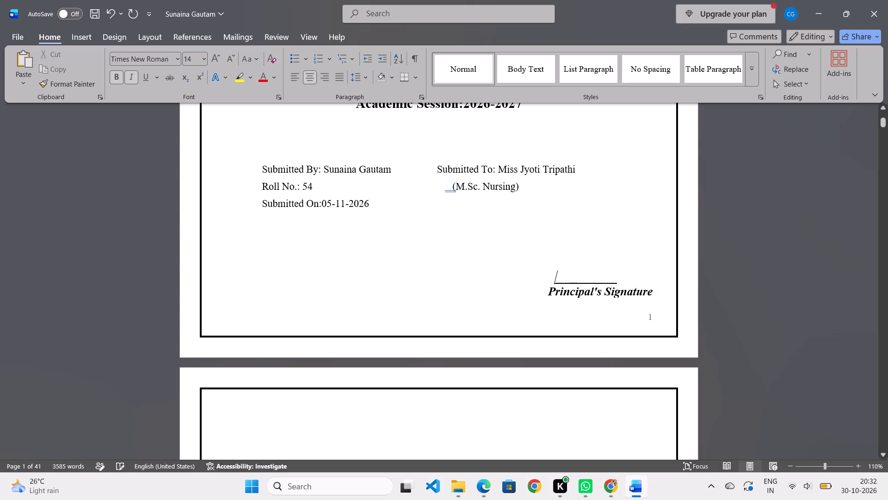
pyautogui.press('BackSpace')
pyautogui.press('BackSpace')
pyautogui.press('BackSpace')
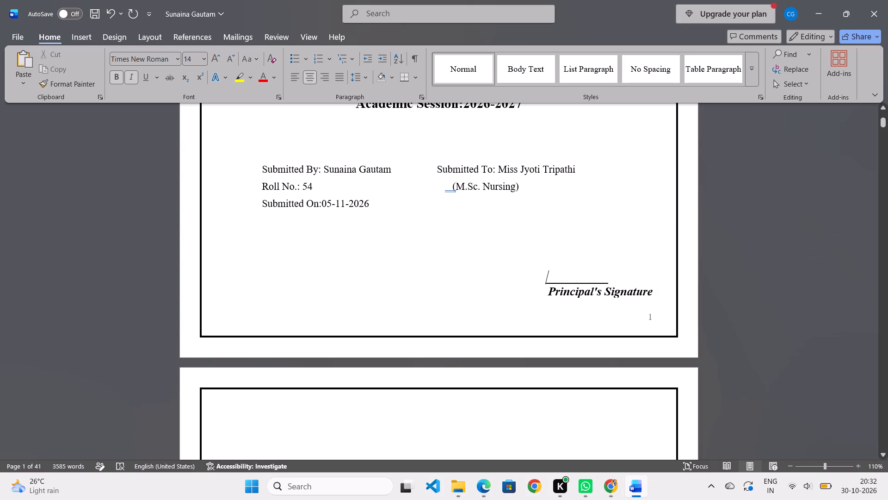
pyautogui.press('space')
# Extend the signature line with non-italic underlined spaces until it matches the full width of the "Principal's Signature" label.
pyautogui.click(611, 281)
pyautogui.click(127, 76)
pyautogui.press('space')
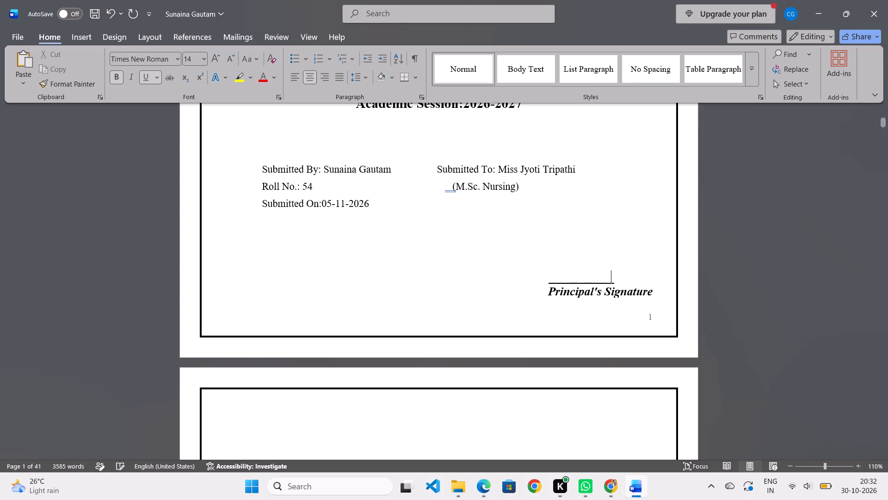
pyautogui.press('space')
pyautogui.press('space')
pyautogui.press('space')
pyautogui.press('space')
pyautogui.press('space')
pyautogui.press('space')
pyautogui.press('space')
pyautogui.press('space')
pyautogui.press('space')
pyautogui.press('space')
pyautogui.press('space')
pyautogui.press('space')
pyautogui.press('space')
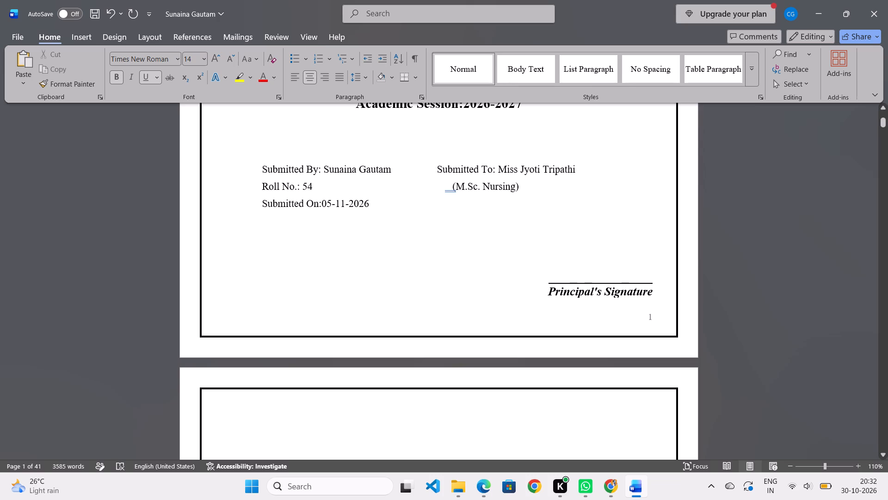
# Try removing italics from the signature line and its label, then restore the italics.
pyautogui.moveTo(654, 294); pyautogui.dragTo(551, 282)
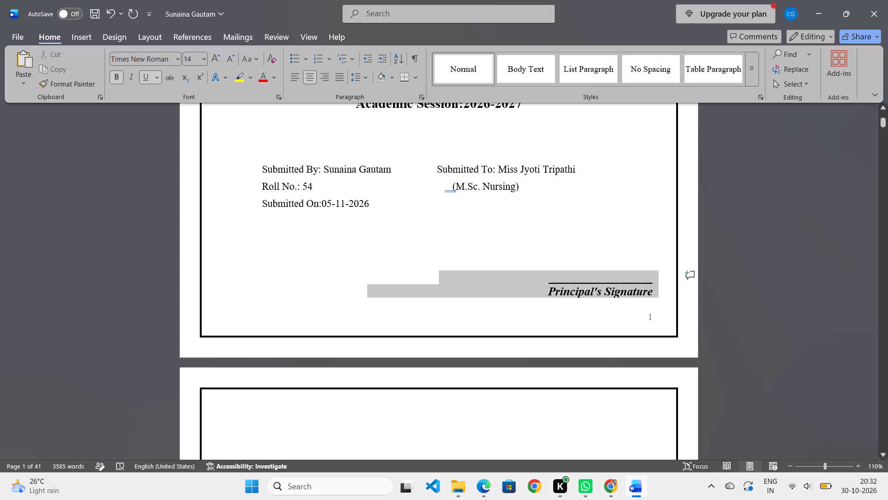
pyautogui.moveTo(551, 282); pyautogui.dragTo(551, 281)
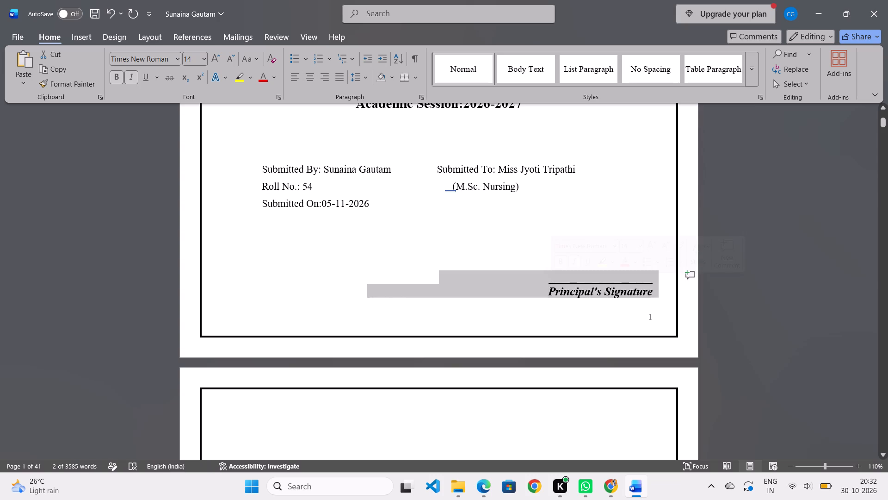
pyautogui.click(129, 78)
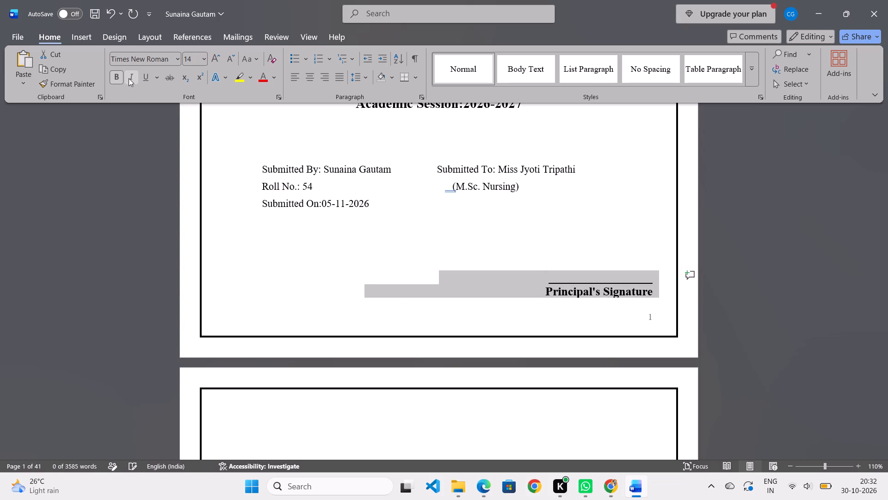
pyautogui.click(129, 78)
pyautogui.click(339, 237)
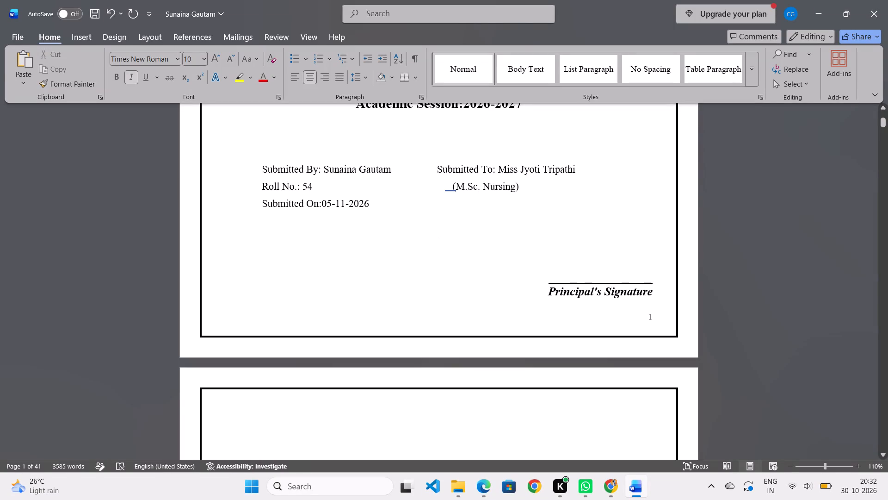
# Insert one space before "Submitted To" on the cover page to shift that text slightly away from "Submitted By".
pyautogui.scroll(7, 529, 253)
pyautogui.scroll(-3, 529, 253)
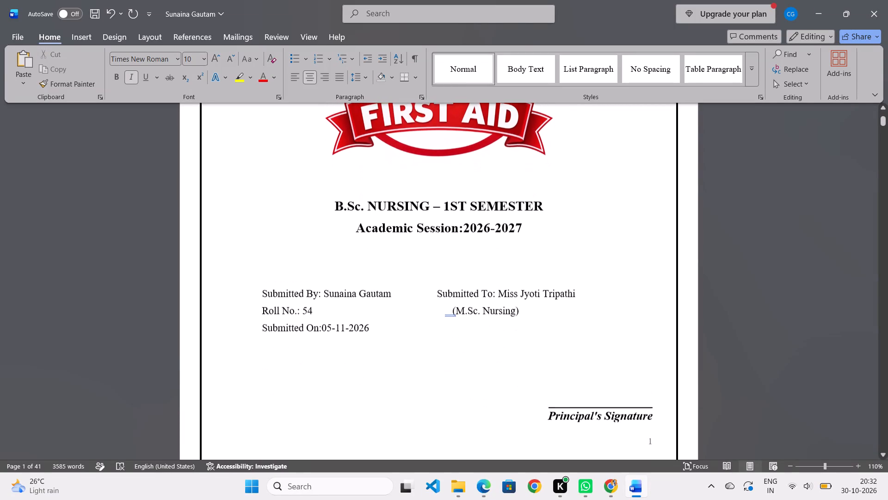
pyautogui.click(437, 291)
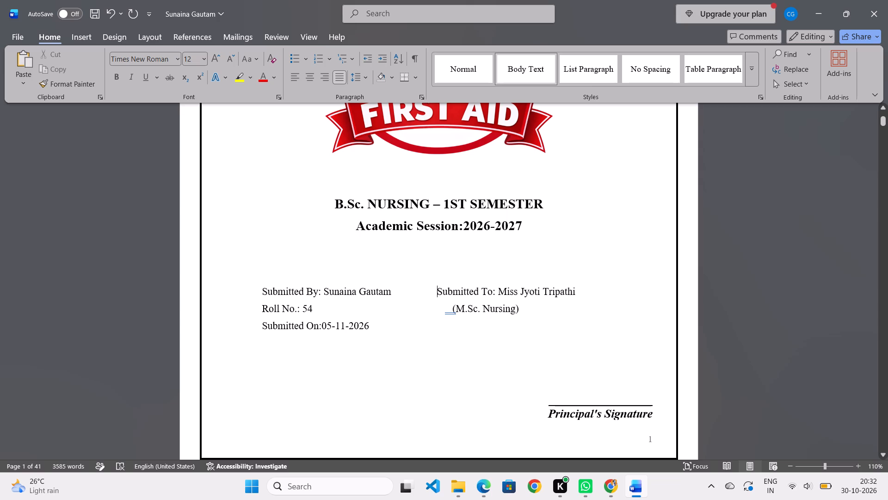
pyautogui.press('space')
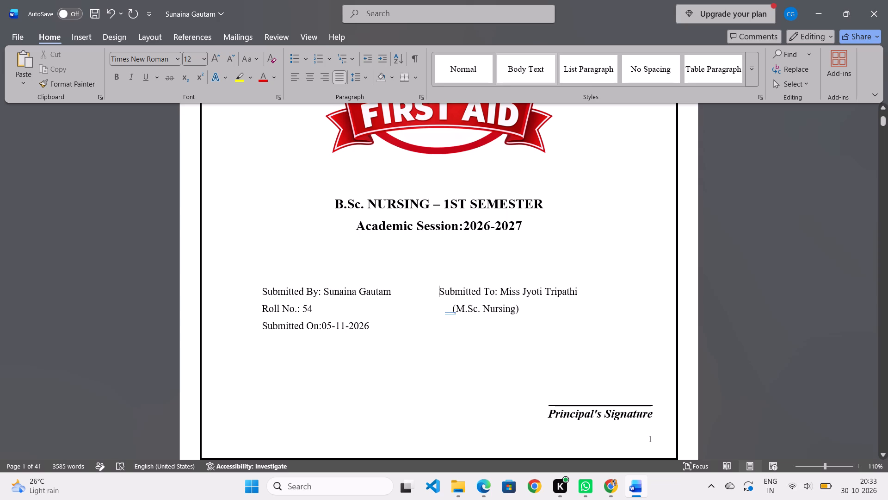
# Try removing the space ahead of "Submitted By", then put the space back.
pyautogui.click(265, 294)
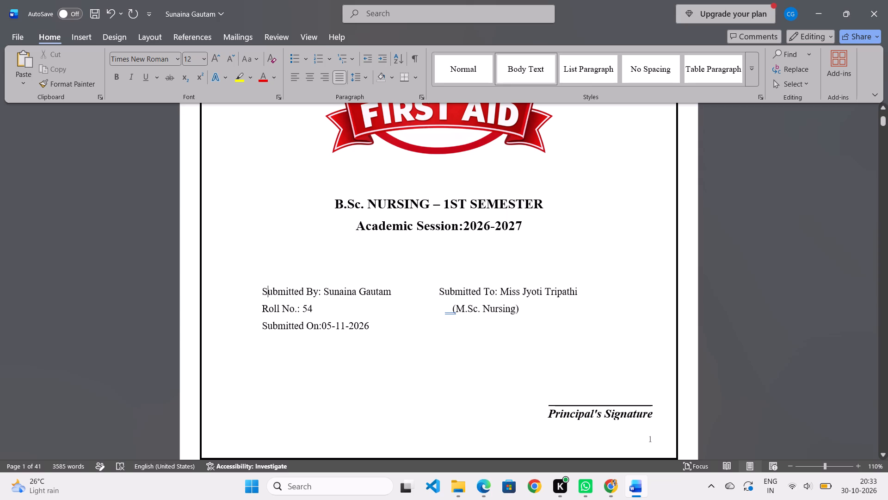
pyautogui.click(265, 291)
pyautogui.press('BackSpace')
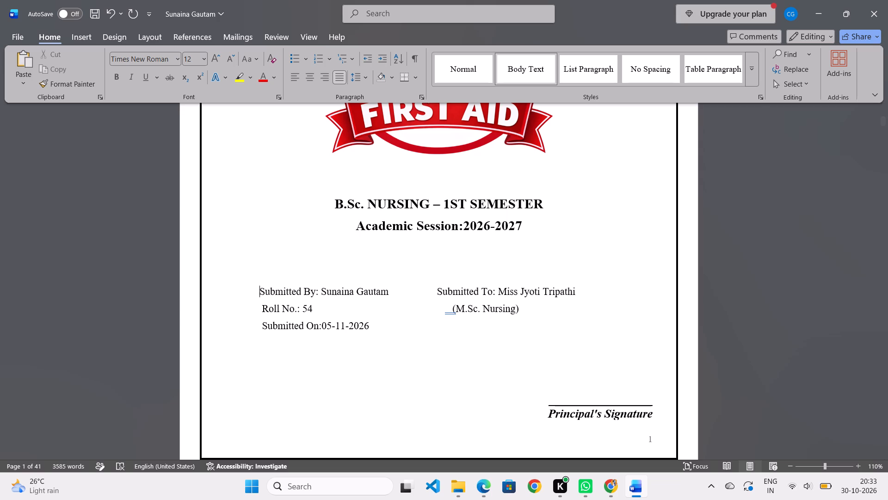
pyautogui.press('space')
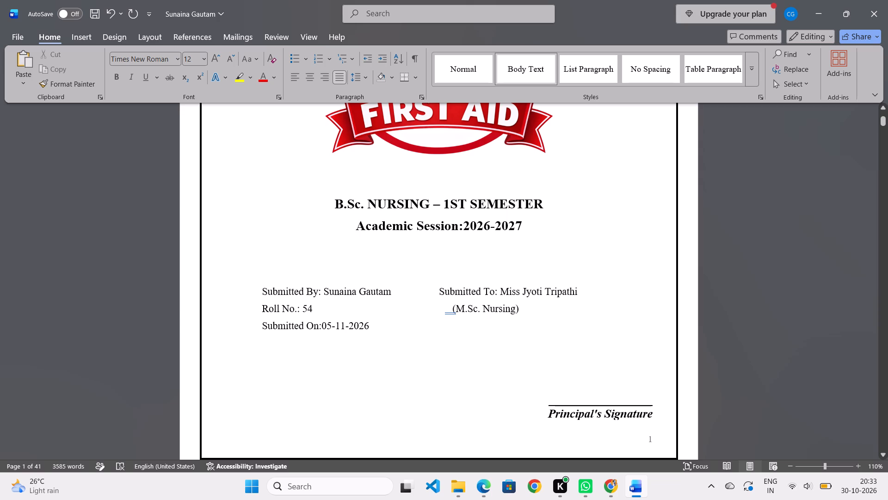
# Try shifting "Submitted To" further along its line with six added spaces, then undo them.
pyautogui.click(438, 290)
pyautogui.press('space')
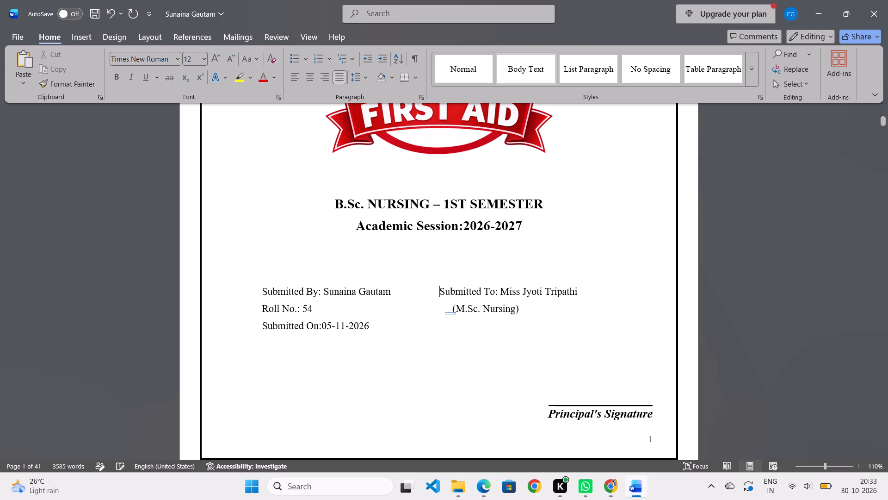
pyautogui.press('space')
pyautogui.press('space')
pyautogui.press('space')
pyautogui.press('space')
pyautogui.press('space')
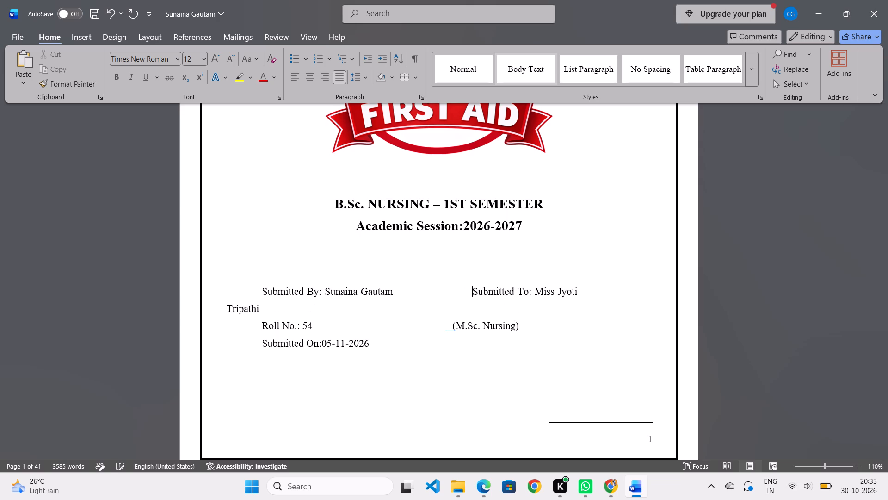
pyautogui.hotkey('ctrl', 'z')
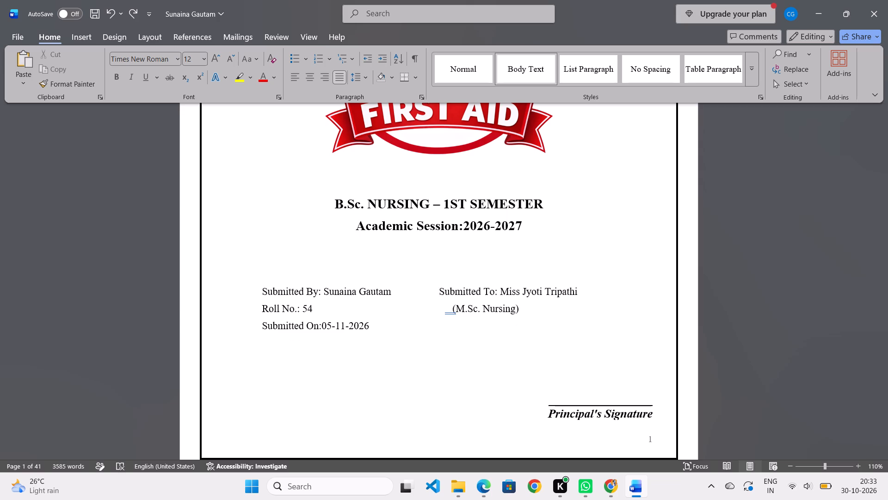
# Add spaces before "Submitted To" again, keeping four so the teacher's name stays on the same line.
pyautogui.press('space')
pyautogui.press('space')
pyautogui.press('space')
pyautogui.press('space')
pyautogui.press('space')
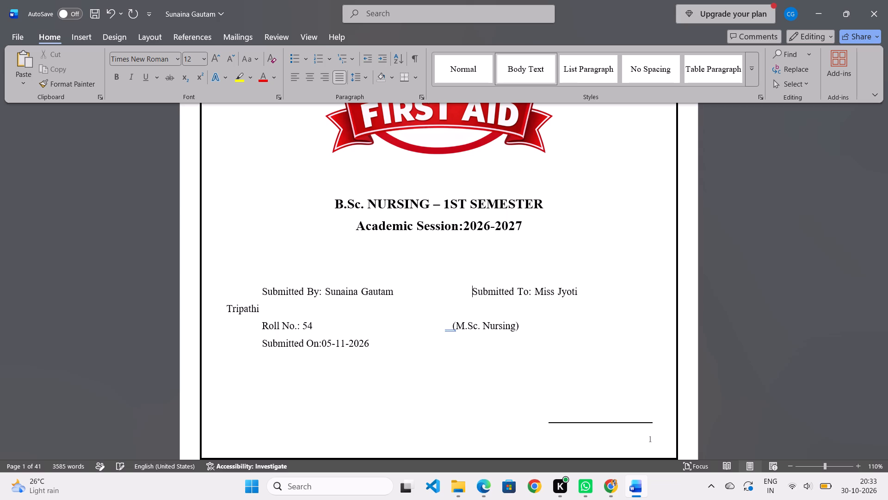
pyautogui.press('BackSpace')
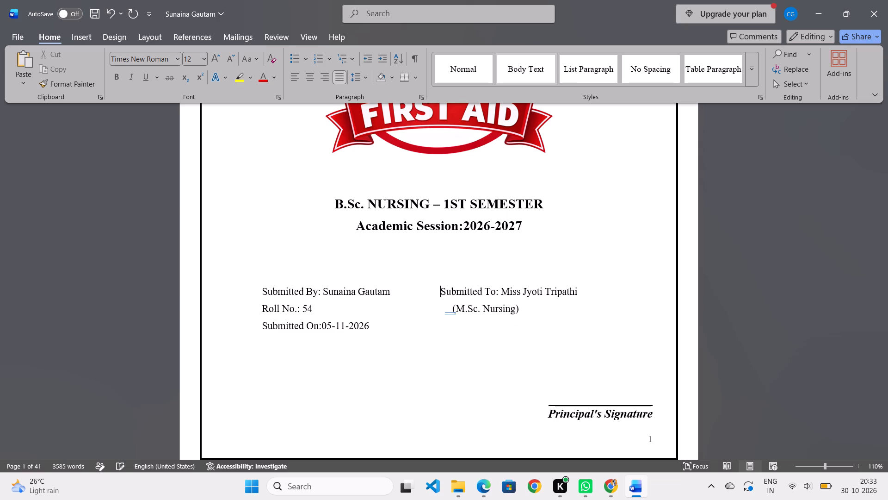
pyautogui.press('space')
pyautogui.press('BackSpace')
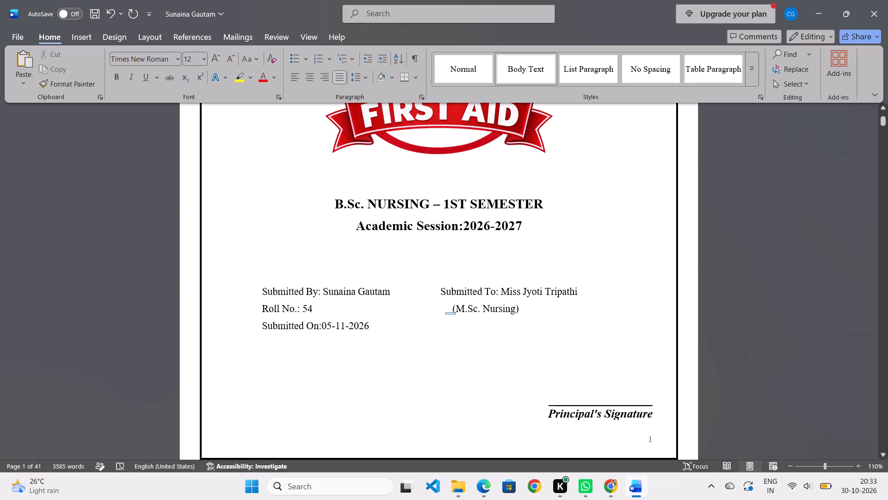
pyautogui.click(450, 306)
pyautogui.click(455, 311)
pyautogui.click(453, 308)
# Centre the three lines of submission details below the academic session.
pyautogui.moveTo(260, 287); pyautogui.dragTo(302, 318)
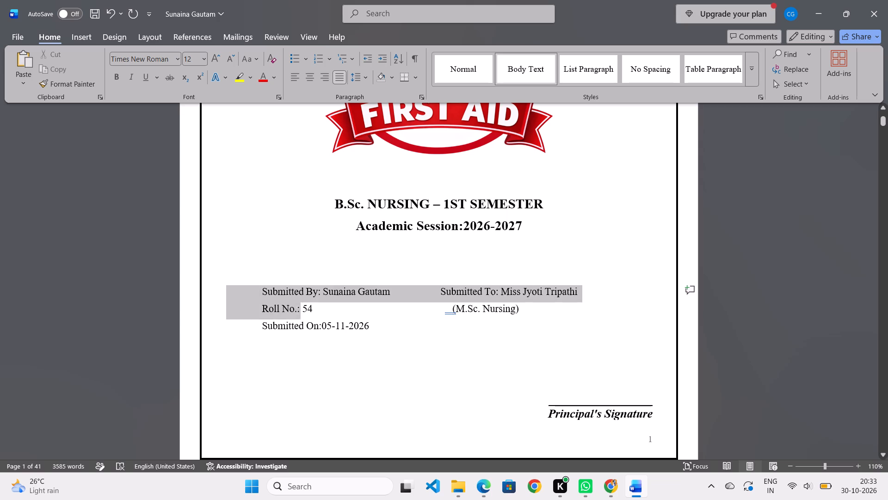
pyautogui.moveTo(302, 318); pyautogui.dragTo(379, 326)
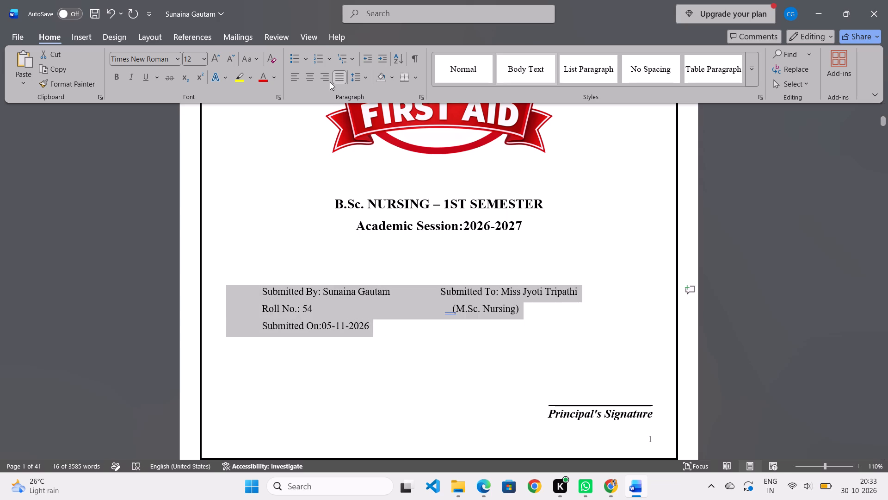
pyautogui.click(308, 78)
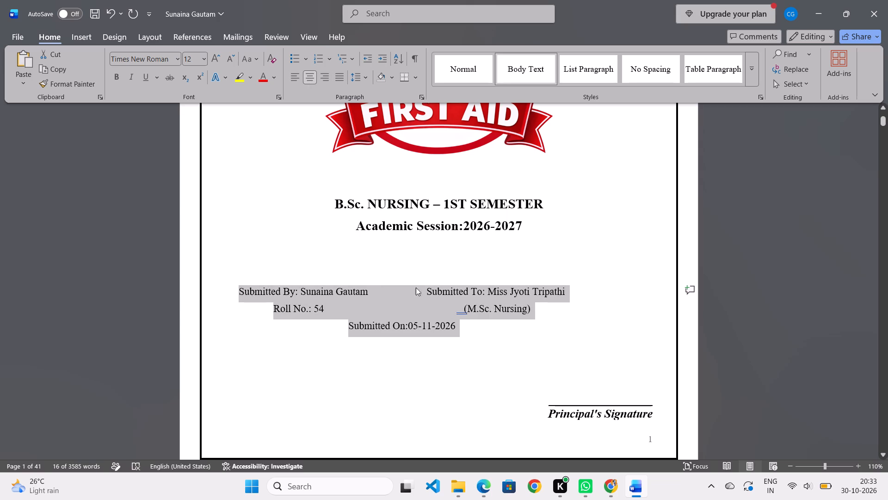
pyautogui.click(237, 289)
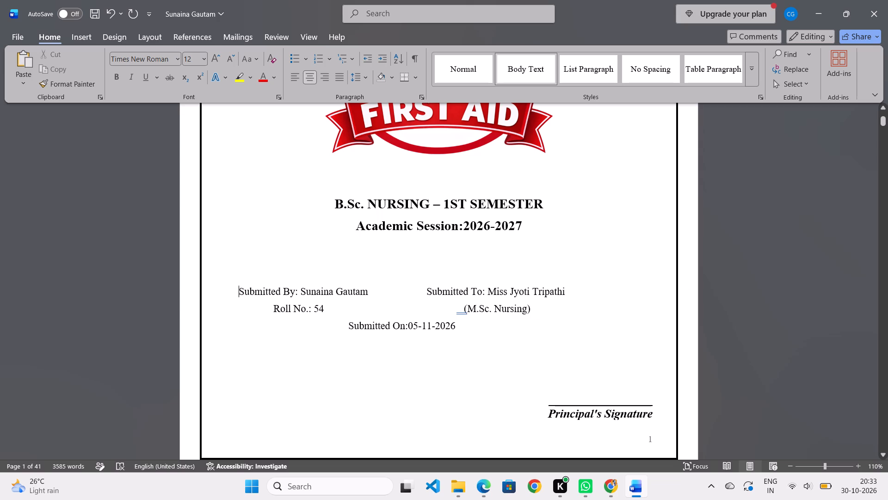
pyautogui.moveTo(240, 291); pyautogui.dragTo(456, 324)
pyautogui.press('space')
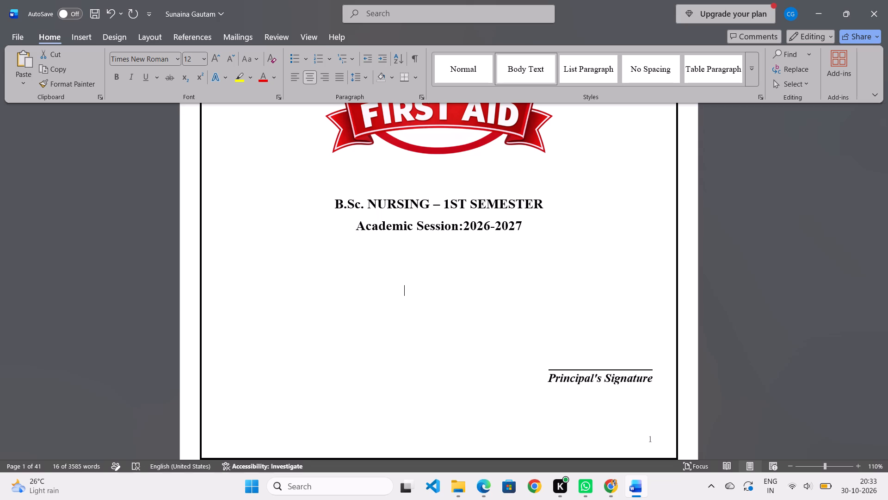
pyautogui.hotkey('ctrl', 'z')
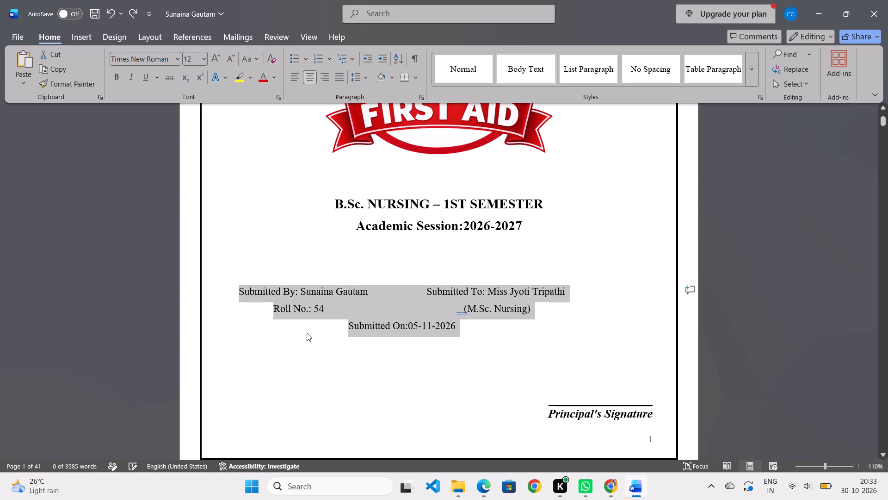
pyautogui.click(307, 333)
# Shift the "Submitted By" and "Submitted To" line slightly rightward with leading spaces, keeping it all on one line.
pyautogui.click(239, 293)
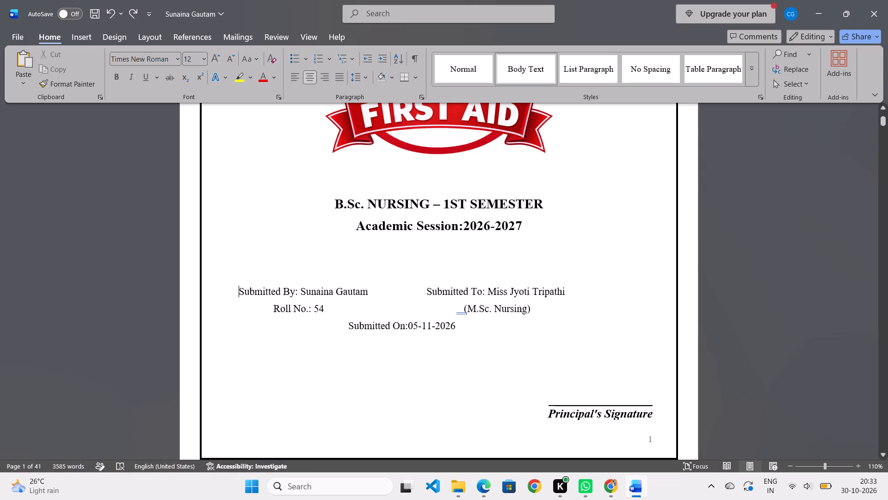
pyautogui.press('space')
pyautogui.press('space')
pyautogui.press('space')
pyautogui.press('space')
pyautogui.press('space')
pyautogui.press('space')
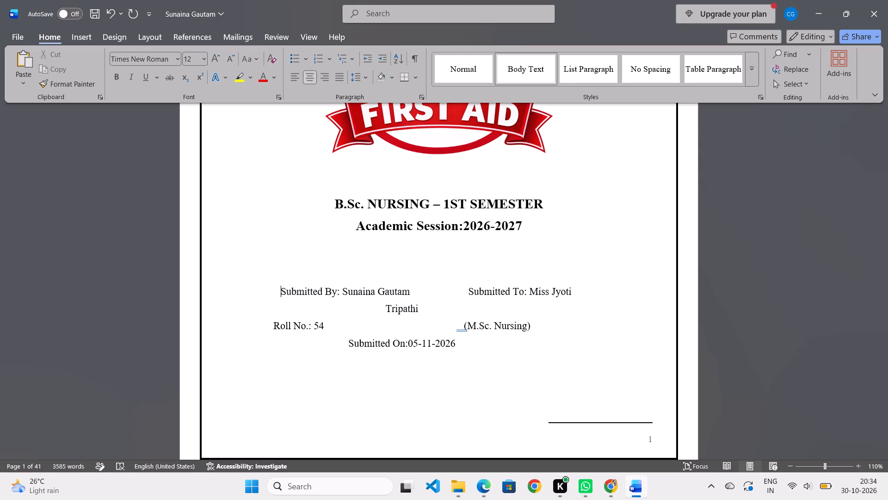
pyautogui.press('BackSpace')
pyautogui.press('BackSpace')
pyautogui.press('BackSpace')
pyautogui.press('BackSpace')
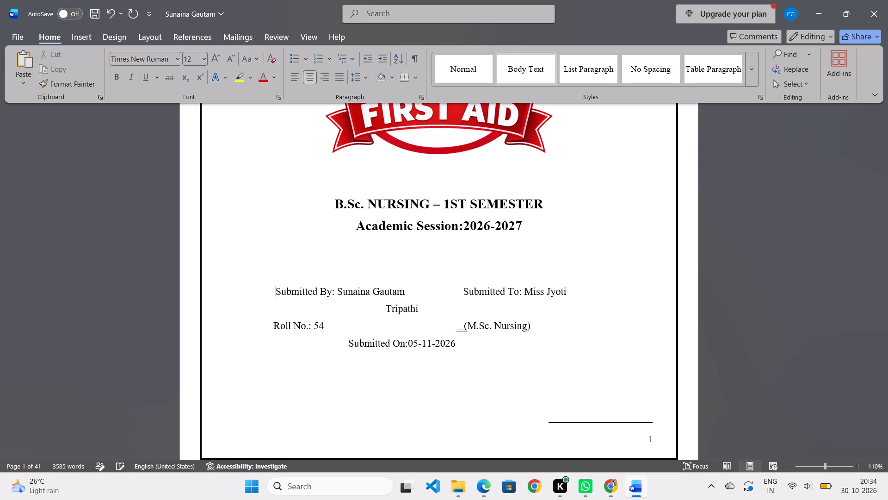
pyautogui.press('BackSpace')
pyautogui.press('BackSpace')
pyautogui.press('BackSpace')
pyautogui.press('BackSpace')
pyautogui.press('BackSpace')
pyautogui.press('BackSpace')
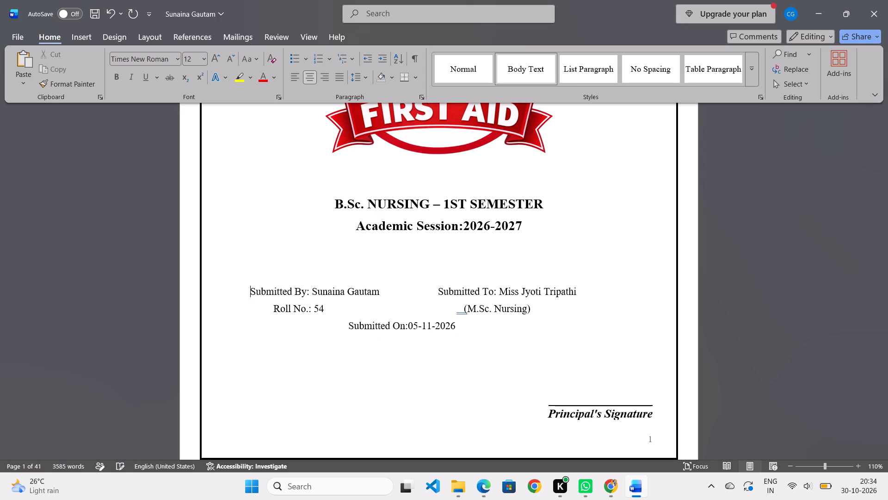
# Left-align the "Roll No." line and indent it with leading spaces to line up beneath "Submitted By".
pyautogui.click(273, 308)
pyautogui.press('BackSpace')
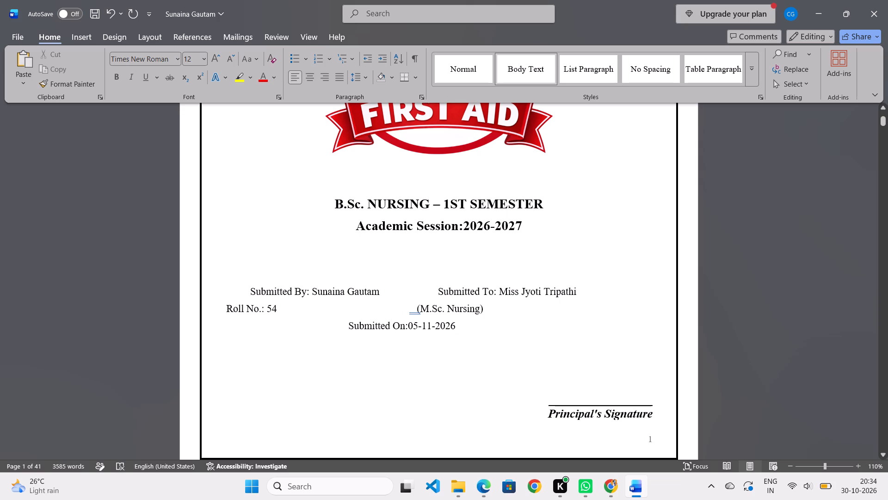
pyautogui.press('space')
pyautogui.press('space')
pyautogui.press('space')
pyautogui.press('space')
pyautogui.press('space')
pyautogui.press('space')
pyautogui.press('space')
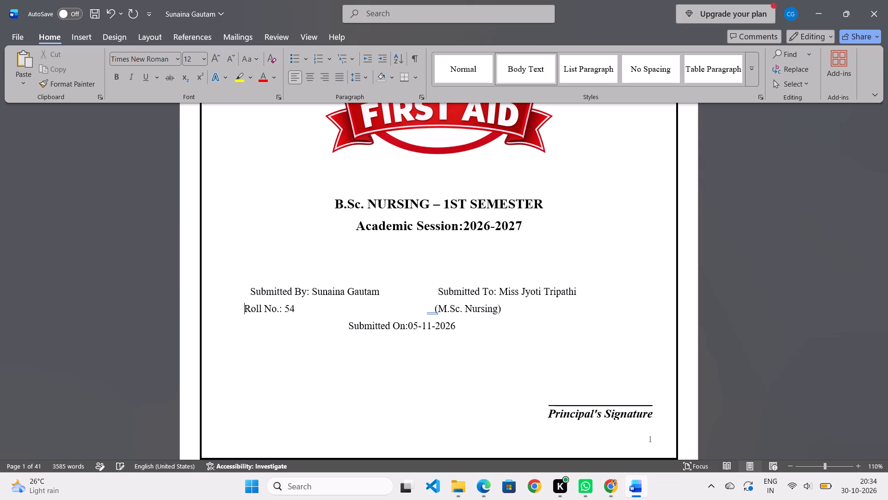
pyautogui.press('space')
pyautogui.press('space')
pyautogui.click(349, 327)
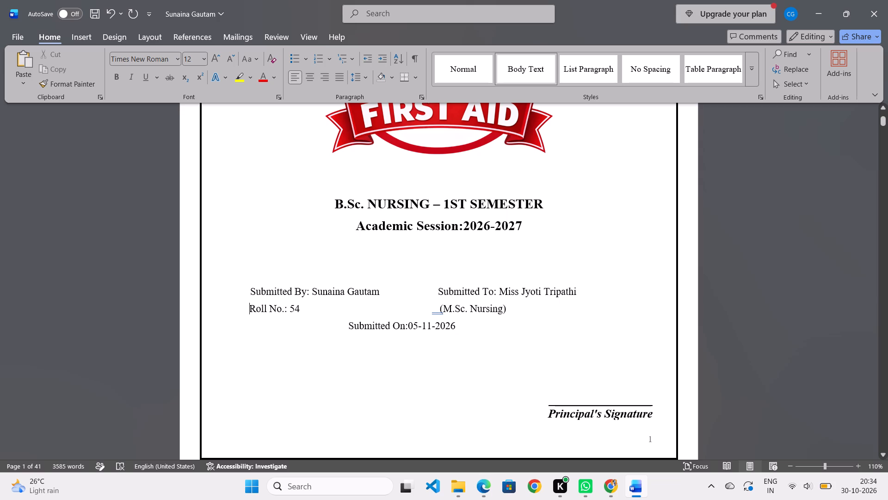
# Insert seven spaces before "(M.Sc. Nursing)" to move it further under the "Submitted To" entry.
pyautogui.click(442, 310)
pyautogui.click(440, 311)
pyautogui.press('space')
pyautogui.press('space')
pyautogui.press('space')
pyautogui.press('space')
pyautogui.press('space')
pyautogui.press('space')
pyautogui.press('space')
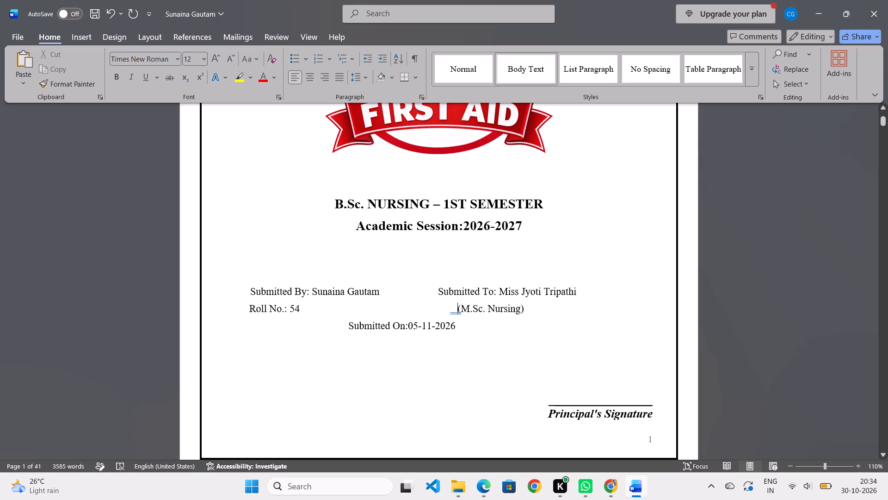
# Left-align the "Submitted On" line and indent it with nine leading spaces to line up with the "Roll No." line.
pyautogui.click(347, 330)
pyautogui.press('BackSpace')
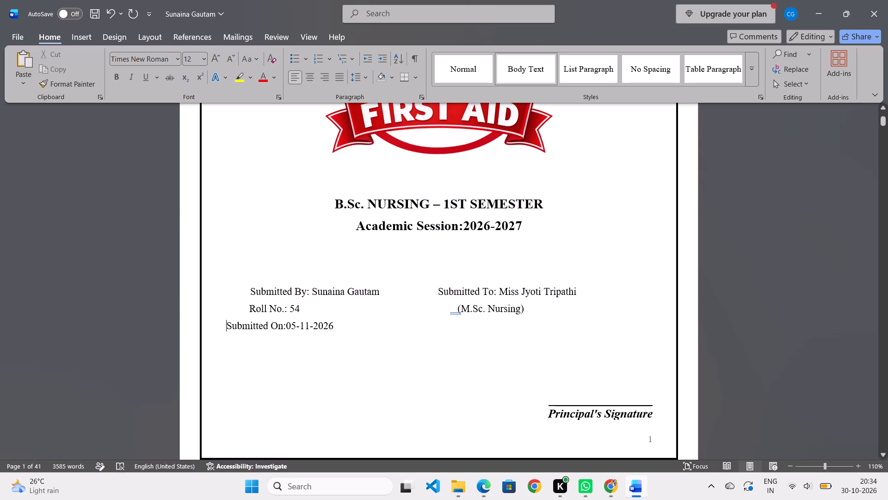
pyautogui.press('space')
pyautogui.press('space')
pyautogui.press('space')
pyautogui.press('space')
pyautogui.press('space')
pyautogui.press('space')
pyautogui.press('space')
pyautogui.press('space')
pyautogui.press('space')
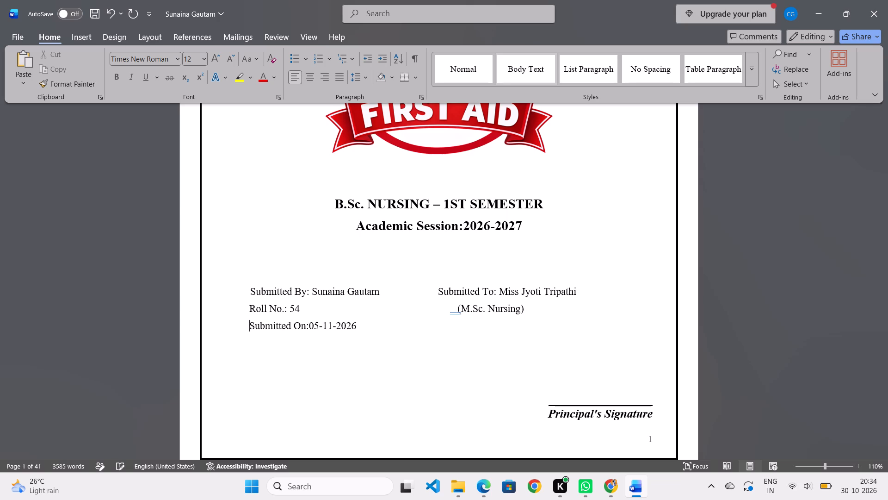
pyautogui.press('space')
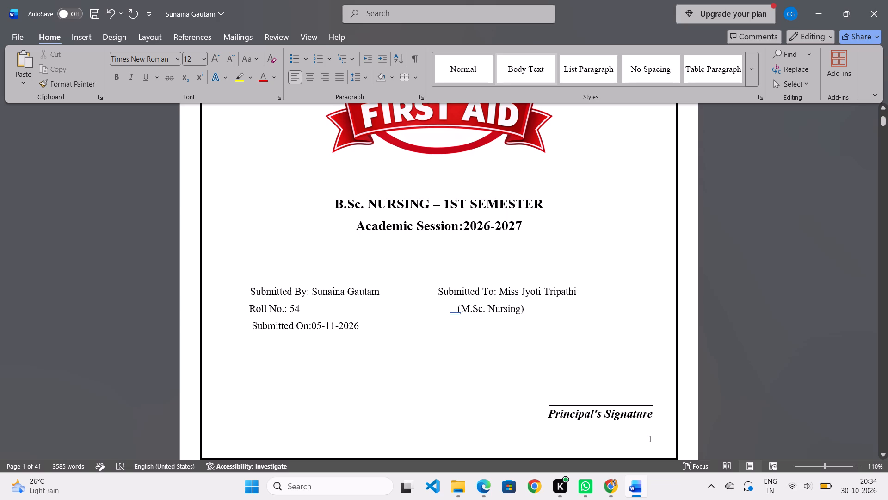
pyautogui.press('BackSpace')
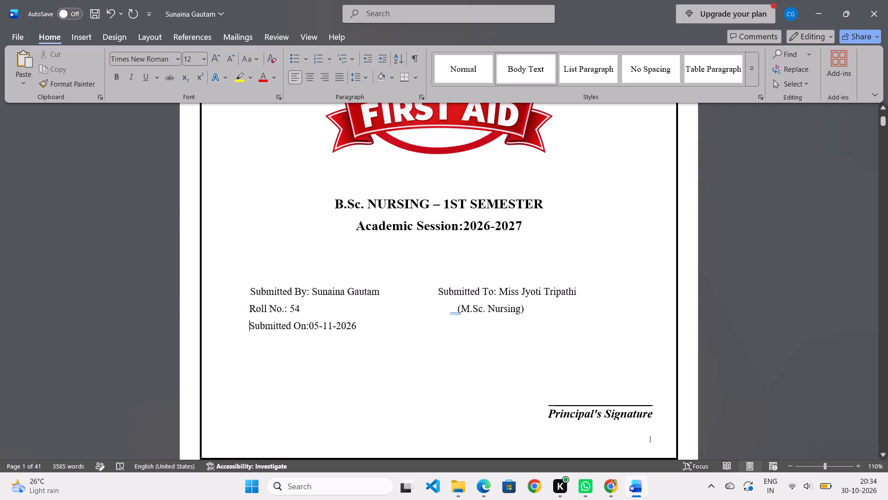
# Justify the three cover-page lines with the submission details, from "Submitted By" through "Submitted On", after trying them centred.
pyautogui.click(437, 293)
pyautogui.moveTo(253, 291); pyautogui.dragTo(344, 326)
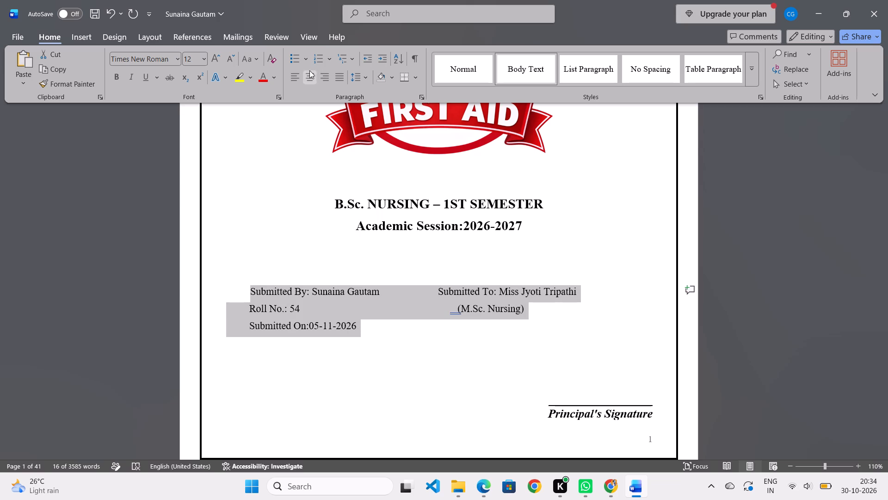
pyautogui.click(309, 78)
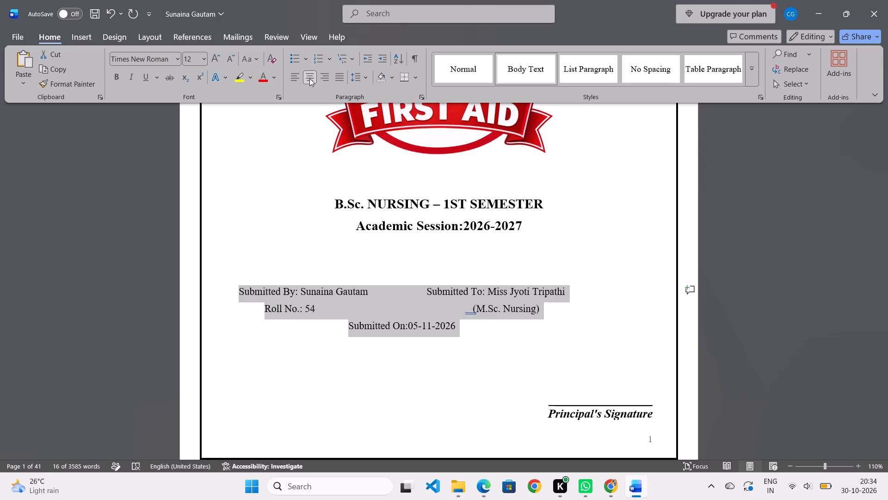
pyautogui.click(337, 78)
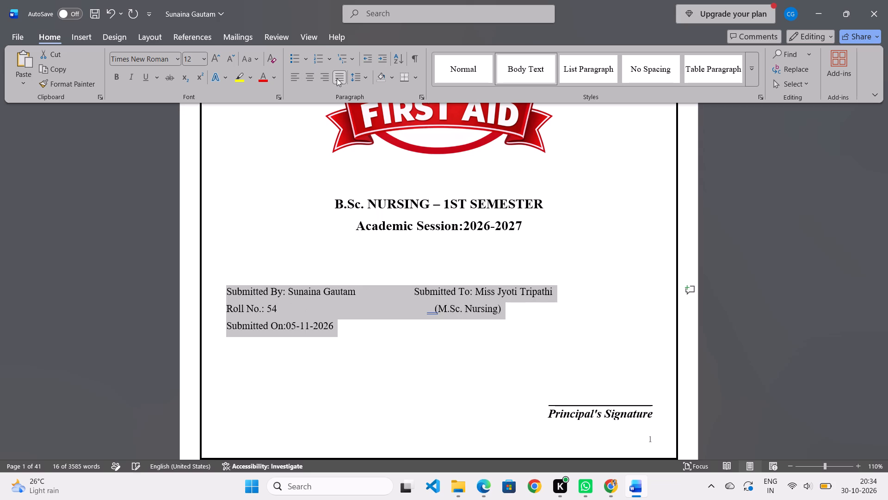
pyautogui.click(337, 78)
pyautogui.click(337, 78)
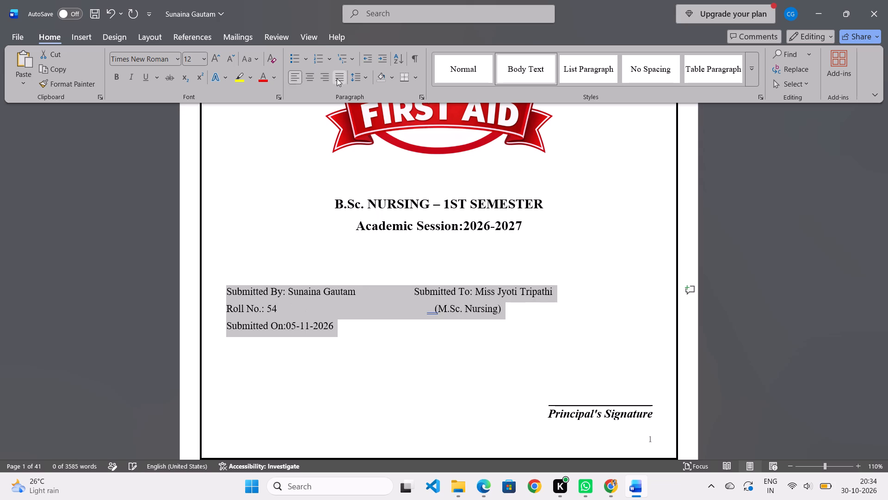
pyautogui.click(375, 342)
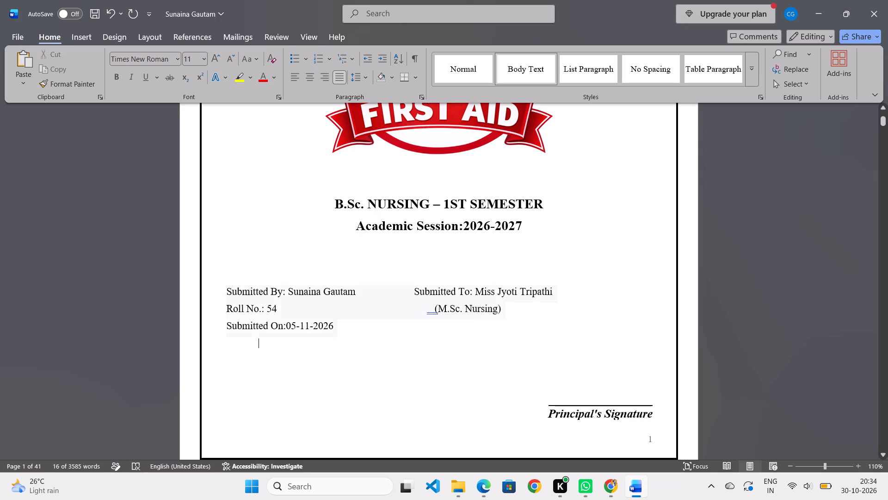
# Indent the three submission-detail lines together by one tab stop, keeping the "Submitted To" entry on a single line.
pyautogui.moveTo(227, 289); pyautogui.dragTo(312, 315)
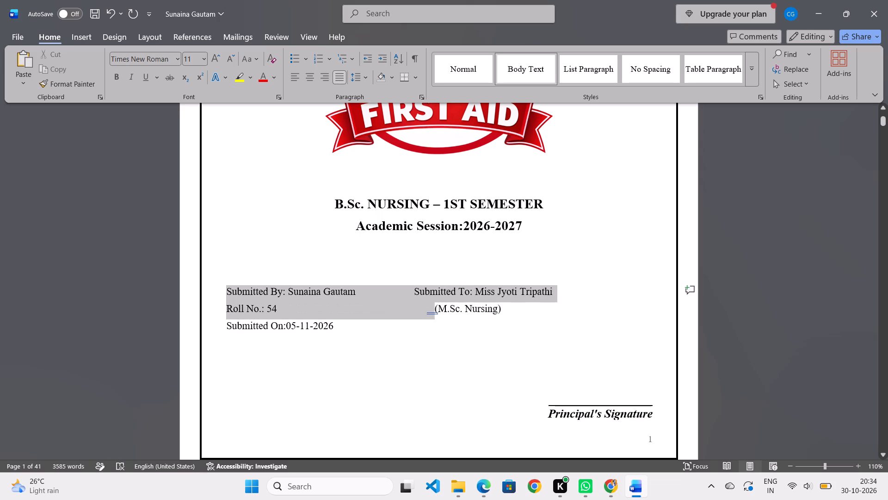
pyautogui.moveTo(312, 315); pyautogui.dragTo(331, 326)
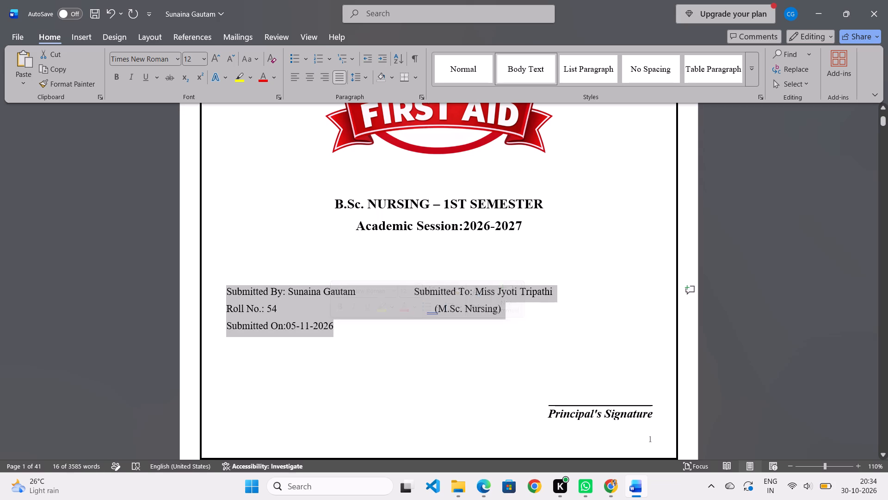
pyautogui.press('space')
pyautogui.hotkey('ctrl', 'z')
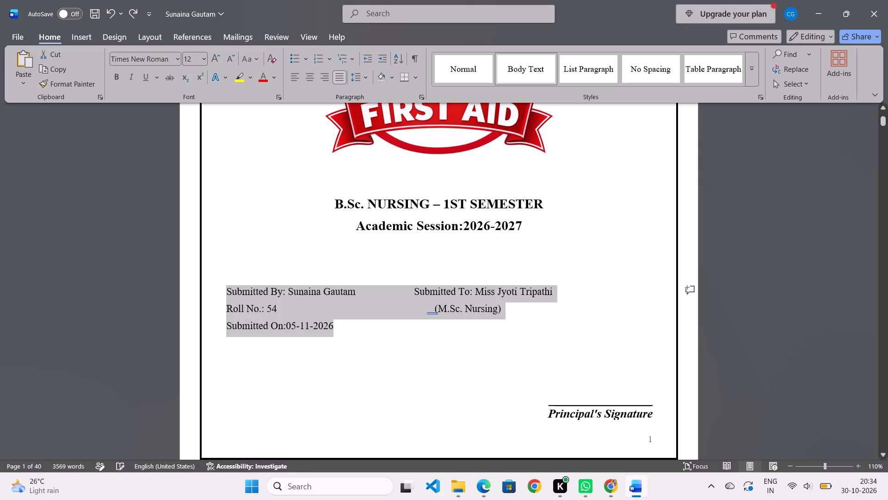
pyautogui.press('Tab')
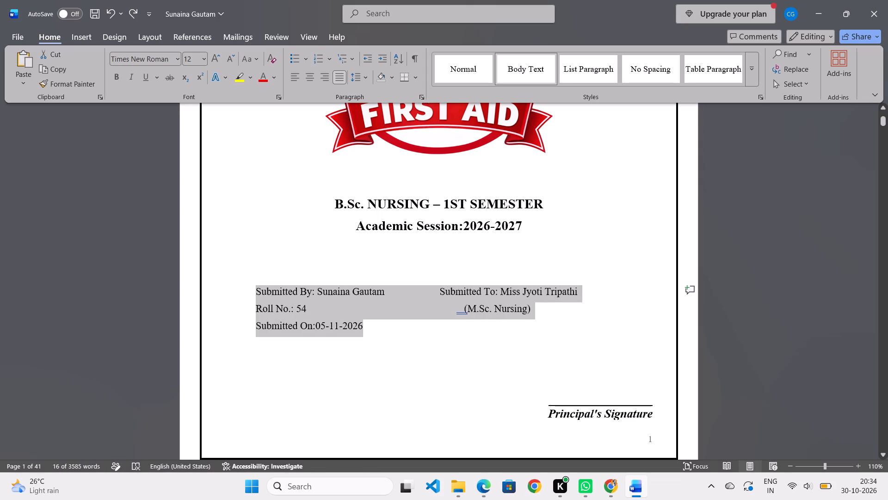
pyautogui.press('Tab')
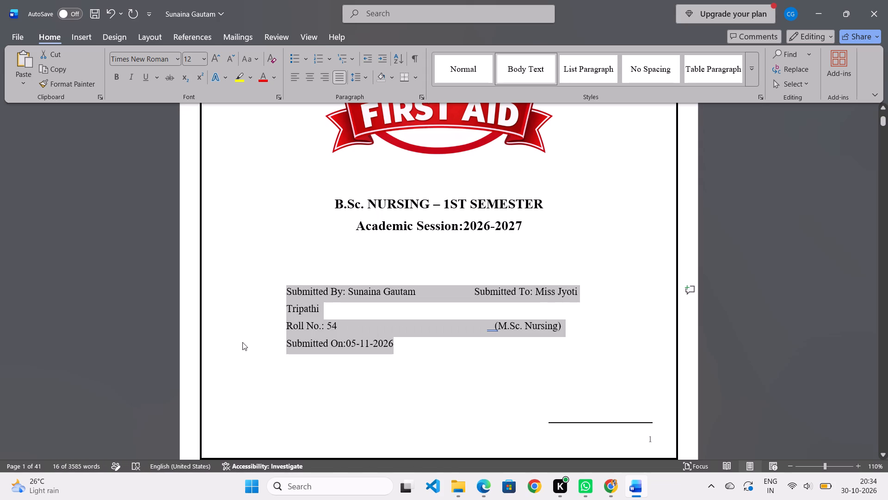
pyautogui.hotkey('ctrl', 'z')
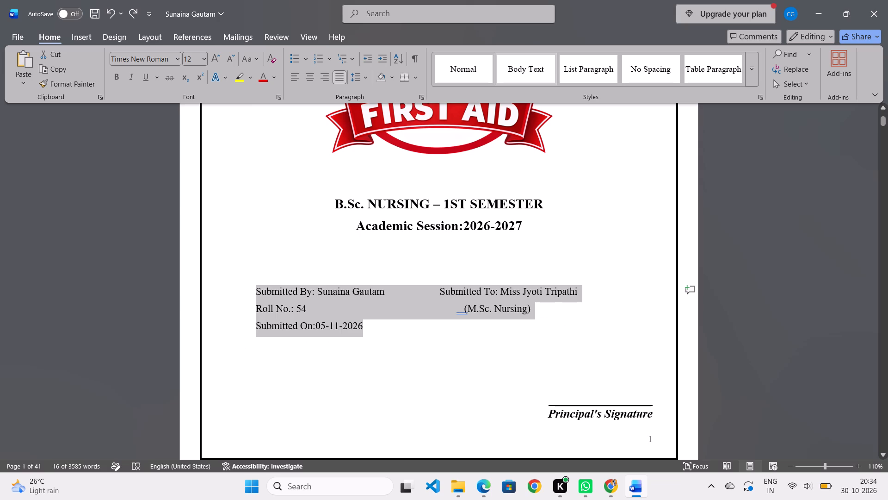
pyautogui.click(398, 338)
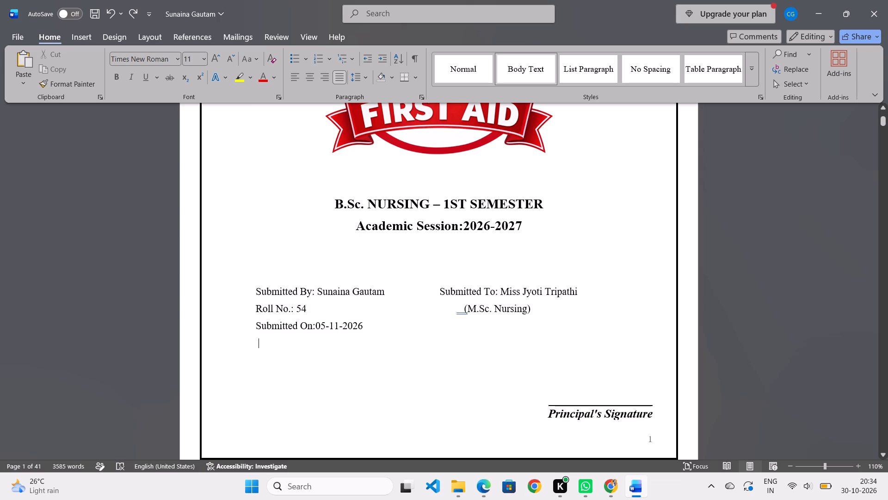
# Review the cover page layout and the pages that follow it up to the Certificate.
pyautogui.scroll(8, 398, 338)
pyautogui.scroll(-9, 398, 338)
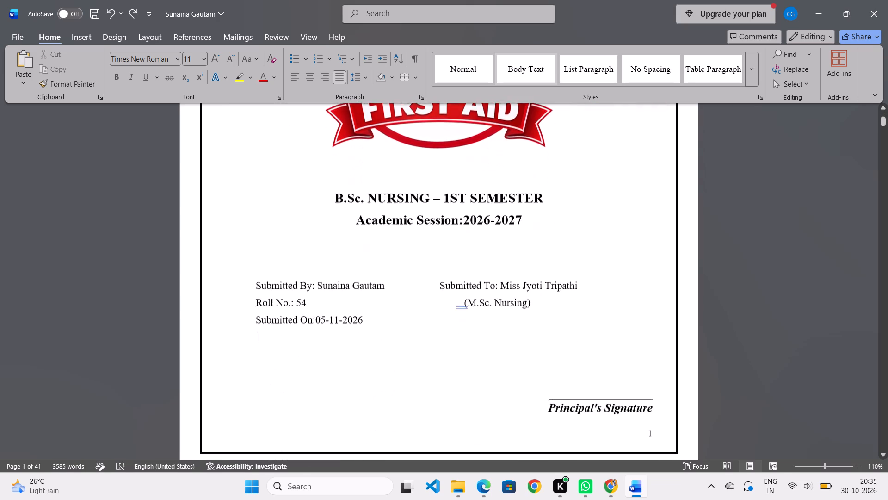
pyautogui.scroll(18, 398, 338)
pyautogui.scroll(-1, 398, 330)
pyautogui.scroll(1, 399, 323)
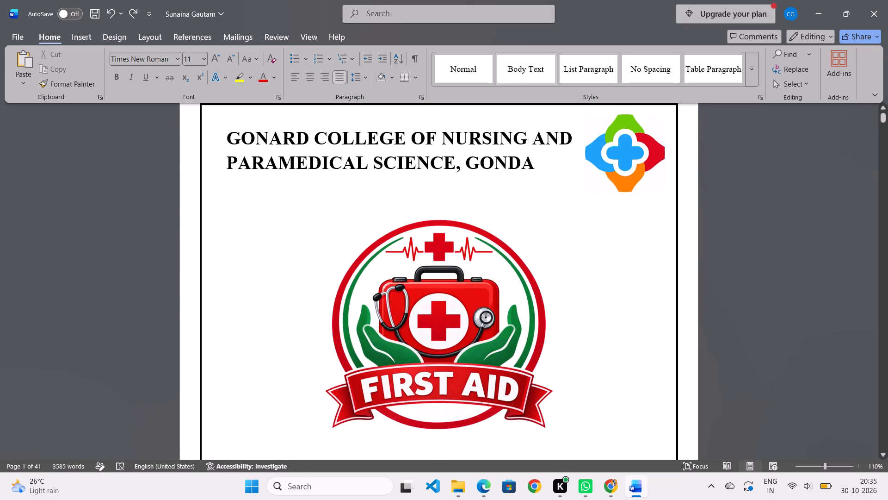
pyautogui.scroll(3, 399, 323)
pyautogui.scroll(-15, 400, 322)
pyautogui.scroll(-9, 401, 322)
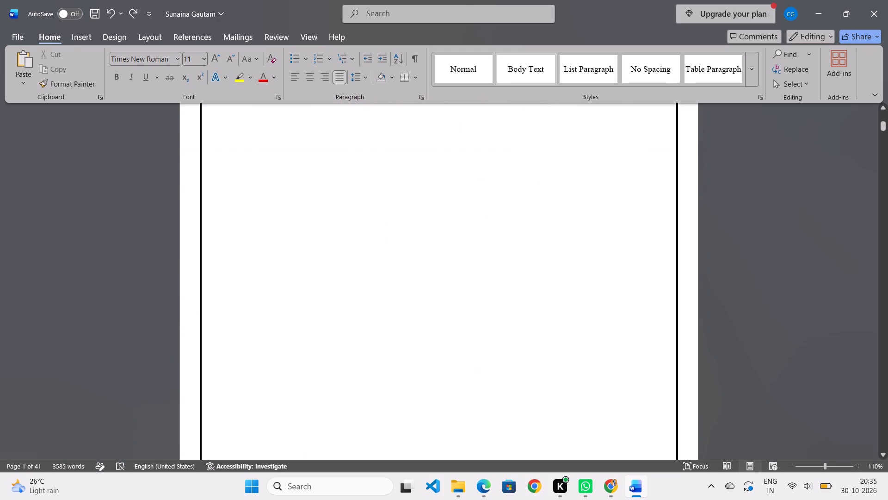
pyautogui.scroll(-16, 402, 323)
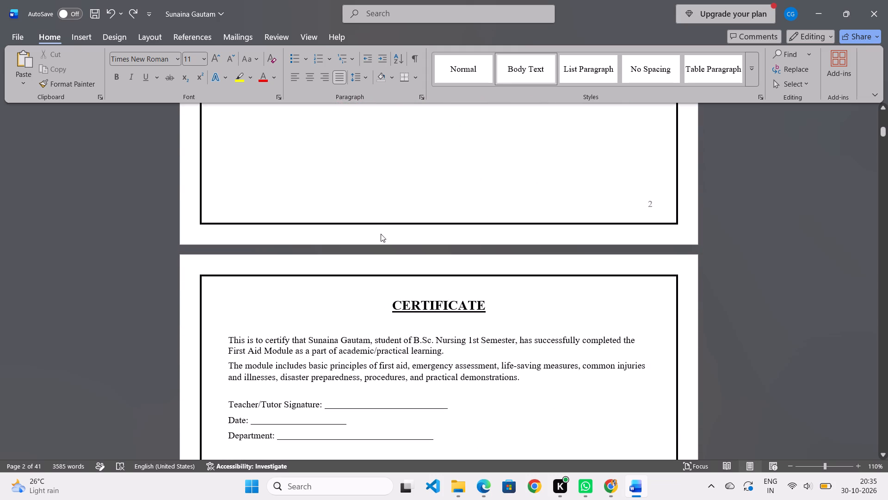
# Delete the blank page between the cover page and the Certificate by removing its empty spaces and line.
pyautogui.scroll(15, 376, 212)
pyautogui.scroll(-1, 376, 212)
pyautogui.scroll(8, 376, 212)
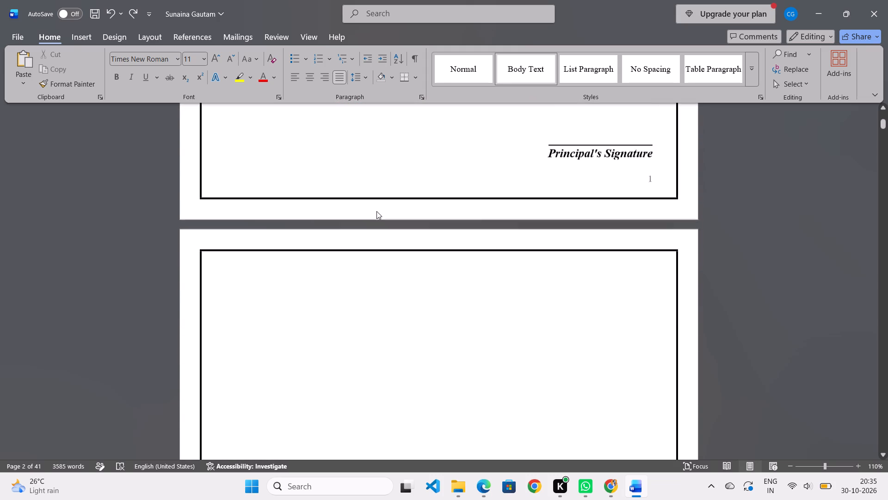
pyautogui.scroll(-5, 365, 241)
pyautogui.click(360, 250)
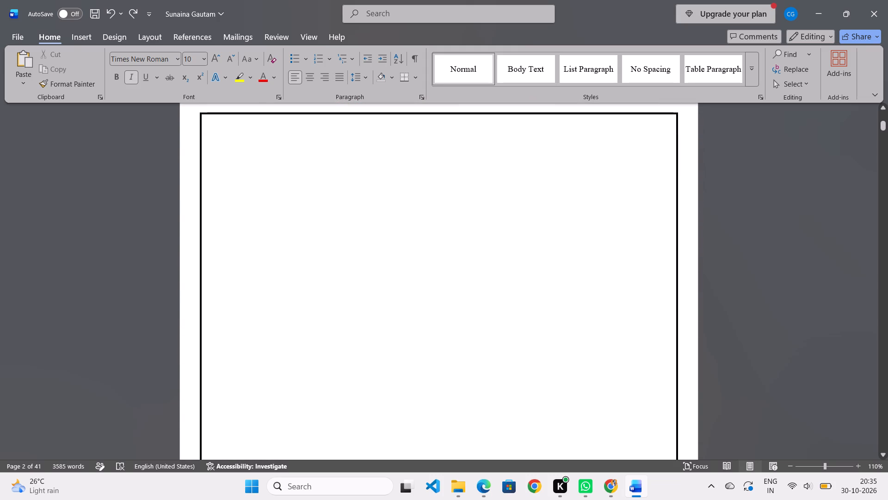
pyautogui.press('BackSpace')
pyautogui.press('BackSpace')
pyautogui.press('BackSpace')
pyautogui.press('BackSpace')
pyautogui.press('BackSpace')
pyautogui.press('BackSpace')
pyautogui.press('BackSpace')
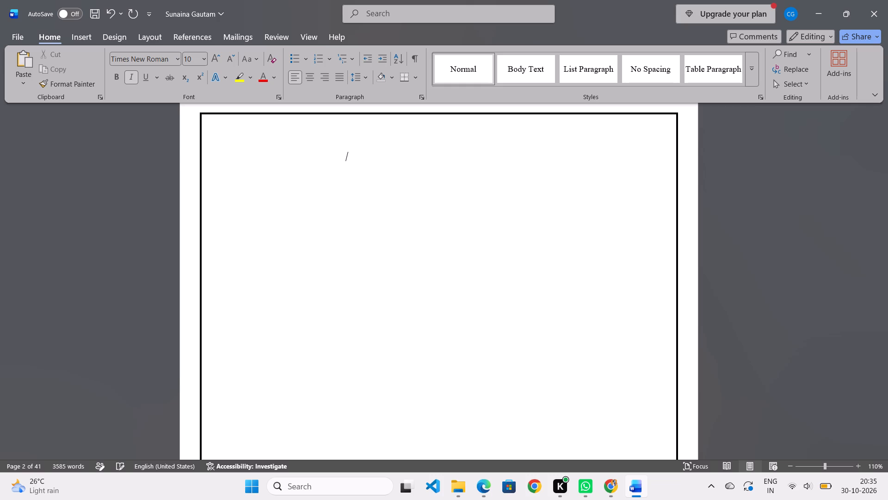
pyautogui.press('BackSpace')
pyautogui.press('BackSpace')
pyautogui.press('BackSpace')
pyautogui.press('BackSpace')
pyautogui.press('BackSpace')
pyautogui.press('BackSpace')
pyautogui.press('BackSpace')
pyautogui.press('BackSpace')
pyautogui.press('BackSpace')
pyautogui.press('BackSpace')
pyautogui.press('BackSpace')
pyautogui.press('BackSpace')
pyautogui.press('BackSpace')
pyautogui.press('BackSpace')
pyautogui.press('BackSpace')
pyautogui.press('BackSpace')
pyautogui.press('BackSpace')
pyautogui.press('BackSpace')
pyautogui.press('BackSpace')
pyautogui.press('BackSpace')
pyautogui.press('BackSpace')
pyautogui.press('BackSpace')
pyautogui.press('BackSpace')
pyautogui.press('BackSpace')
pyautogui.press('BackSpace')
pyautogui.press('BackSpace')
pyautogui.press('BackSpace')
pyautogui.press('BackSpace')
pyautogui.press('BackSpace')
pyautogui.press('BackSpace')
pyautogui.press('BackSpace')
pyautogui.press('BackSpace')
pyautogui.scroll(8, 366, 273)
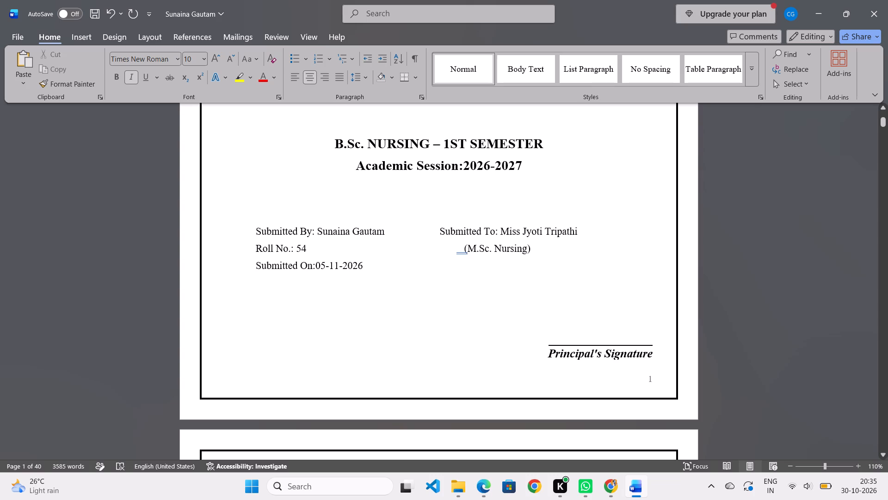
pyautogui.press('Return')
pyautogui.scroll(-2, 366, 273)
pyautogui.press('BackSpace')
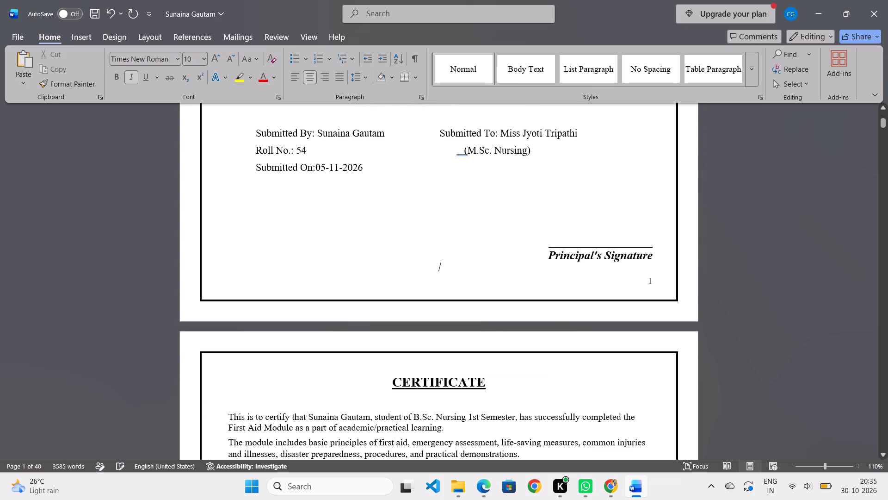
# Review the cover, Certificate, Acknowledgement, and Module Information pages, including the Index table.
pyautogui.scroll(8, 366, 273)
pyautogui.scroll(-4, 366, 273)
pyautogui.scroll(10, 366, 274)
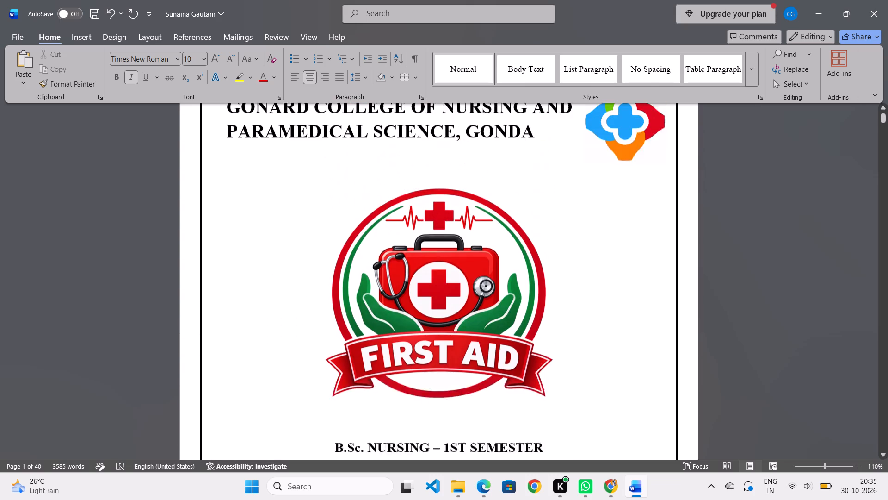
pyautogui.scroll(7, 365, 274)
pyautogui.scroll(-13, 364, 274)
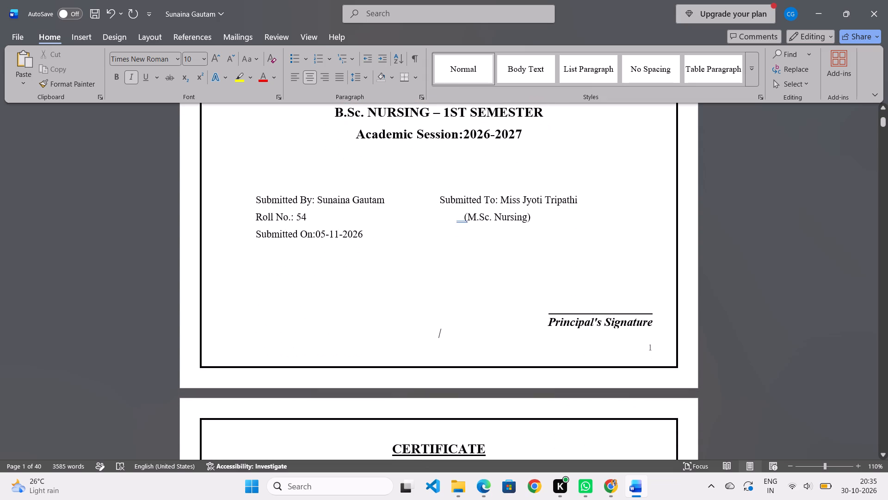
pyautogui.scroll(-9, 364, 274)
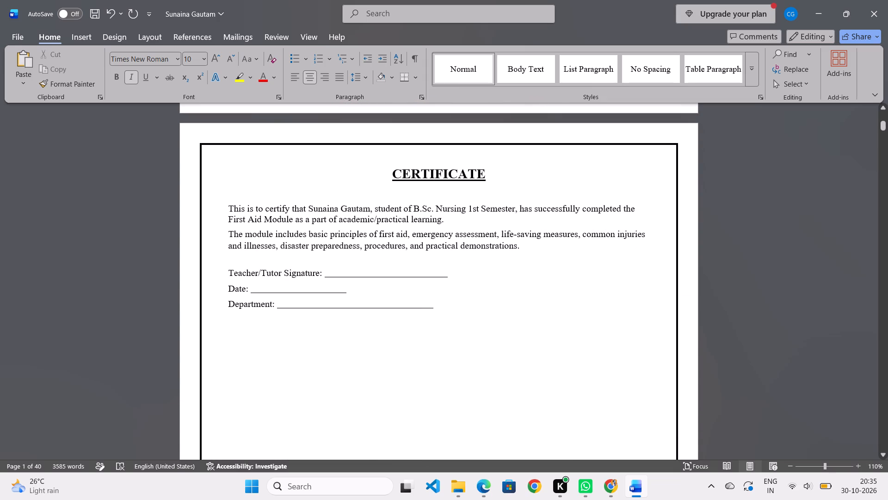
pyautogui.scroll(-1, 364, 275)
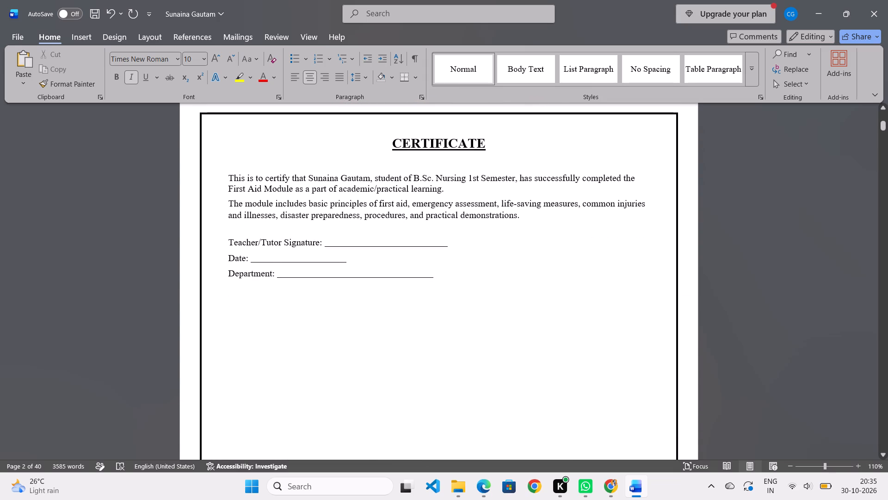
pyautogui.scroll(-7, 328, 251)
pyautogui.scroll(1, 338, 259)
pyautogui.scroll(-14, 338, 259)
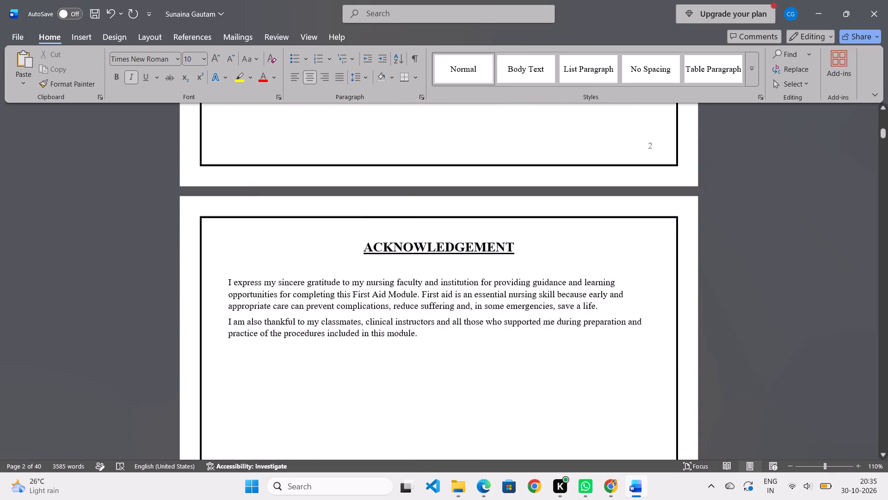
pyautogui.scroll(-5, 339, 269)
pyautogui.scroll(1, 339, 269)
pyautogui.scroll(-17, 339, 269)
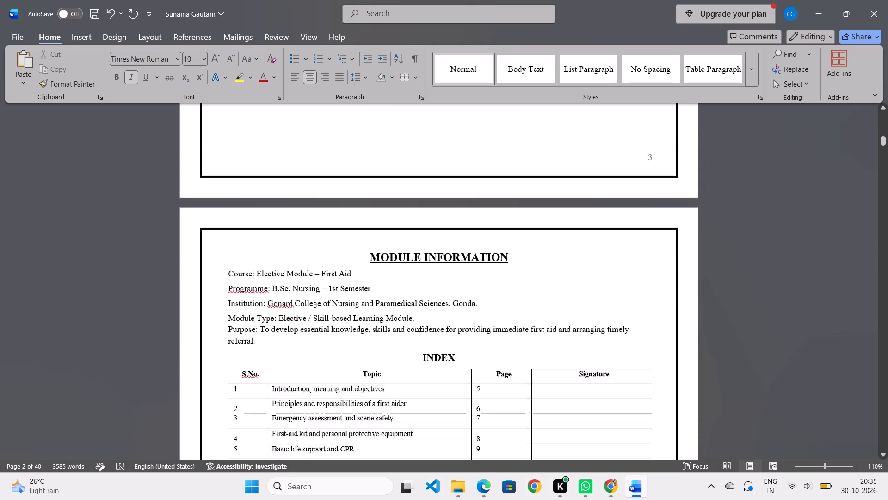
pyautogui.scroll(-13, 339, 275)
pyautogui.scroll(7, 340, 275)
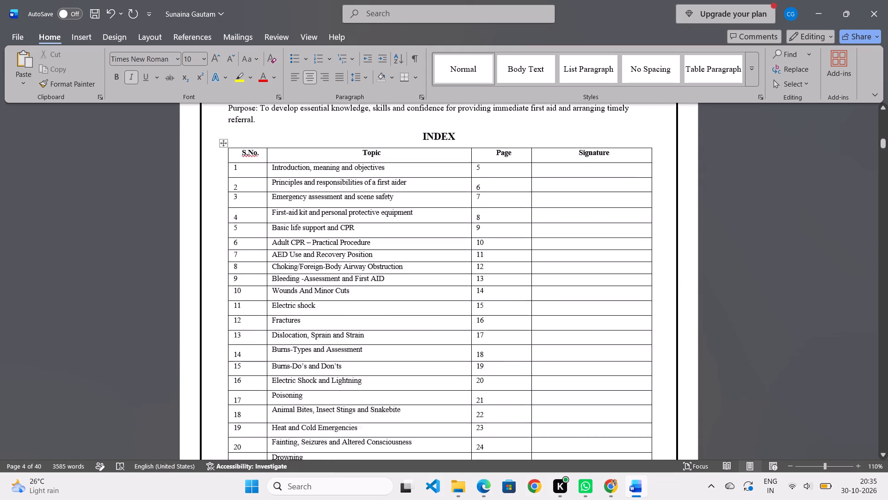
# Underline the college name heading "GONARD COLLEGE OF NURSING AND PARAMEDICAL SCIENCE, GONDA" on the cover page.
pyautogui.scroll(8, 335, 275)
pyautogui.scroll(20, 335, 275)
pyautogui.scroll(2, 335, 275)
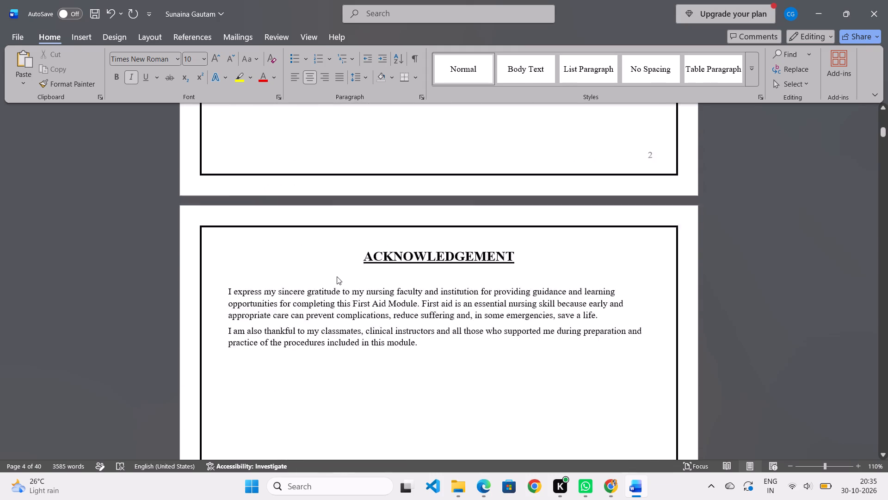
pyautogui.scroll(14, 337, 276)
pyautogui.scroll(-1, 334, 275)
pyautogui.scroll(15, 334, 275)
pyautogui.scroll(2, 354, 209)
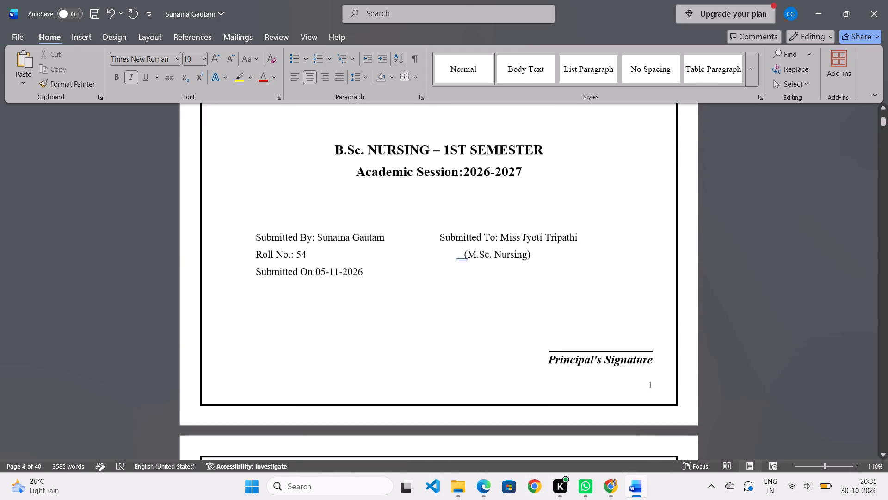
pyautogui.scroll(14, 354, 209)
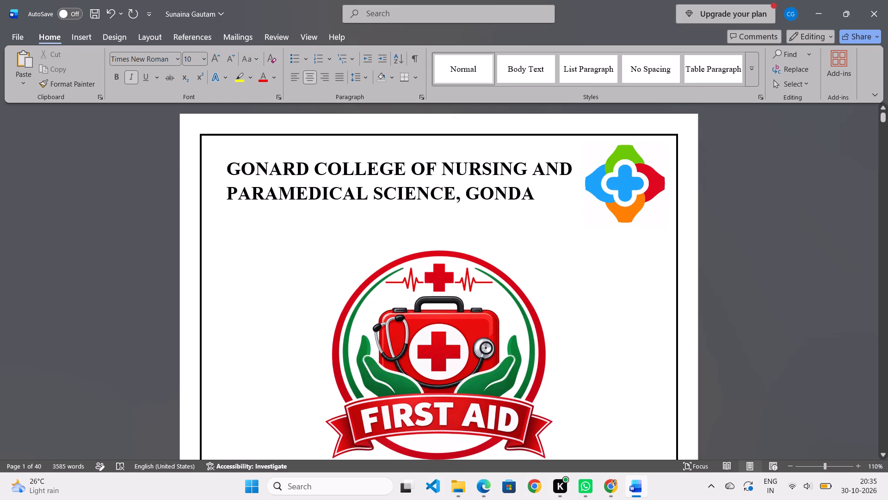
pyautogui.moveTo(533, 196); pyautogui.dragTo(246, 170)
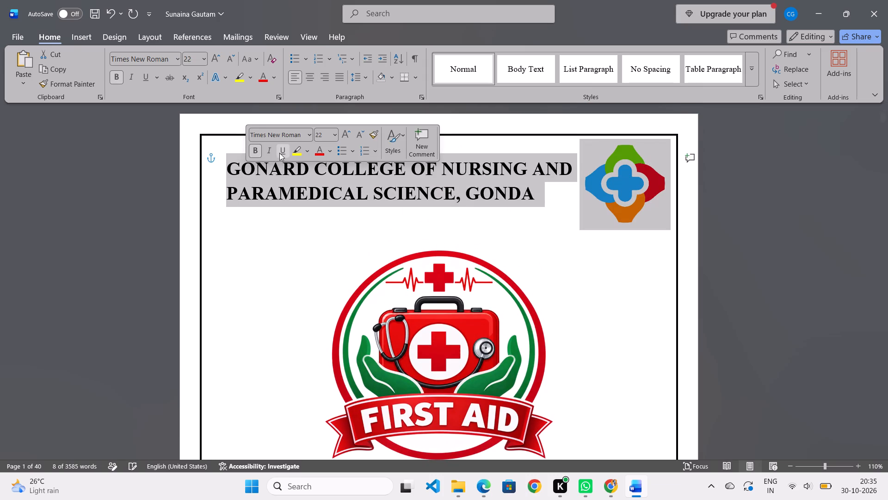
pyautogui.click(279, 153)
pyautogui.click(290, 251)
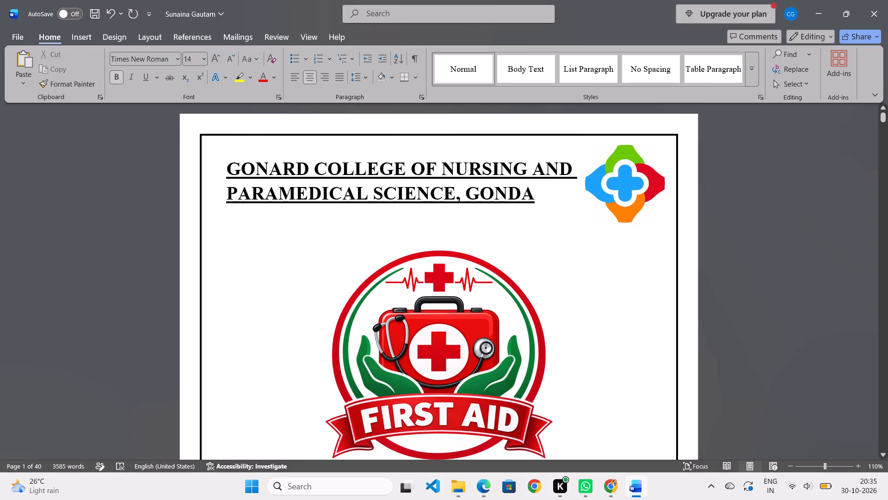
# Underline the "B.Sc. NURSING – 1ST SEMESTER" and "Academic Session:2026-2027" lines on the cover page.
pyautogui.scroll(-11, 497, 226)
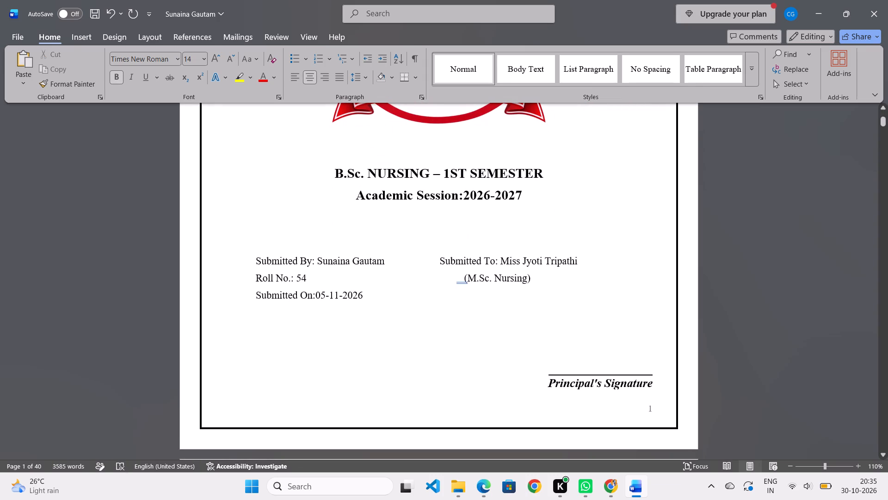
pyautogui.moveTo(523, 195); pyautogui.dragTo(331, 174)
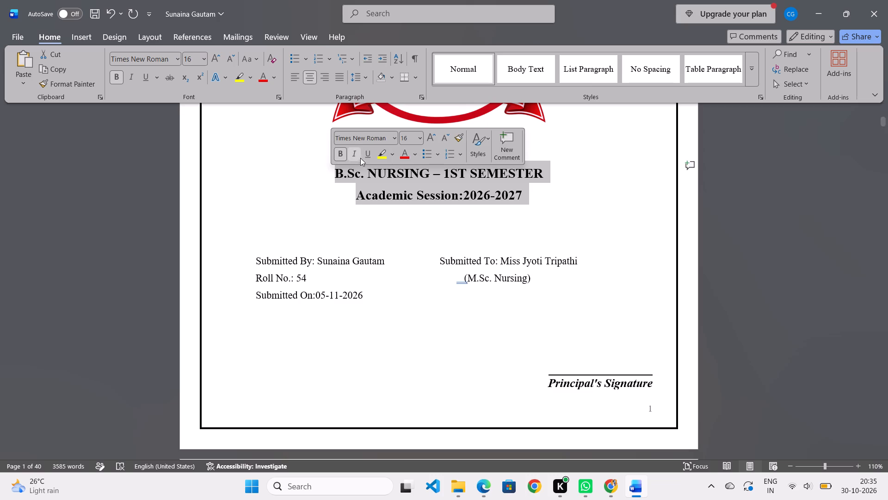
pyautogui.click(367, 155)
pyautogui.click(547, 219)
# Review the cover page's headings, logo, submission details and signature line, along with the Certificate and Acknowledgement pages that follow.
pyautogui.scroll(11, 553, 214)
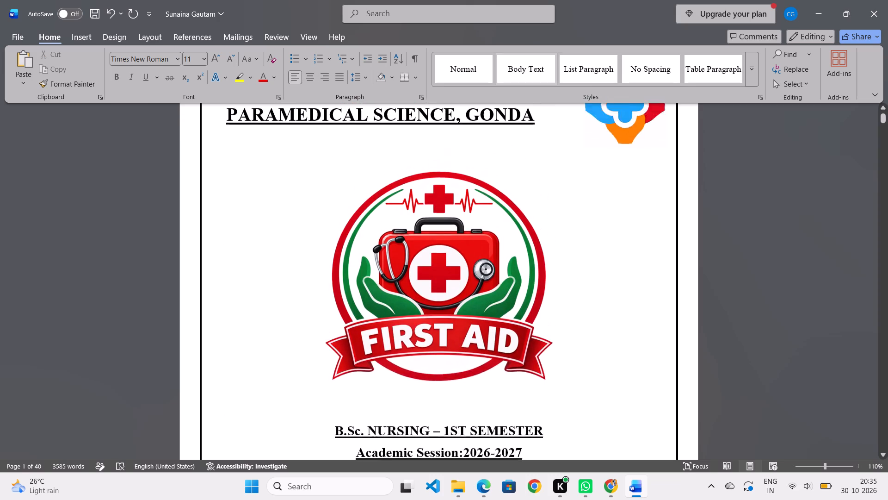
pyautogui.scroll(4, 553, 214)
pyautogui.scroll(-16, 555, 193)
pyautogui.scroll(-16, 556, 214)
pyautogui.scroll(-7, 553, 236)
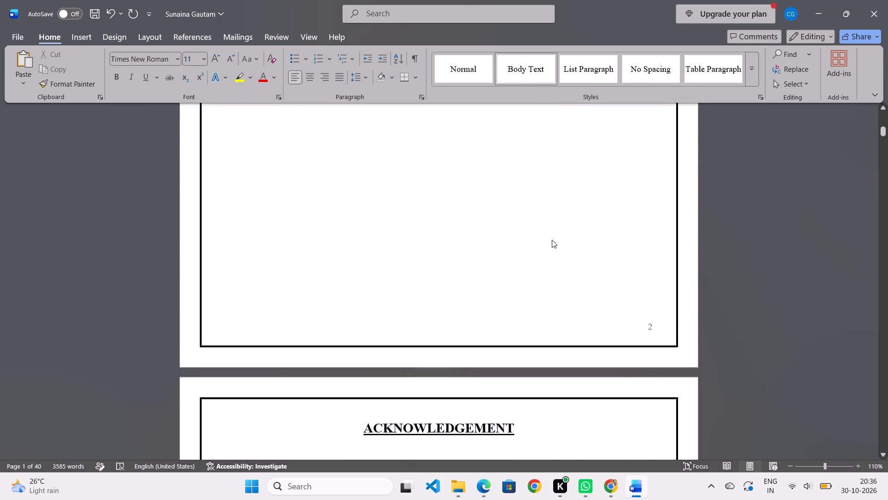
pyautogui.scroll(-1, 552, 240)
pyautogui.scroll(2, 552, 240)
pyautogui.scroll(-1, 552, 240)
pyautogui.scroll(4, 552, 240)
pyautogui.scroll(-1, 552, 240)
pyautogui.scroll(7, 552, 240)
pyautogui.scroll(-1, 547, 237)
pyautogui.scroll(15, 547, 237)
pyautogui.scroll(-1, 547, 237)
pyautogui.scroll(1, 547, 237)
pyautogui.scroll(-1, 547, 237)
pyautogui.scroll(4, 547, 237)
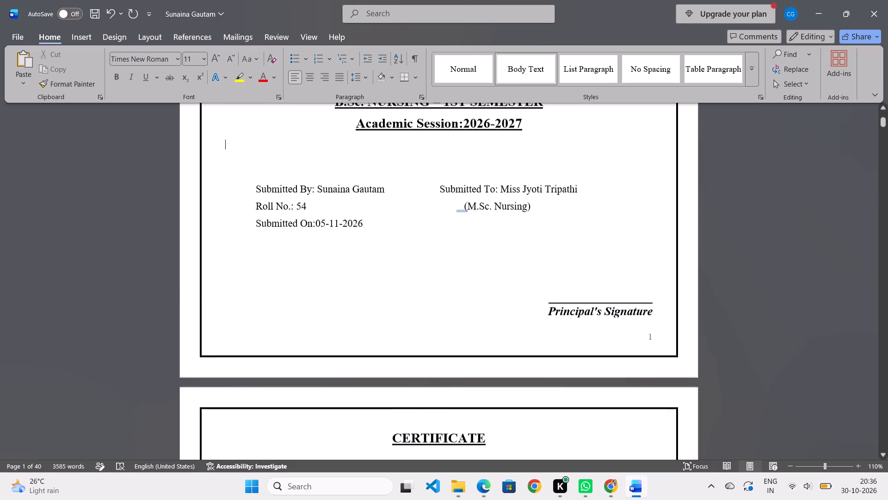
pyautogui.scroll(16, 547, 237)
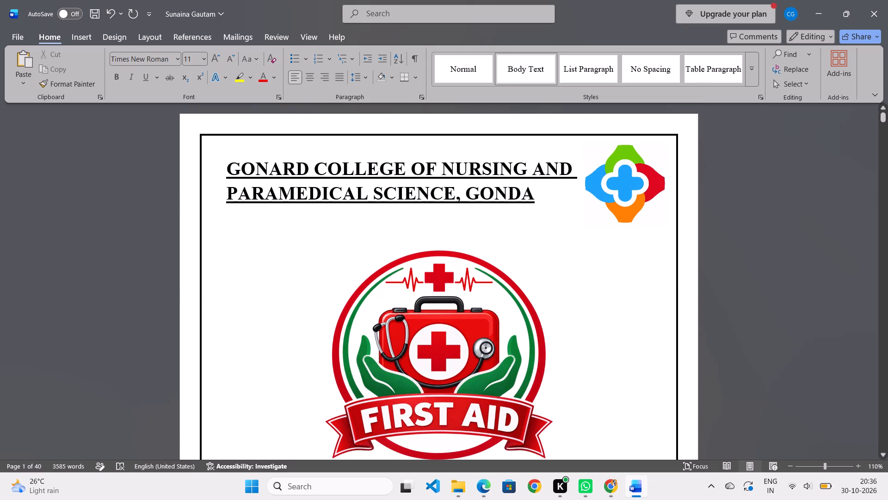
pyautogui.scroll(-8, 550, 209)
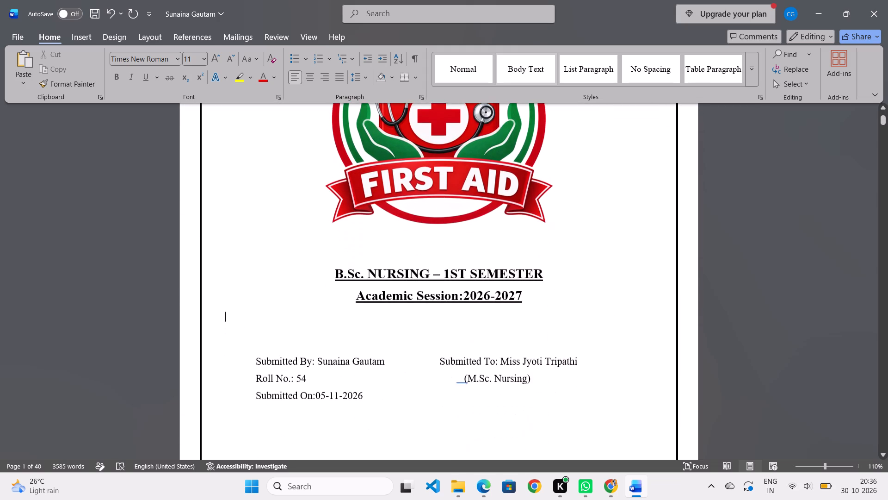
pyautogui.scroll(-4, 559, 253)
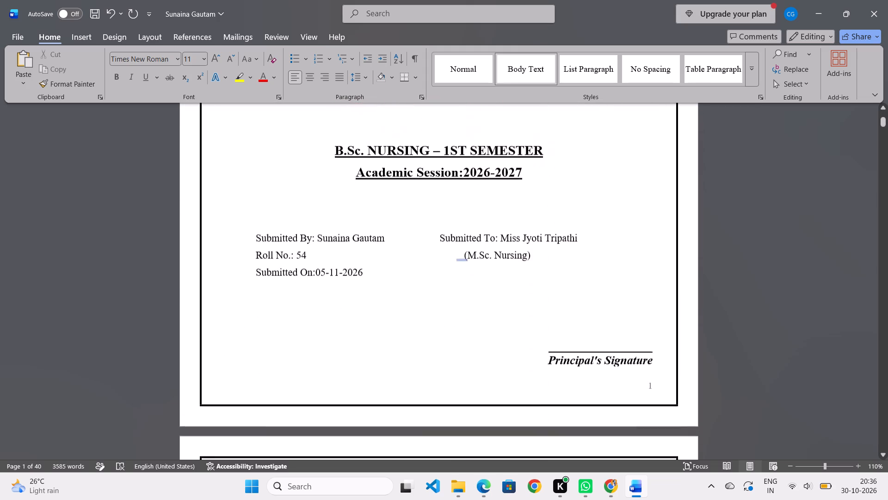
pyautogui.scroll(10, 559, 254)
pyautogui.scroll(5, 517, 175)
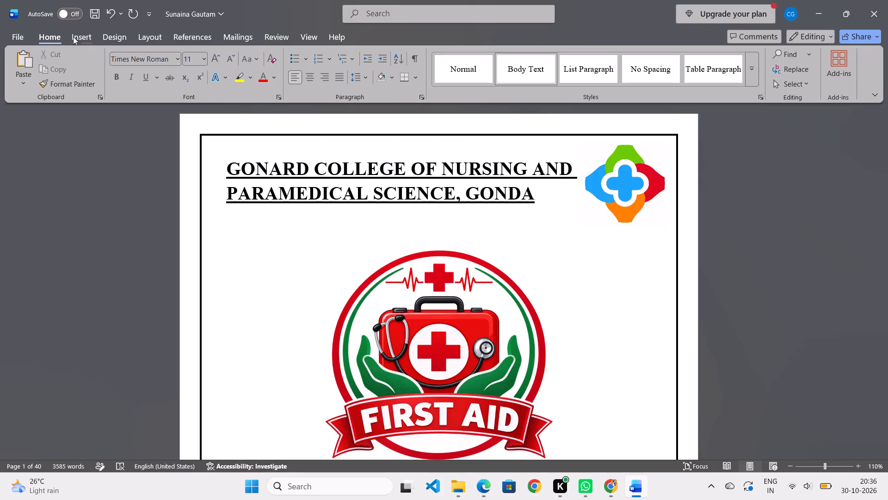
# Save the document as a new Word copy in the desktop's Sunaina folder, appending 30 to the existing file name.
pyautogui.click(11, 38)
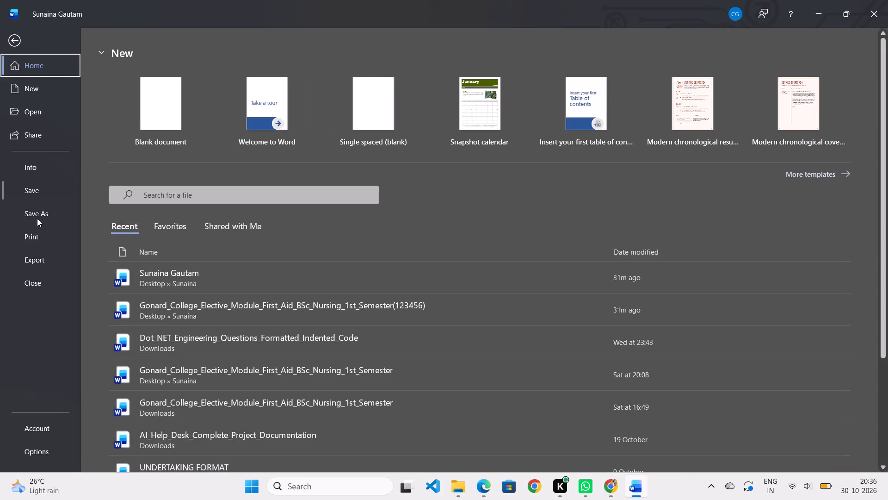
pyautogui.click(37, 219)
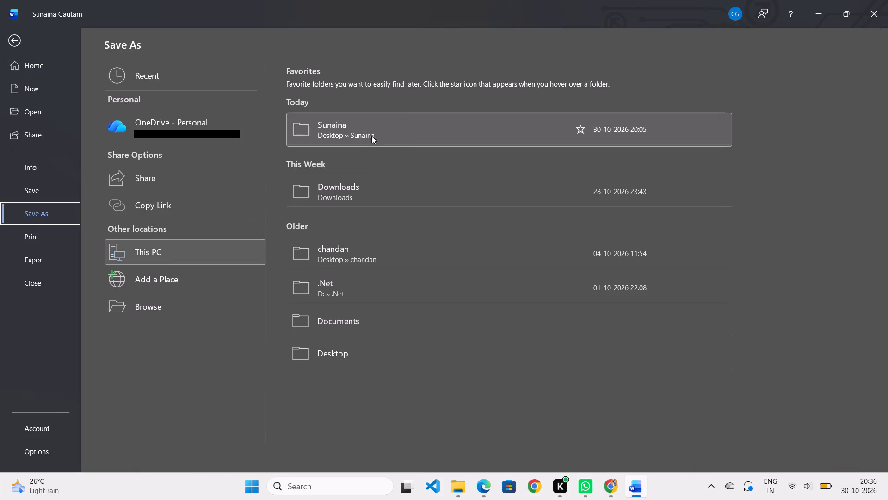
pyautogui.click(376, 132)
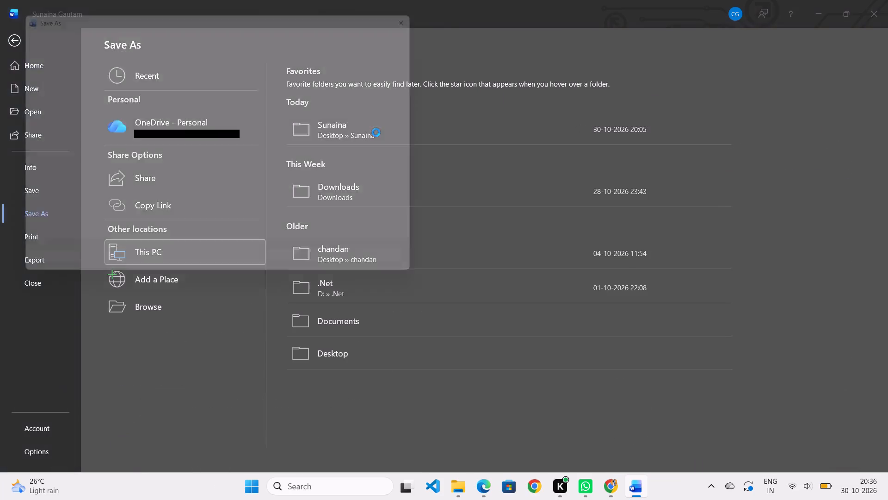
pyautogui.click(175, 196)
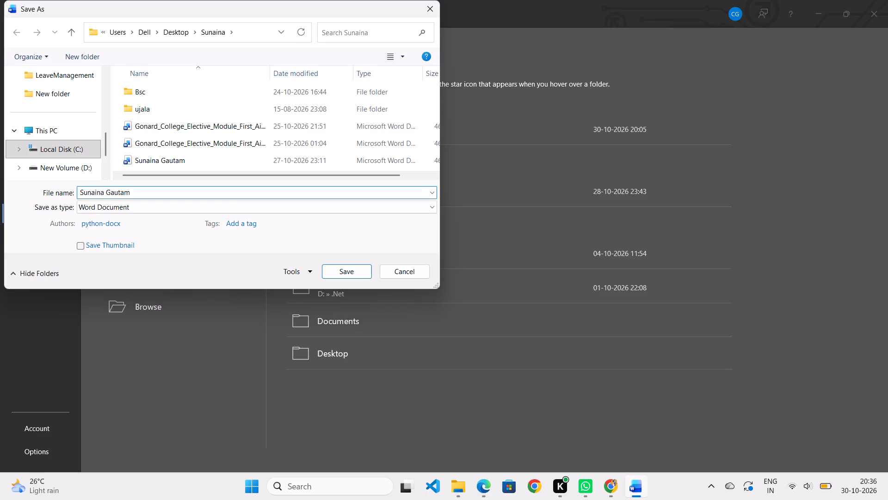
pyautogui.write('30')
pyautogui.press('Return')
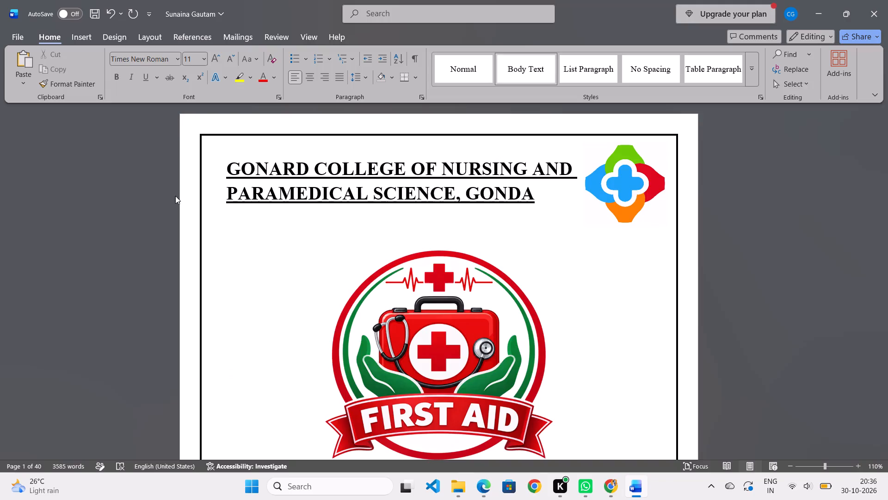
# Save a PDF copy of the document in the desktop's Sunaina folder, keeping the file name ending in 30.
pyautogui.click(18, 36)
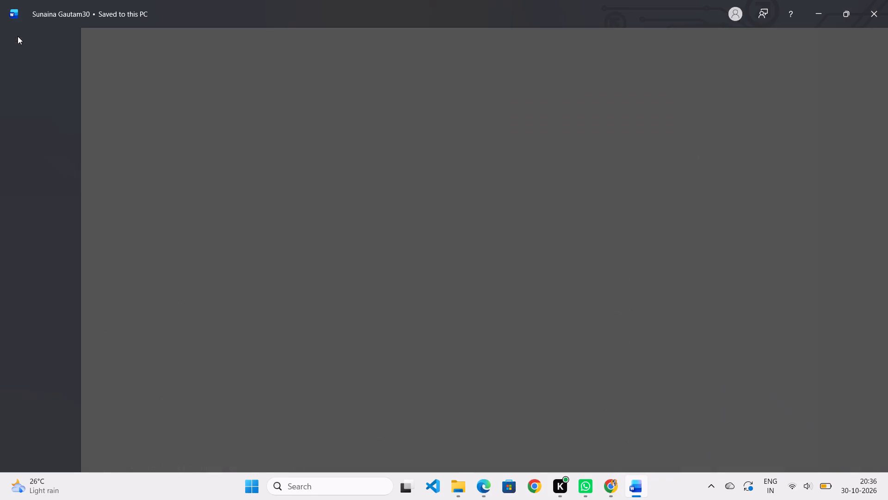
pyautogui.click(37, 213)
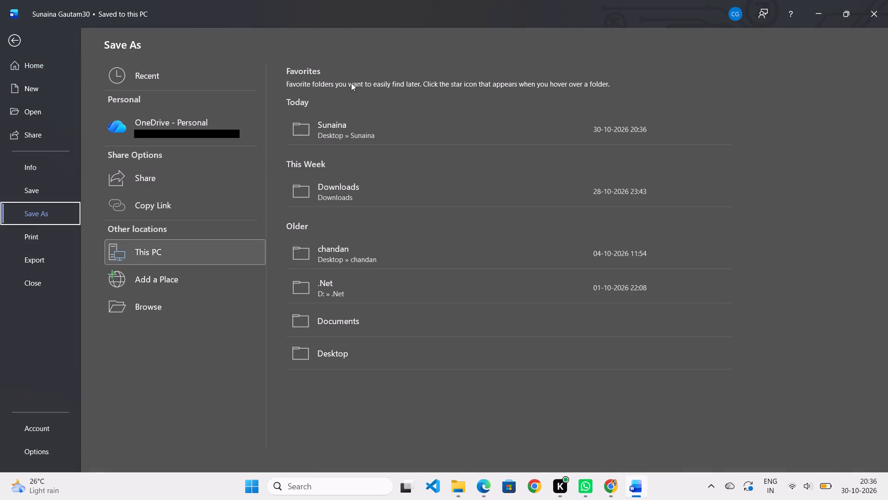
pyautogui.doubleClick(346, 132)
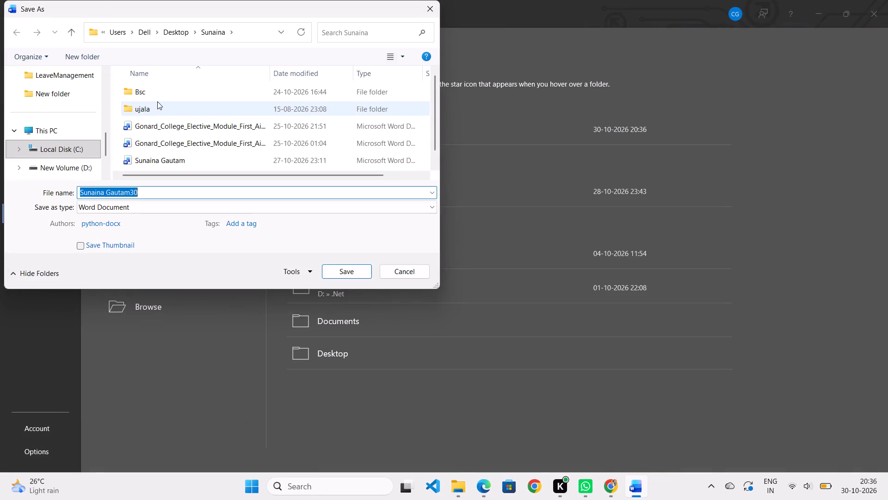
pyautogui.click(133, 203)
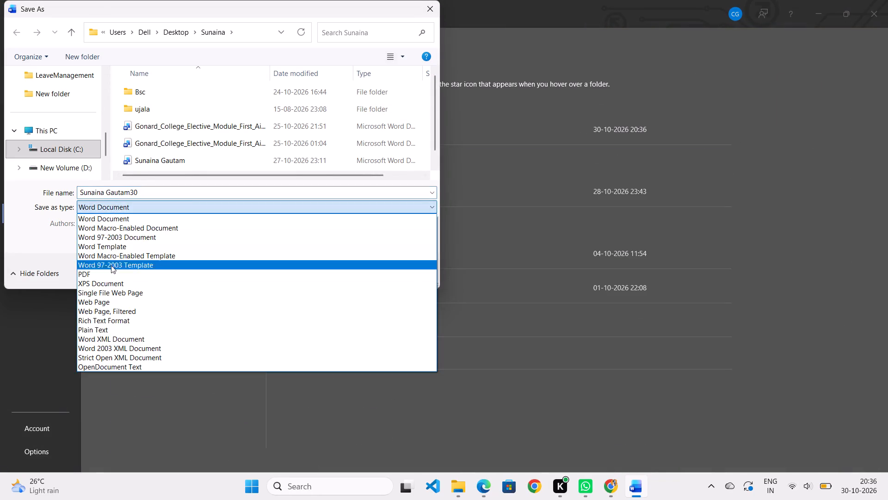
pyautogui.click(101, 273)
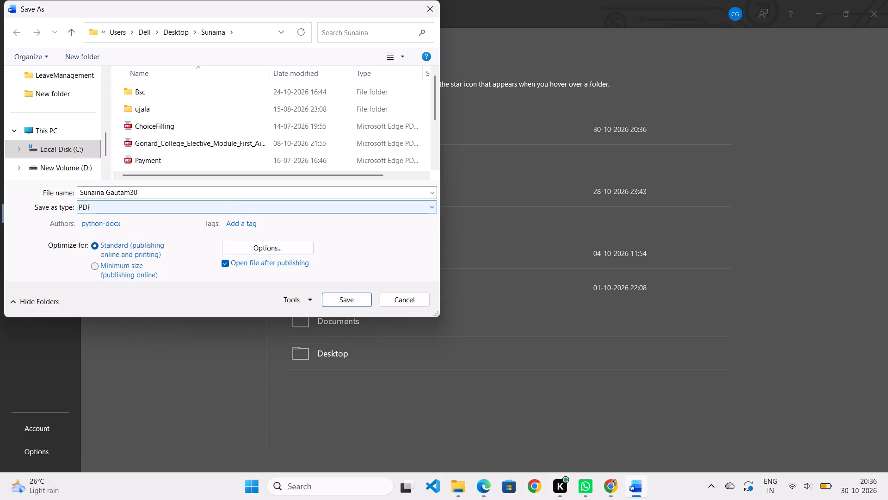
pyautogui.click(224, 194)
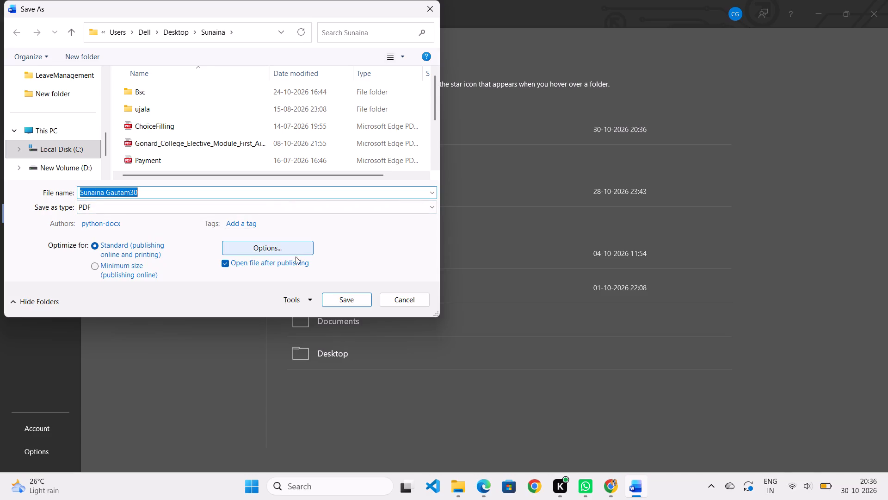
pyautogui.click(342, 303)
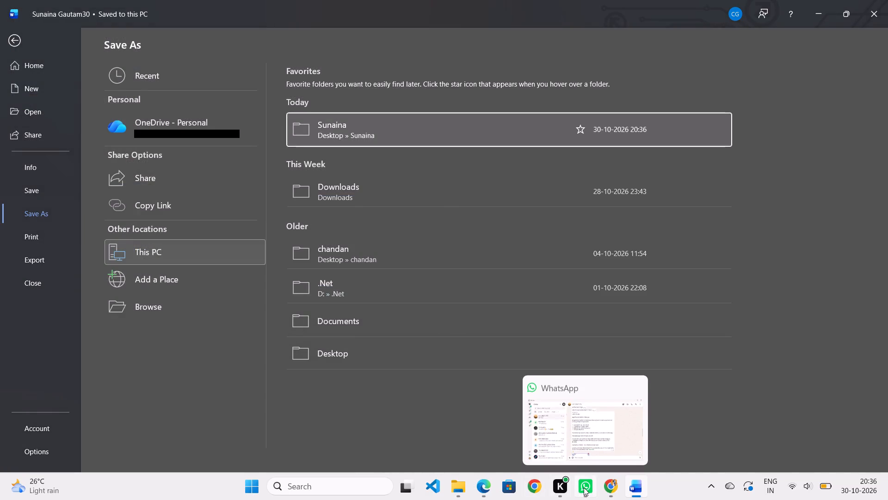
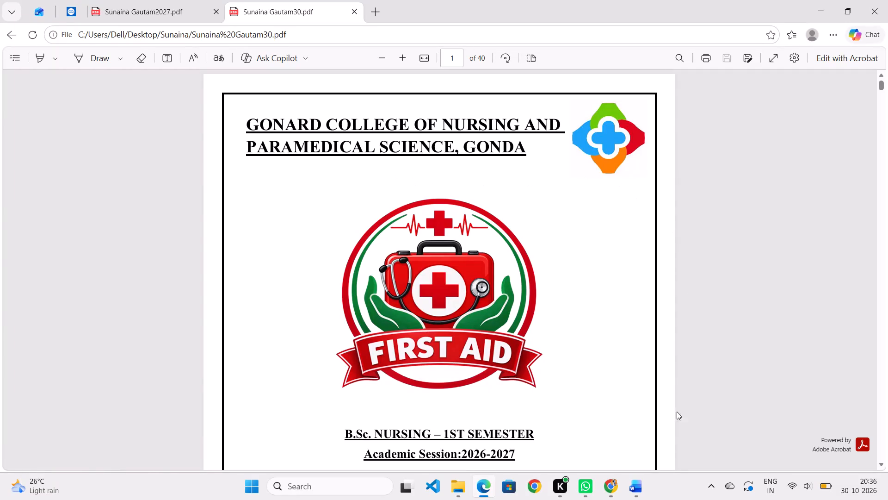
# Switch back to the Word document and set the black box page border's width to 3 pt for the whole document.
pyautogui.click(637, 487)
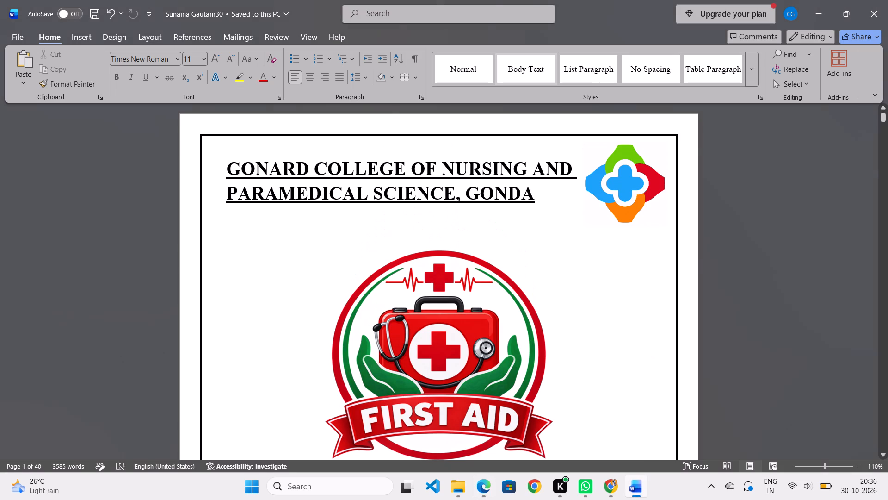
pyautogui.click(100, 31)
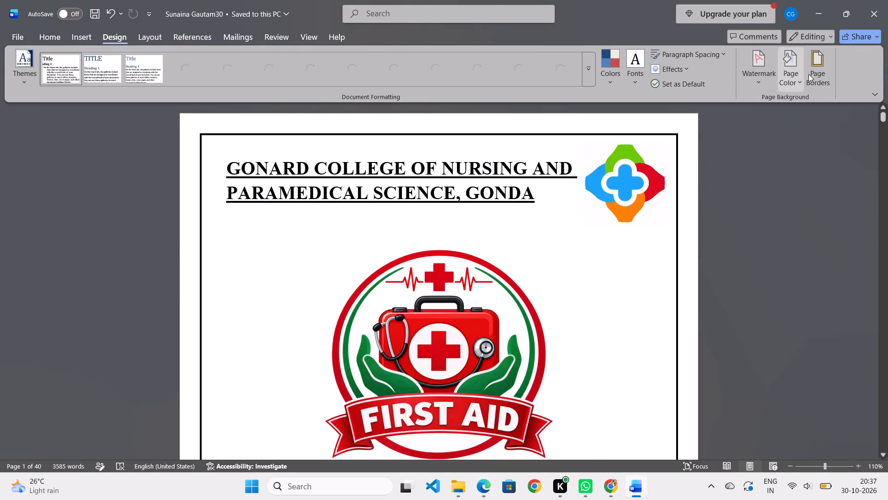
pyautogui.click(817, 86)
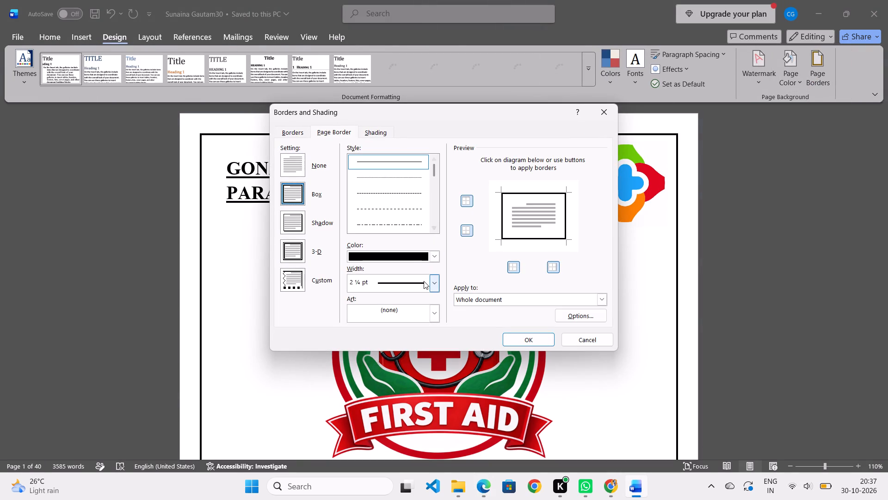
pyautogui.click(436, 283)
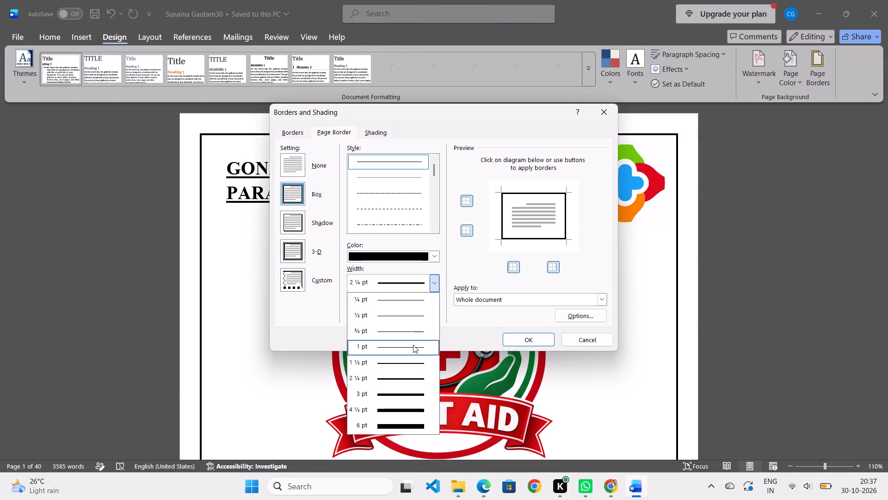
pyautogui.click(395, 395)
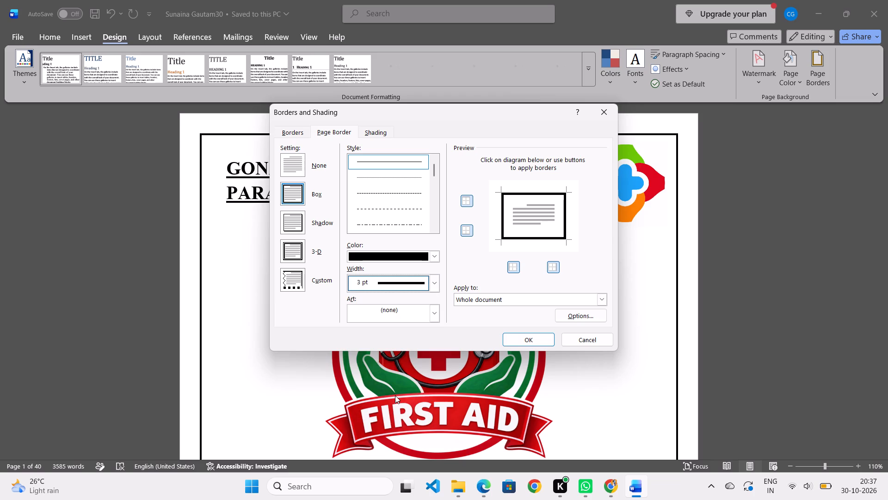
pyautogui.click(518, 344)
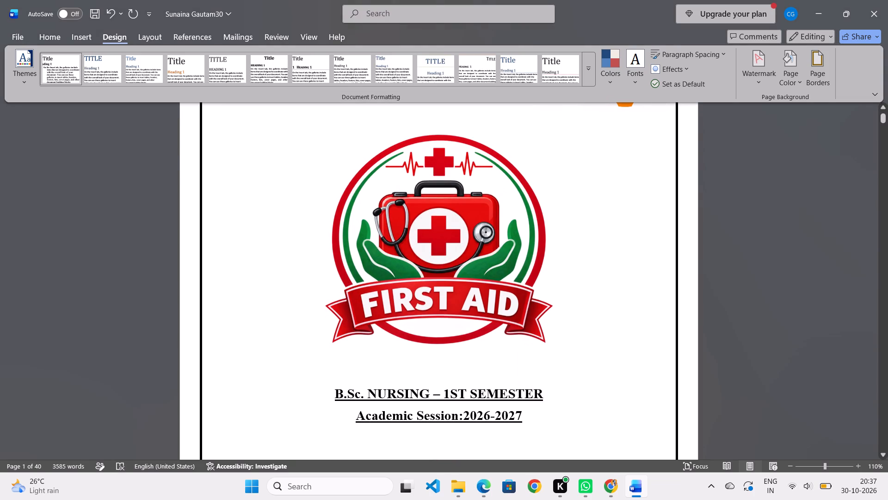
pyautogui.scroll(6, 559, 276)
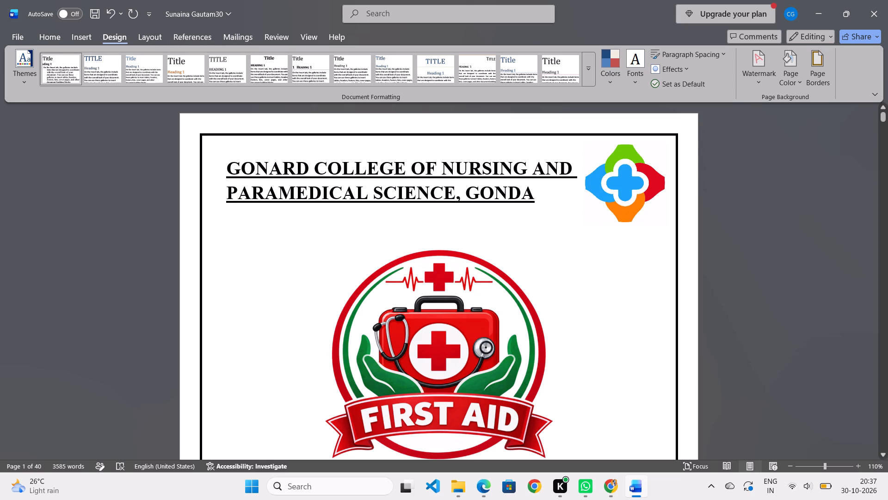
# Save the document under its existing file name.
pyautogui.click(18, 38)
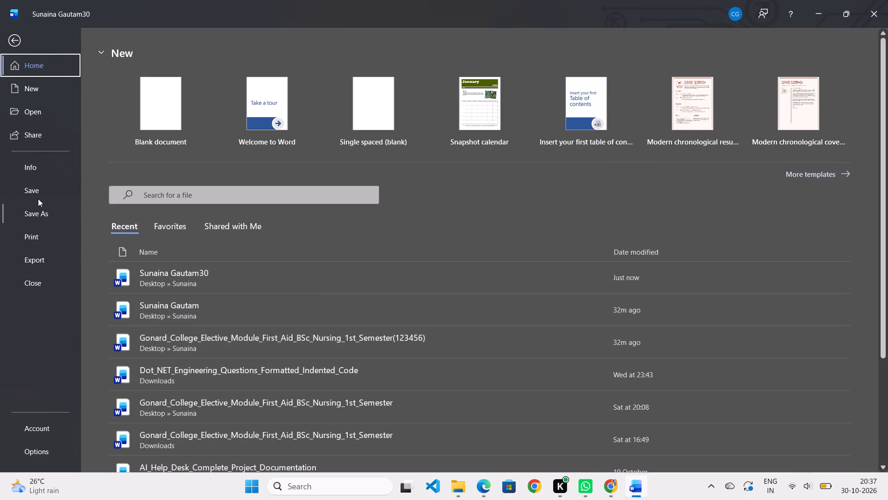
pyautogui.click(37, 197)
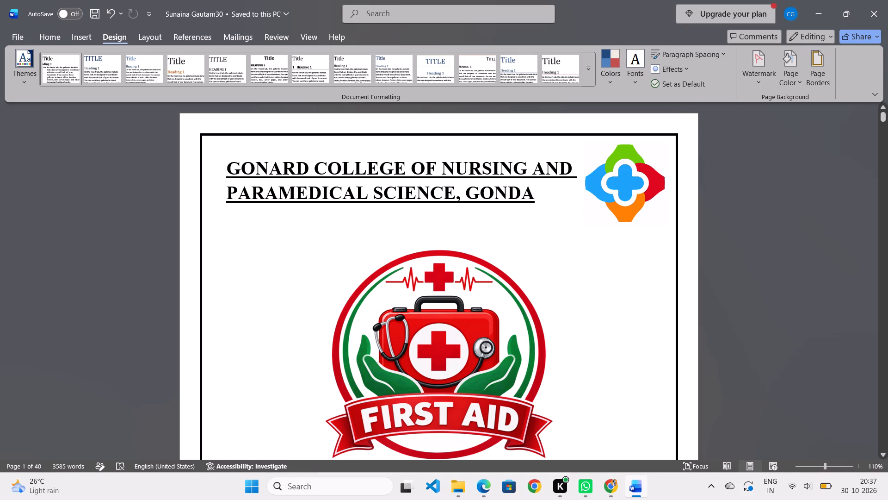
# Review the page border and layout from the cover through the Certificate, Acknowledgement, Module Information and Index pages.
pyautogui.scroll(-7, 506, 216)
pyautogui.scroll(-14, 533, 228)
pyautogui.scroll(1, 540, 233)
pyautogui.scroll(-10, 540, 233)
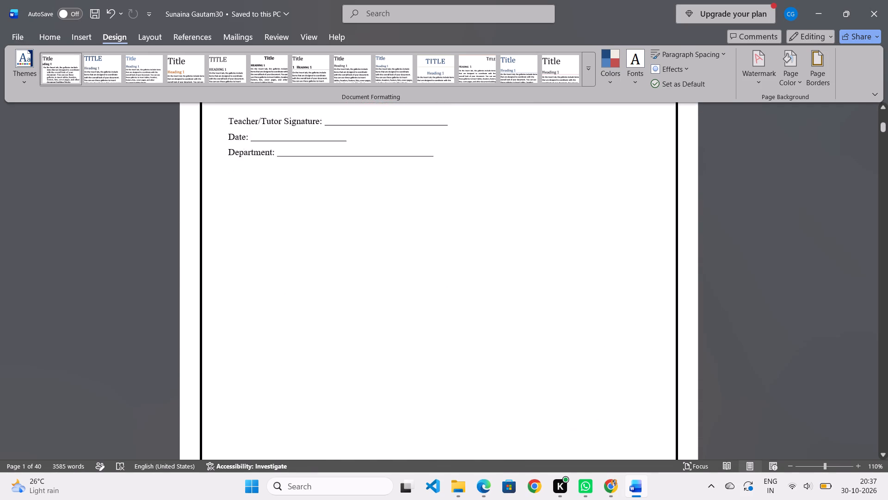
pyautogui.scroll(-18, 554, 251)
pyautogui.scroll(1, 555, 256)
pyautogui.scroll(-2, 555, 256)
pyautogui.scroll(1, 555, 256)
pyautogui.scroll(-1, 555, 256)
pyautogui.scroll(1, 555, 256)
pyautogui.scroll(-20, 555, 256)
pyautogui.scroll(1, 559, 263)
pyautogui.scroll(-6, 559, 263)
pyautogui.scroll(9, 559, 263)
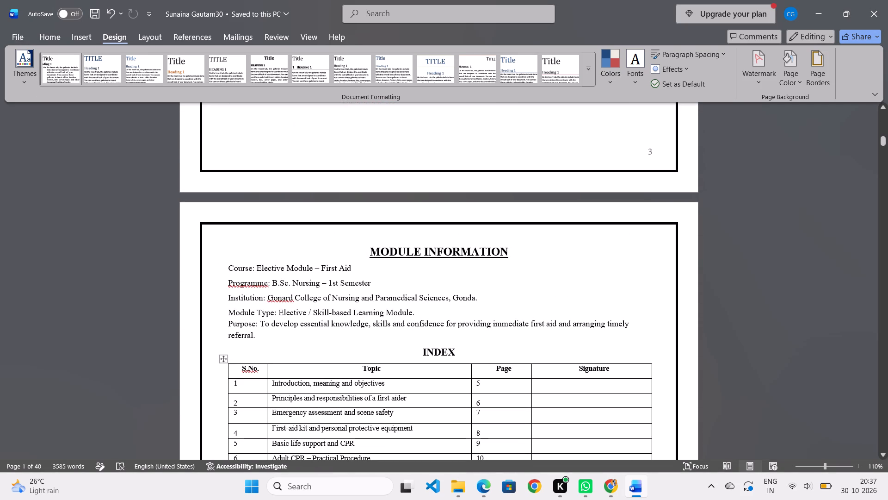
pyautogui.click(230, 270)
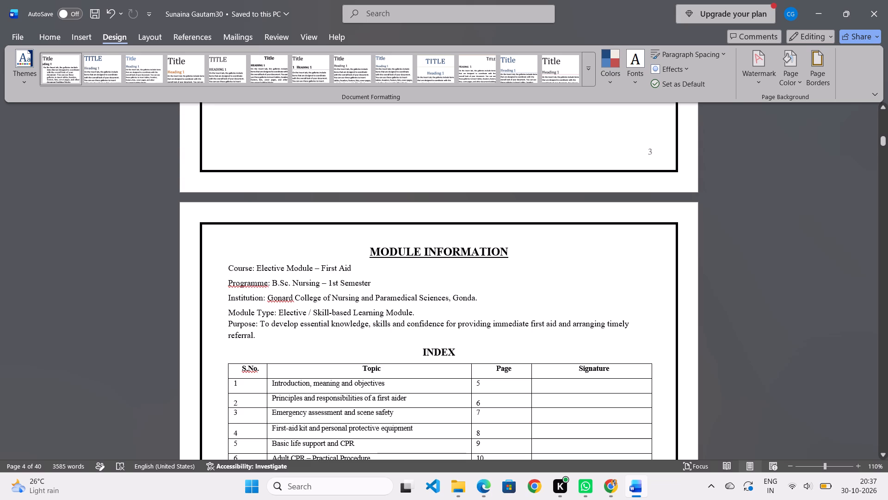
pyautogui.scroll(-12, 239, 284)
pyautogui.scroll(1, 279, 290)
pyautogui.scroll(-6, 279, 290)
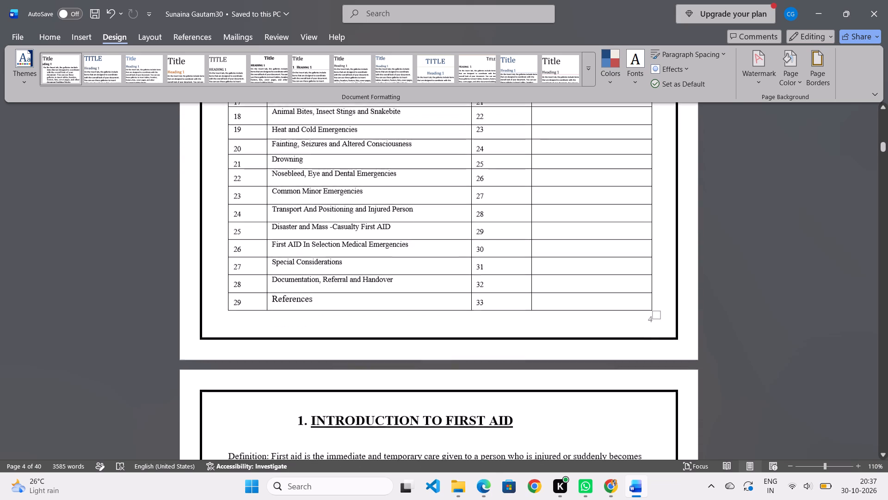
pyautogui.scroll(-1, 279, 290)
pyautogui.scroll(16, 279, 290)
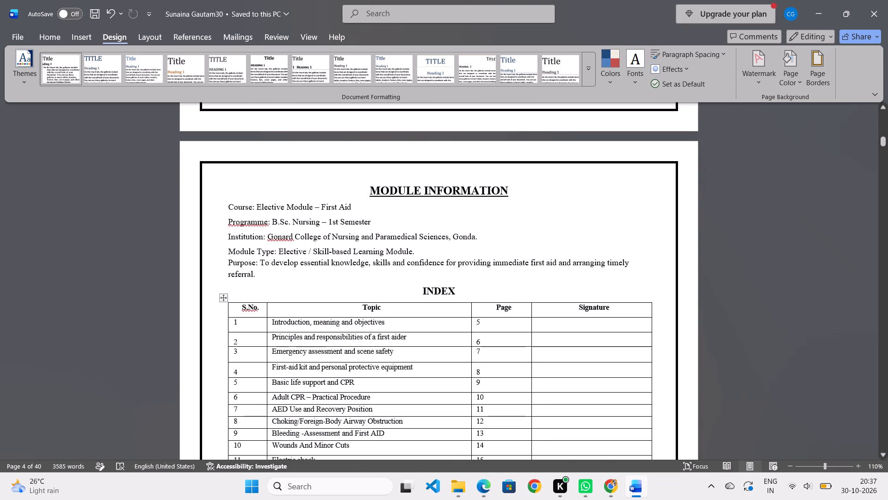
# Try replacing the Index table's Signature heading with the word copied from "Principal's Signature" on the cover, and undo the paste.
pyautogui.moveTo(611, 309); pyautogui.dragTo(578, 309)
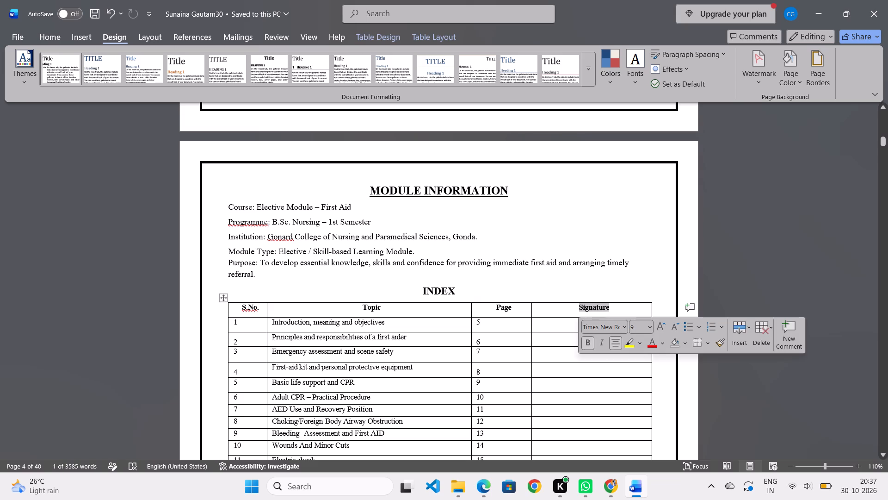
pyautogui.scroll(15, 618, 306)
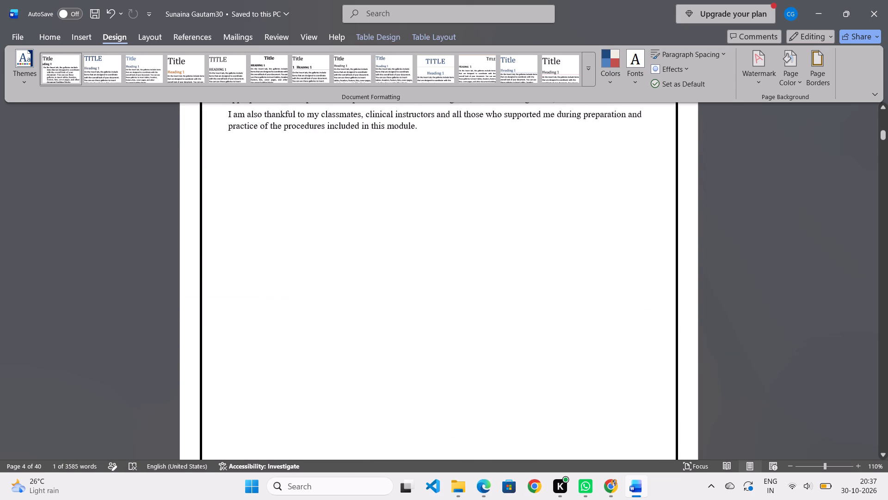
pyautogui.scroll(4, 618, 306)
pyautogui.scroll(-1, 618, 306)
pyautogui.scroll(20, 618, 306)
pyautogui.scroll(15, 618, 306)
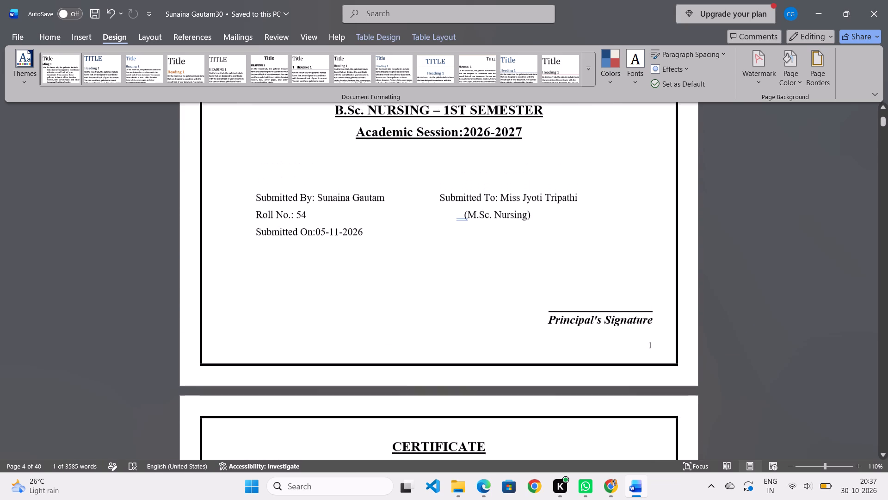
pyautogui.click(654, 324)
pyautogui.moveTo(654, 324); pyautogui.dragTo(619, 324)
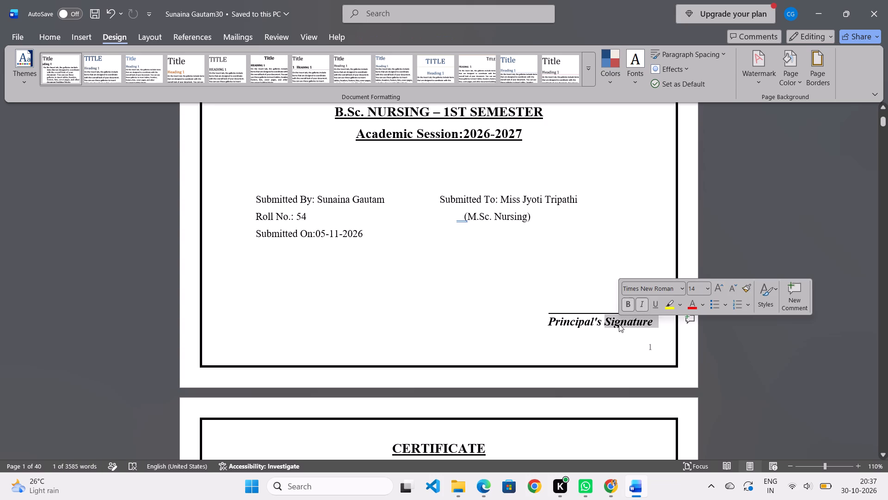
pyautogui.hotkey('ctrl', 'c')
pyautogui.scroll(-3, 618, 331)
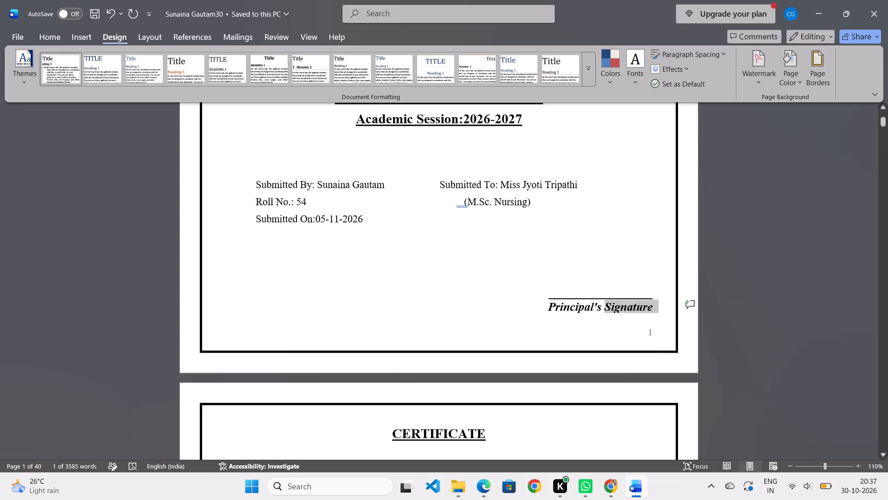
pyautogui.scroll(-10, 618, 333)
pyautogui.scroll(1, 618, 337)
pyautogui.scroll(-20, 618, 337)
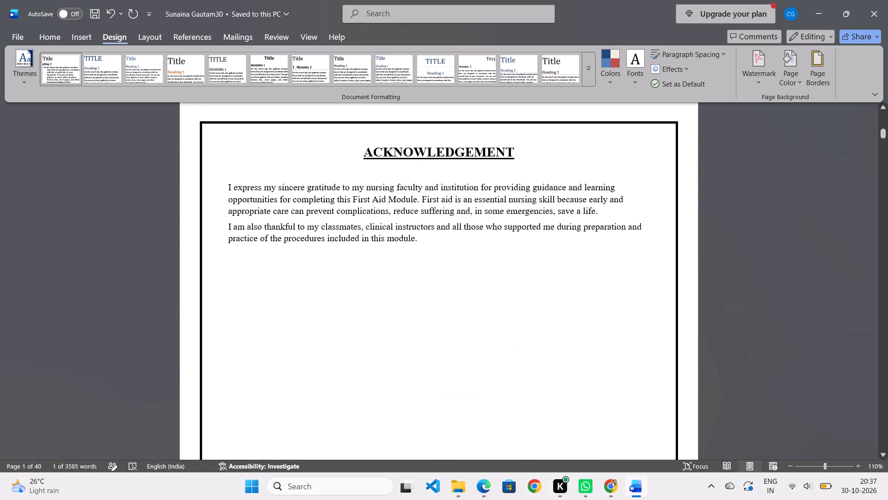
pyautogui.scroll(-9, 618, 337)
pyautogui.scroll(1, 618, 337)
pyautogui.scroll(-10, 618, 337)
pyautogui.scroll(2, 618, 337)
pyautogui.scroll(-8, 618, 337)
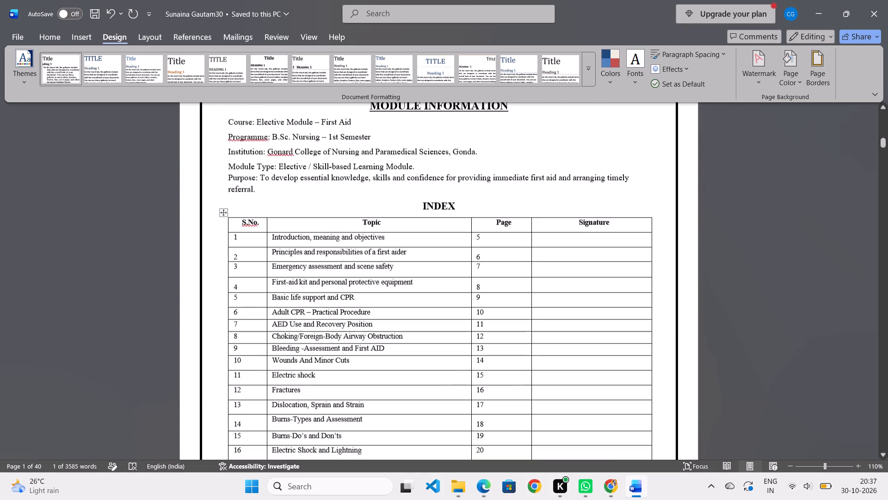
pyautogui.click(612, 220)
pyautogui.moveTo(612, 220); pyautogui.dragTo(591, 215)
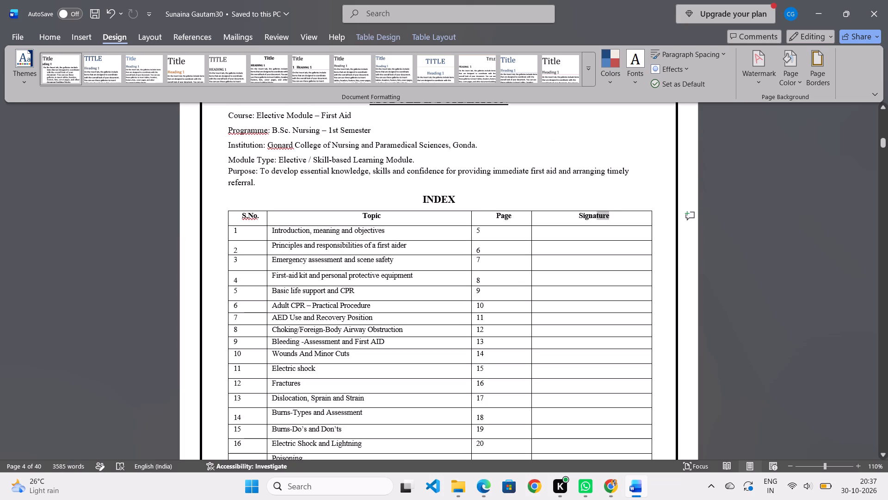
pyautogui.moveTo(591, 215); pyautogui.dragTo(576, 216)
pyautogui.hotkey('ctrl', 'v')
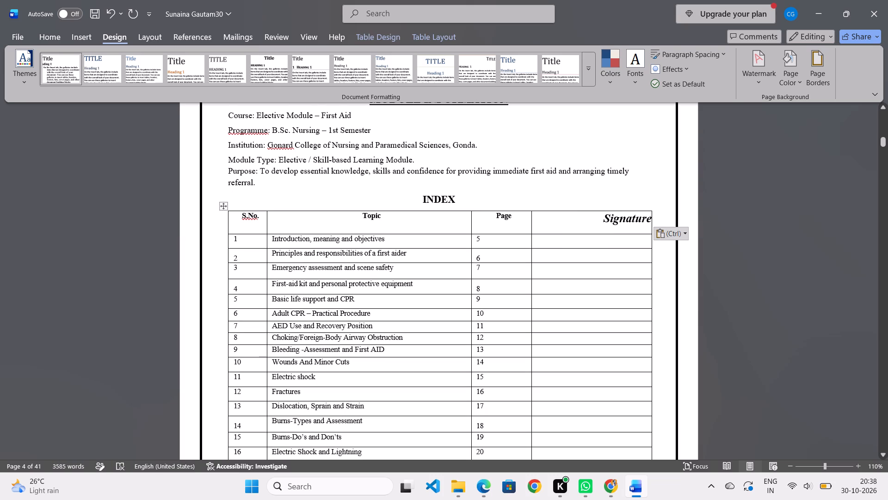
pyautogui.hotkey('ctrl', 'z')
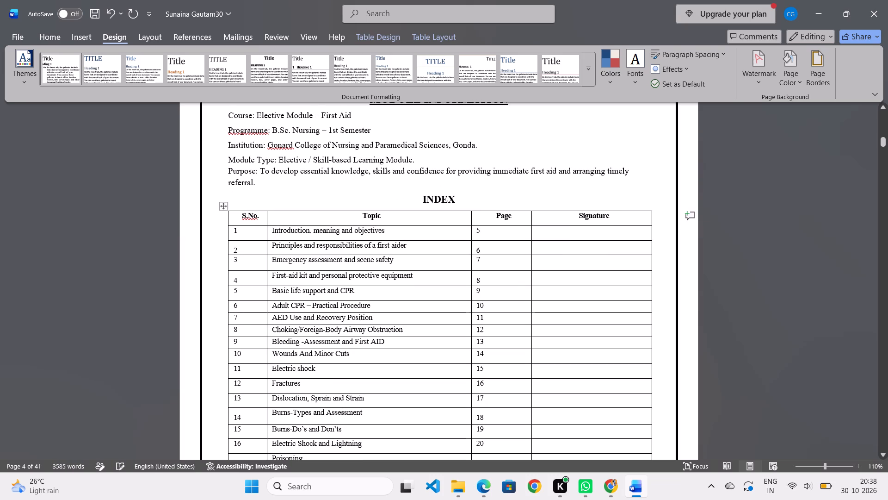
# Set the font size of the Index table's header row, from S.No. to Signature, to 10.
pyautogui.click(613, 216)
pyautogui.moveTo(613, 216); pyautogui.dragTo(235, 218)
pyautogui.click(71, 38)
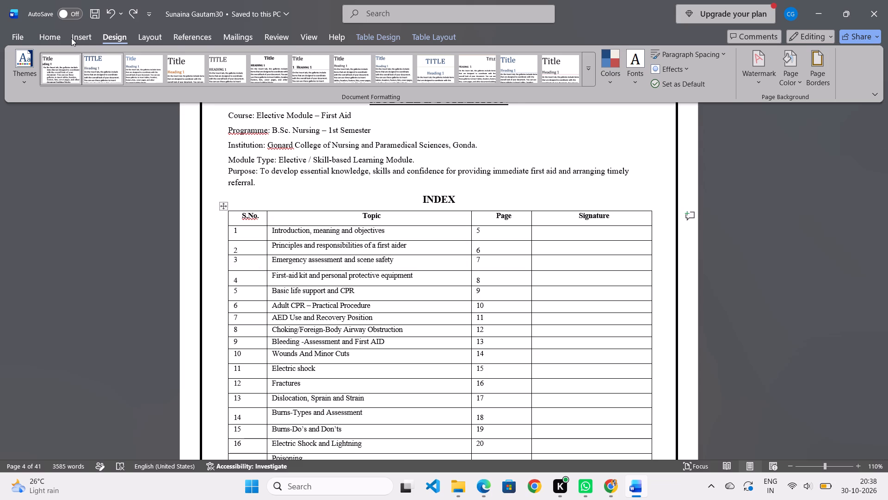
pyautogui.click(54, 37)
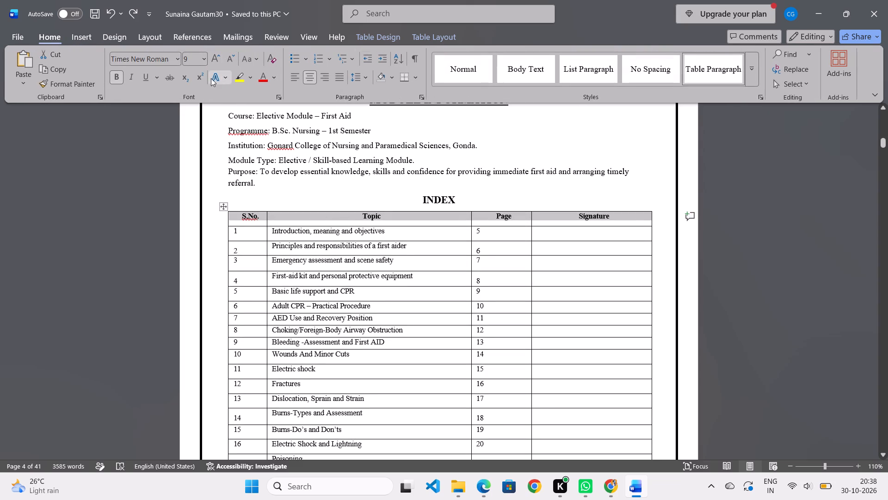
pyautogui.click(204, 61)
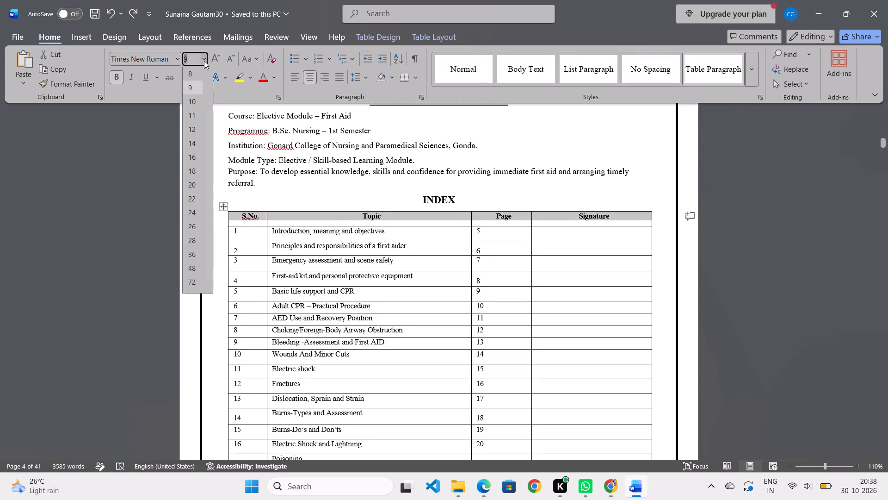
pyautogui.click(191, 103)
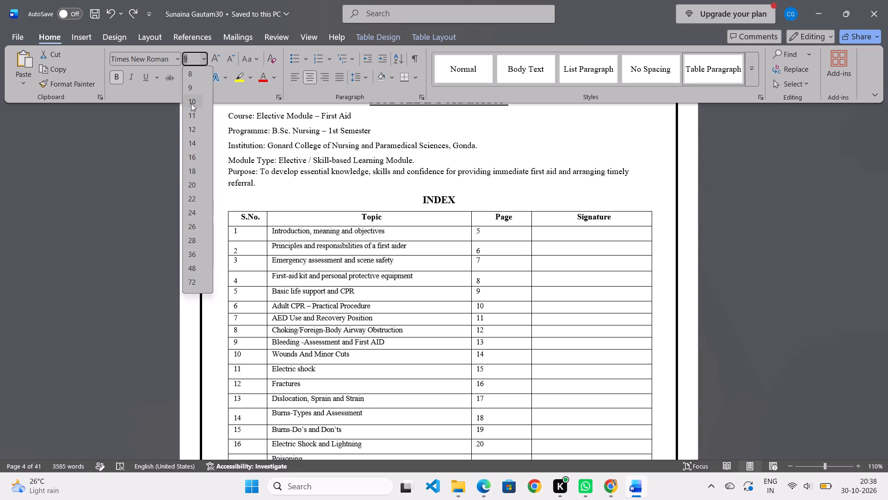
pyautogui.click(347, 181)
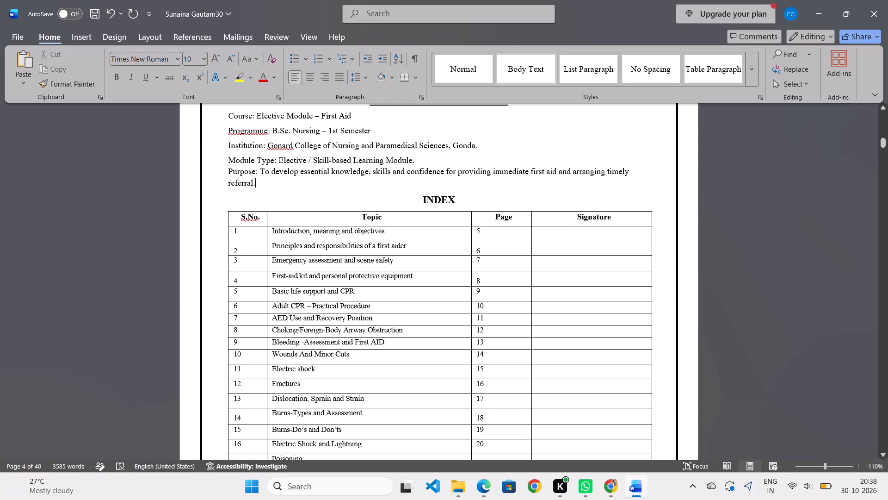
# Review the Index table and the section pages through to the References page, checking page layout and borders.
pyautogui.scroll(2, 346, 185)
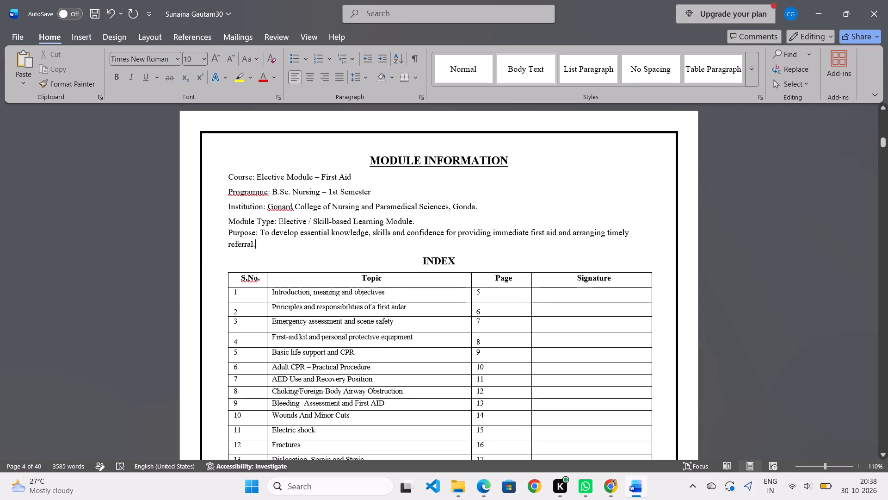
pyautogui.scroll(-16, 334, 235)
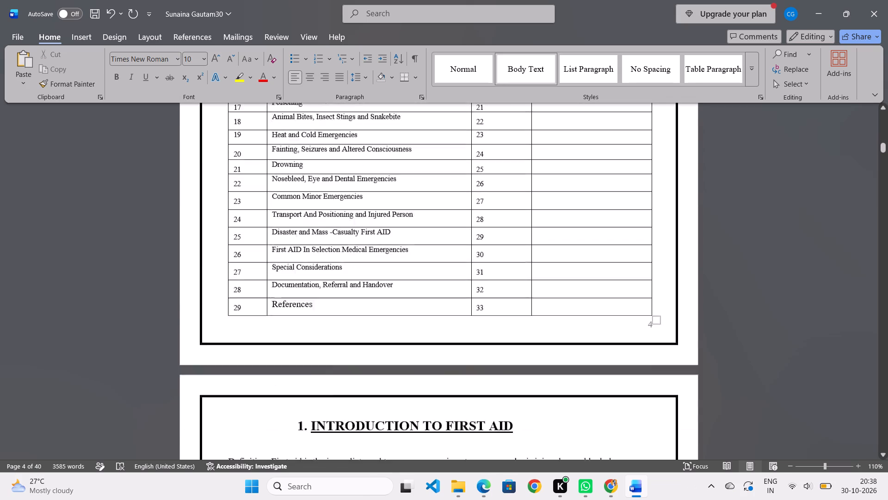
pyautogui.scroll(-4, 352, 244)
pyautogui.scroll(4, 369, 251)
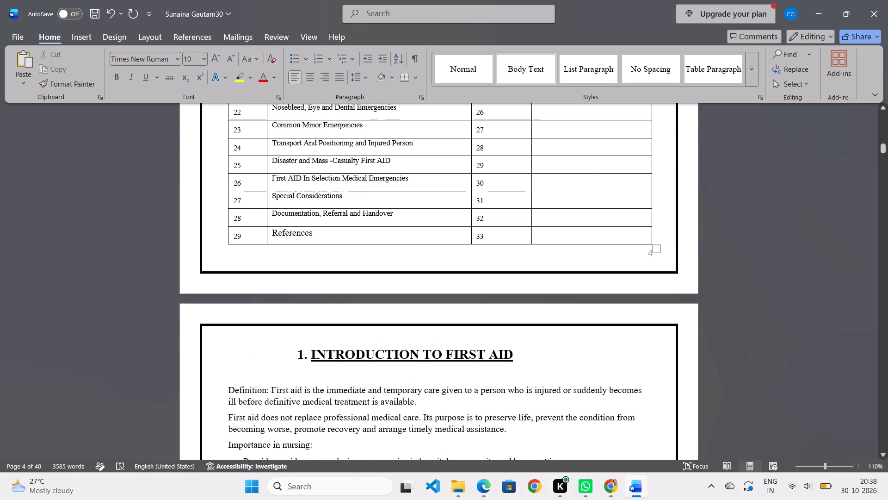
pyautogui.scroll(14, 369, 251)
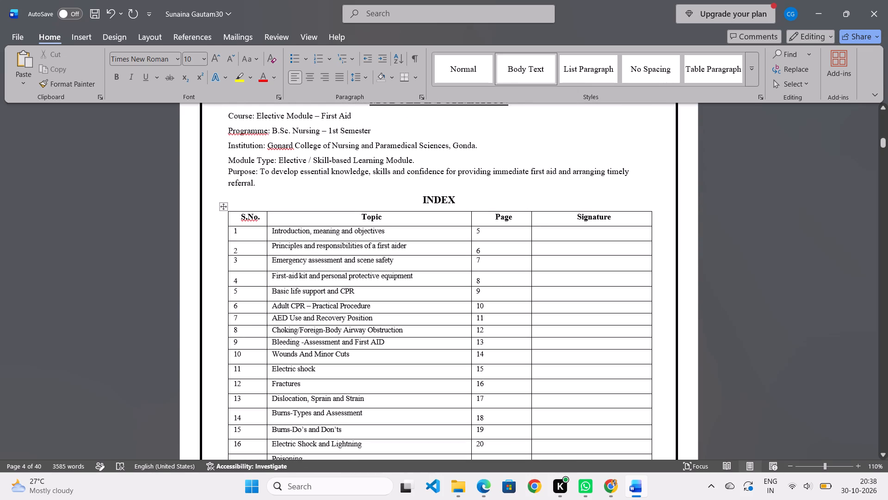
pyautogui.scroll(-9, 486, 250)
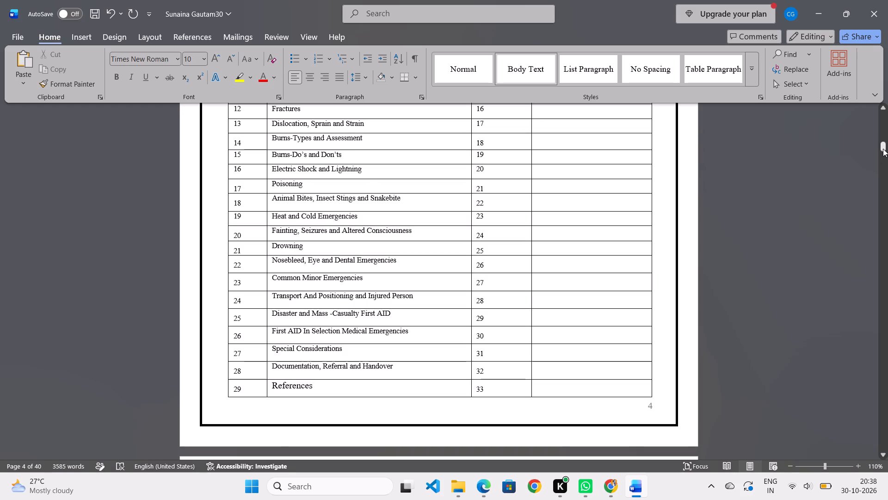
pyautogui.moveTo(884, 146); pyautogui.dragTo(887, 283)
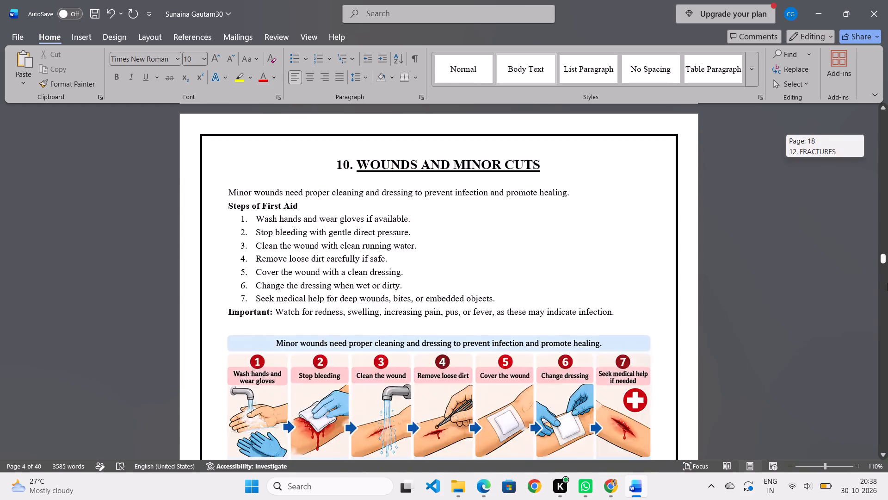
pyautogui.moveTo(887, 283); pyautogui.dragTo(887, 401)
pyautogui.scroll(-7, 785, 299)
pyautogui.scroll(9, 780, 297)
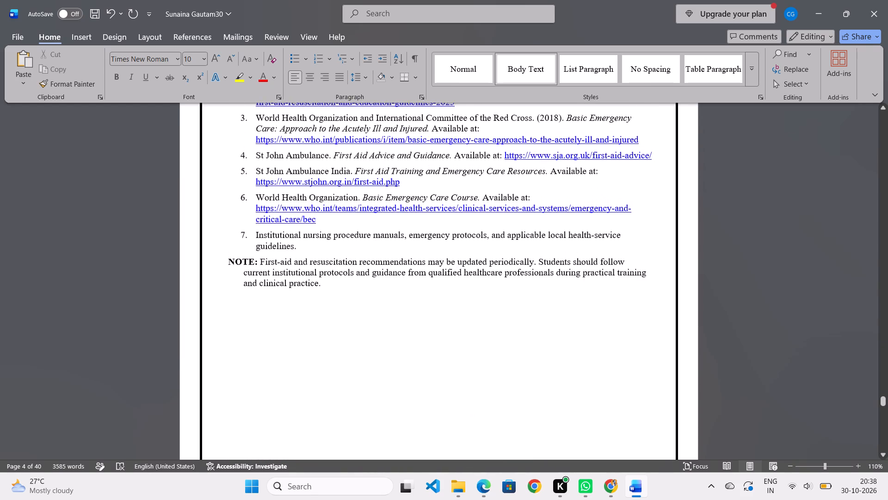
pyautogui.scroll(17, 780, 297)
pyautogui.scroll(8, 780, 297)
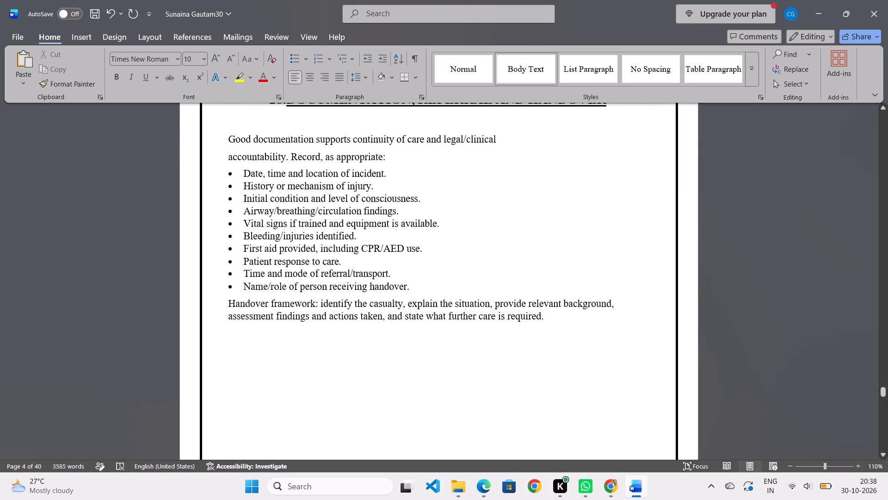
pyautogui.scroll(15, 780, 297)
pyautogui.scroll(16, 780, 297)
pyautogui.moveTo(880, 377); pyautogui.dragTo(873, 166)
# Examine the Introduction to First Aid page, its separated diagram caption, and the start of the Principles and Responsibilities section.
pyautogui.scroll(15, 784, 225)
pyautogui.scroll(14, 784, 225)
pyautogui.scroll(-1, 780, 226)
pyautogui.scroll(12, 780, 226)
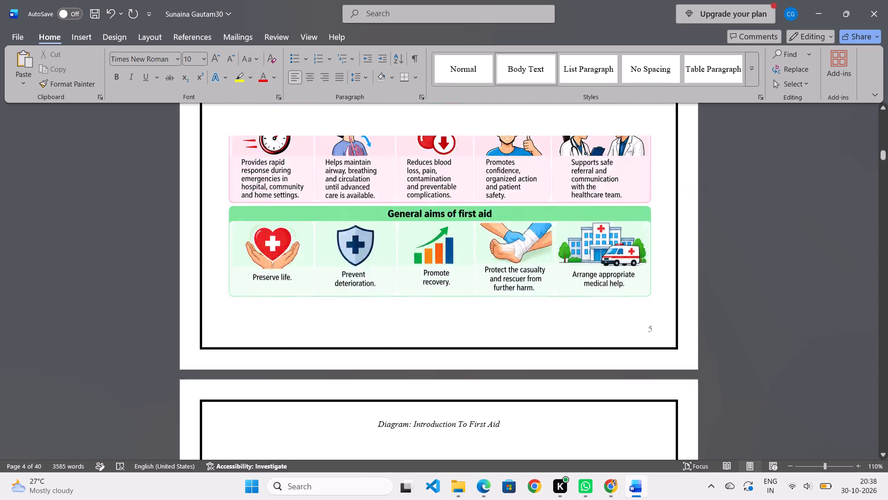
pyautogui.scroll(20, 780, 226)
pyautogui.scroll(3, 780, 226)
pyautogui.scroll(-3, 780, 226)
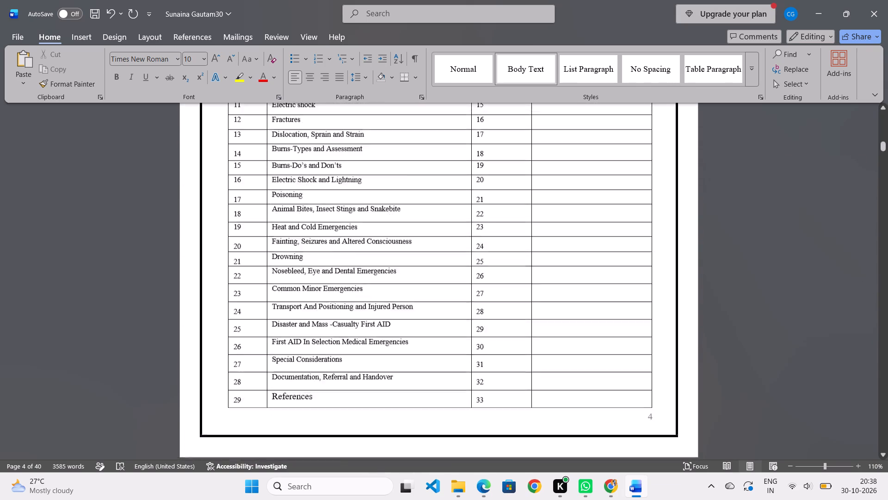
pyautogui.scroll(-6, 779, 227)
pyautogui.scroll(-19, 765, 233)
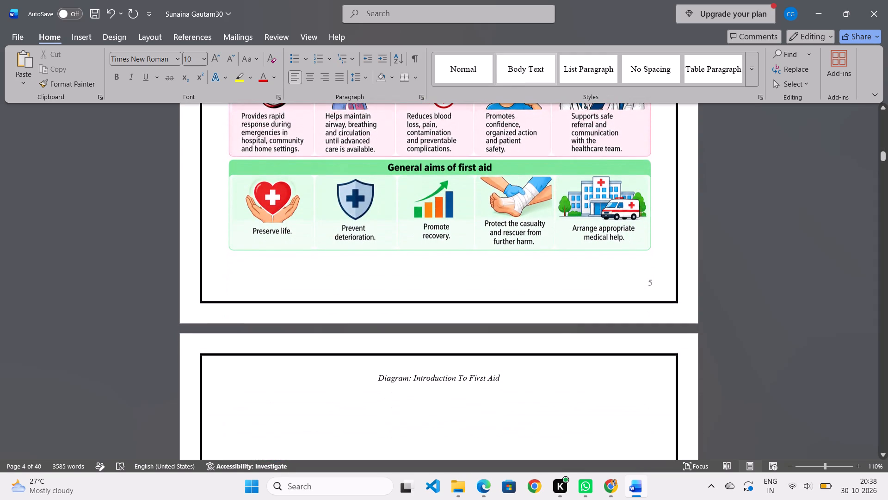
pyautogui.scroll(-14, 762, 239)
pyautogui.scroll(1, 761, 239)
pyautogui.scroll(-6, 761, 239)
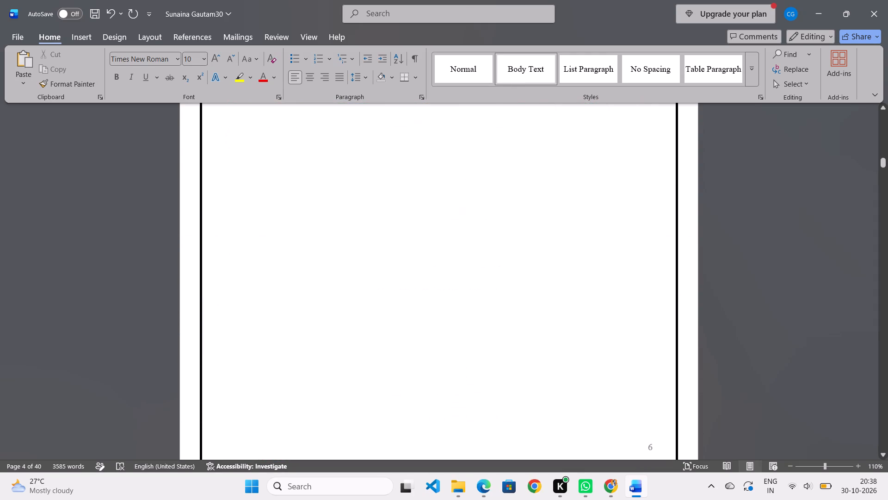
pyautogui.scroll(-1, 761, 239)
pyautogui.scroll(1, 761, 239)
pyautogui.scroll(-4, 761, 239)
pyautogui.scroll(-6, 614, 230)
pyautogui.scroll(2, 604, 235)
pyautogui.scroll(-1, 604, 235)
pyautogui.scroll(2, 604, 235)
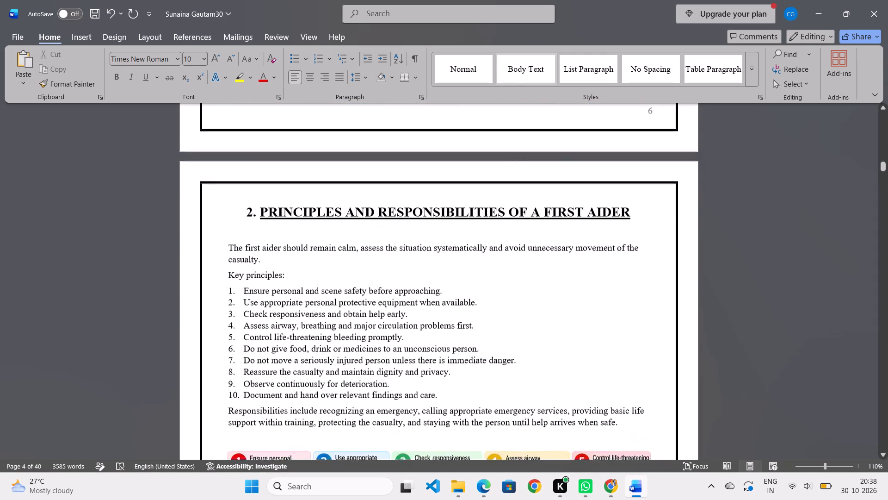
pyautogui.scroll(17, 604, 235)
pyautogui.scroll(-1, 603, 235)
pyautogui.scroll(2, 603, 235)
pyautogui.scroll(-1, 603, 235)
pyautogui.scroll(10, 603, 235)
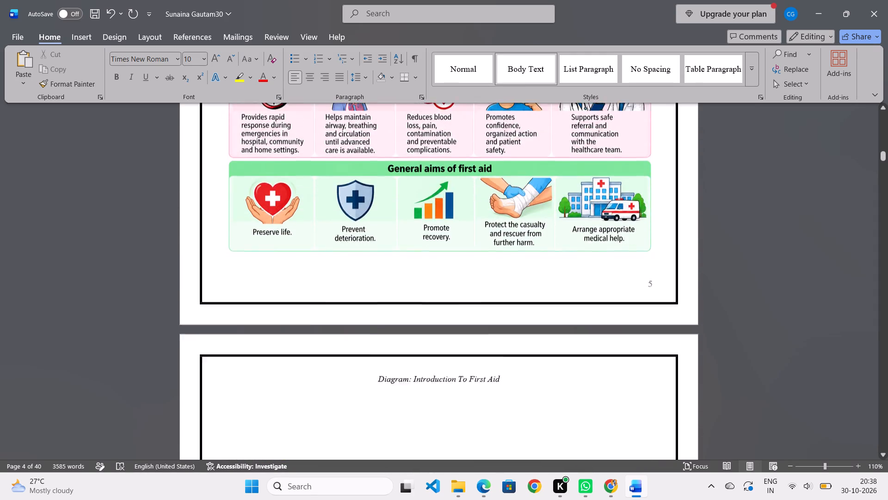
pyautogui.scroll(11, 602, 235)
pyautogui.scroll(-2, 602, 235)
pyautogui.scroll(8, 601, 235)
pyautogui.scroll(-4, 601, 235)
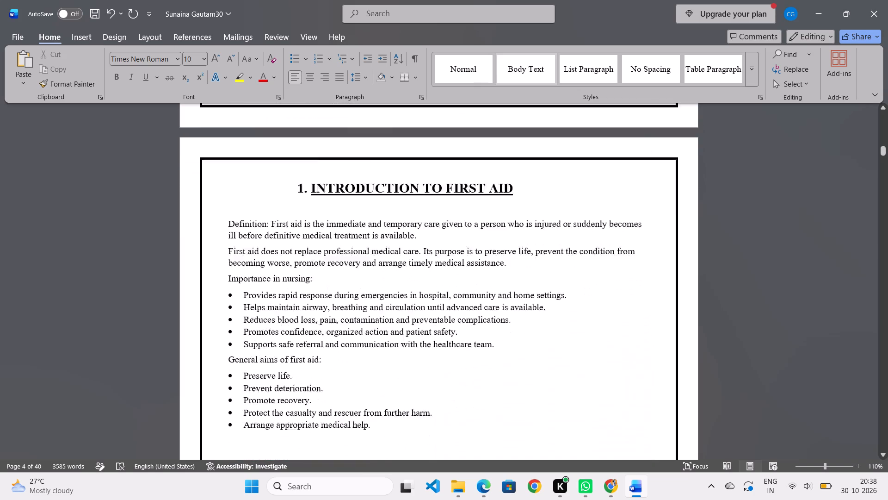
pyautogui.scroll(-5, 601, 235)
pyautogui.scroll(1, 601, 235)
pyautogui.scroll(-1, 601, 235)
pyautogui.scroll(6, 601, 235)
pyautogui.scroll(-1, 598, 236)
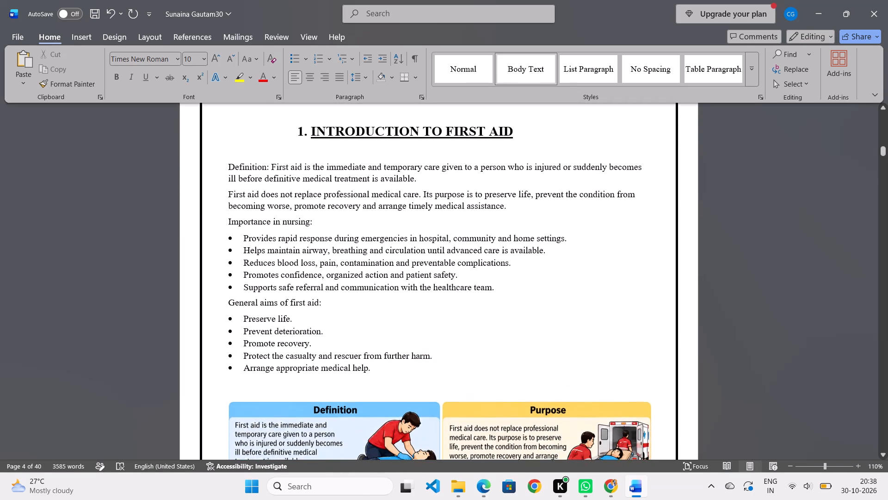
# Shrink the Introduction to First Aid diagram slightly, move it up under the bullet list and centre it between the page margins.
pyautogui.scroll(-4, 331, 182)
pyautogui.scroll(-7, 350, 305)
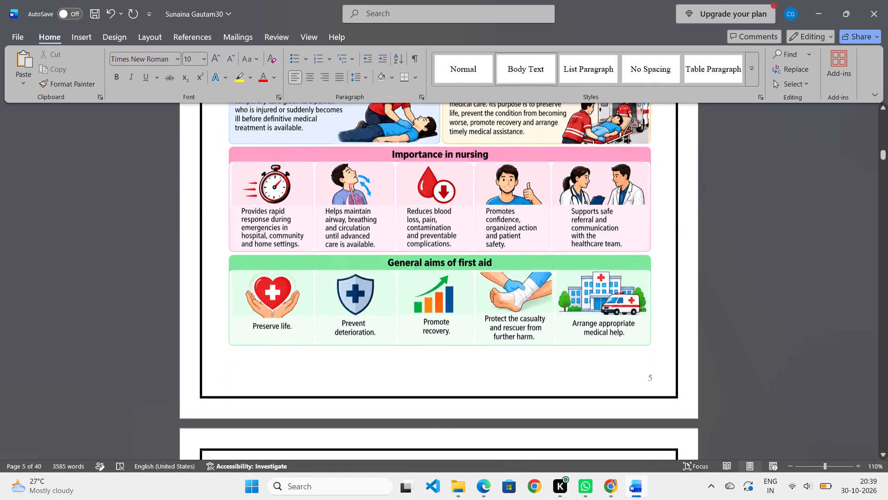
pyautogui.scroll(-1, 349, 305)
pyautogui.scroll(6, 349, 305)
pyautogui.scroll(-2, 349, 305)
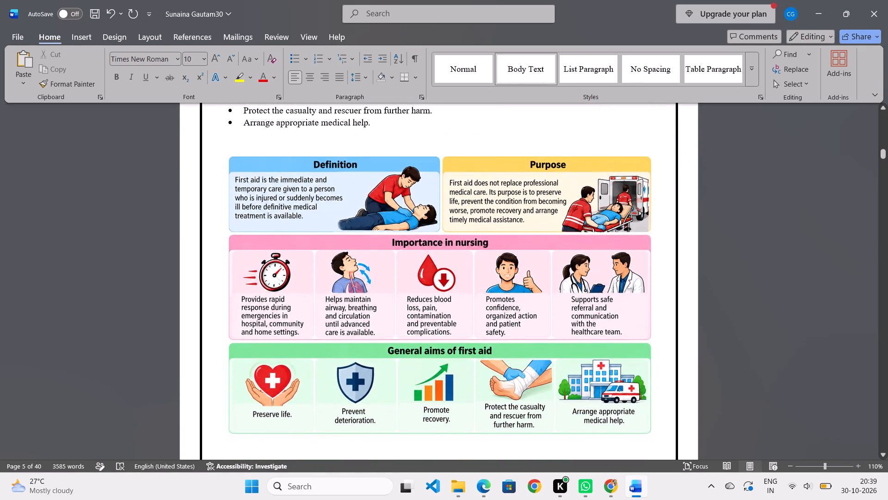
pyautogui.click(370, 293)
pyautogui.moveTo(228, 439); pyautogui.dragTo(230, 440)
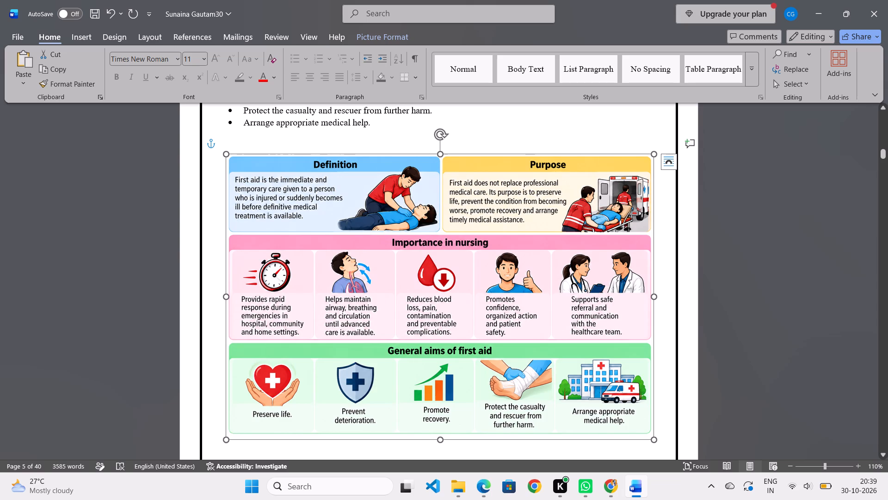
pyautogui.moveTo(230, 440); pyautogui.dragTo(257, 421)
pyautogui.moveTo(408, 323); pyautogui.dragTo(398, 314)
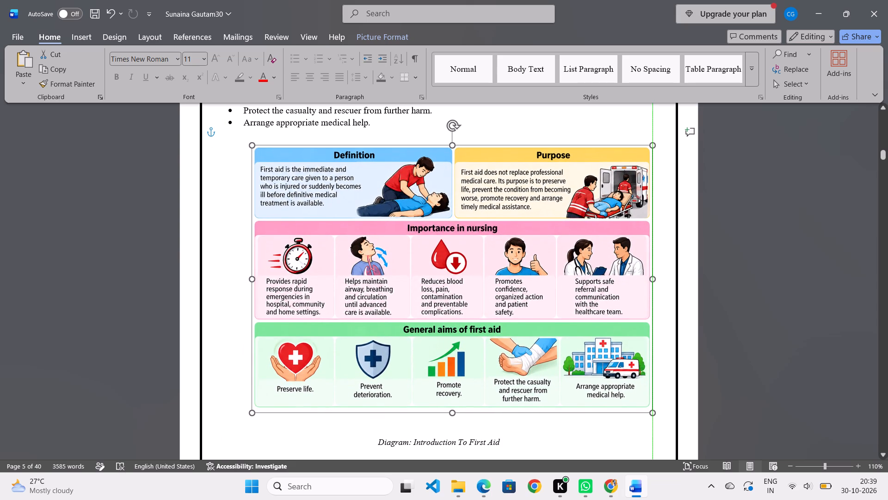
pyautogui.moveTo(398, 314); pyautogui.dragTo(401, 311)
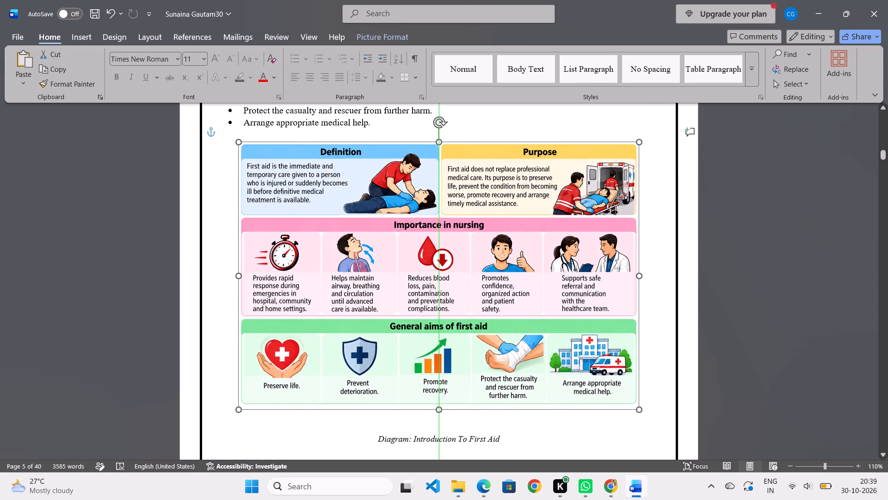
pyautogui.moveTo(401, 311); pyautogui.dragTo(394, 311)
pyautogui.scroll(-10, 394, 310)
pyautogui.scroll(13, 394, 310)
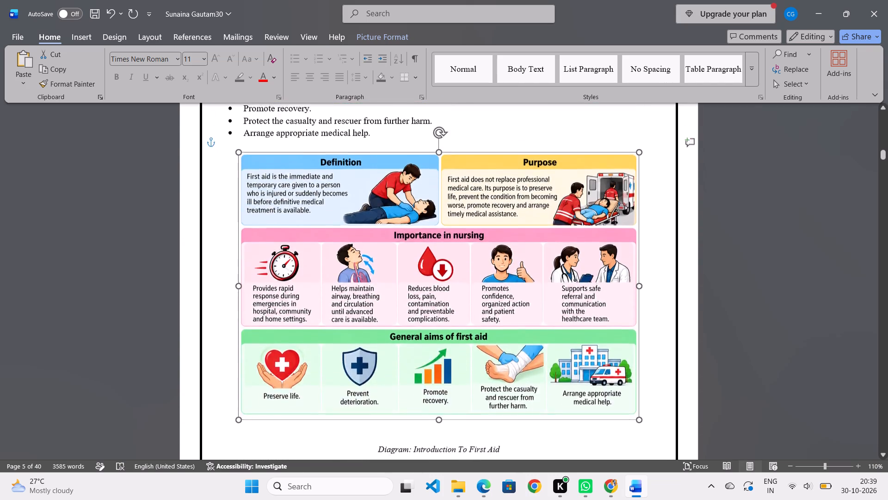
# Review the section pages and diagrams from Poisoning through References, including Nosebleed, Eye and Dental Emergencies and Drowning.
pyautogui.scroll(17, 394, 310)
pyautogui.scroll(-1, 412, 303)
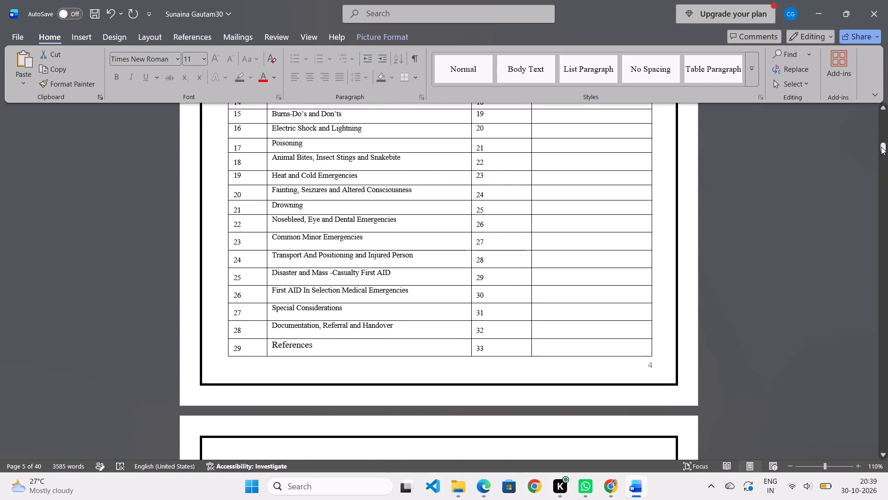
pyautogui.moveTo(881, 147); pyautogui.dragTo(887, 302)
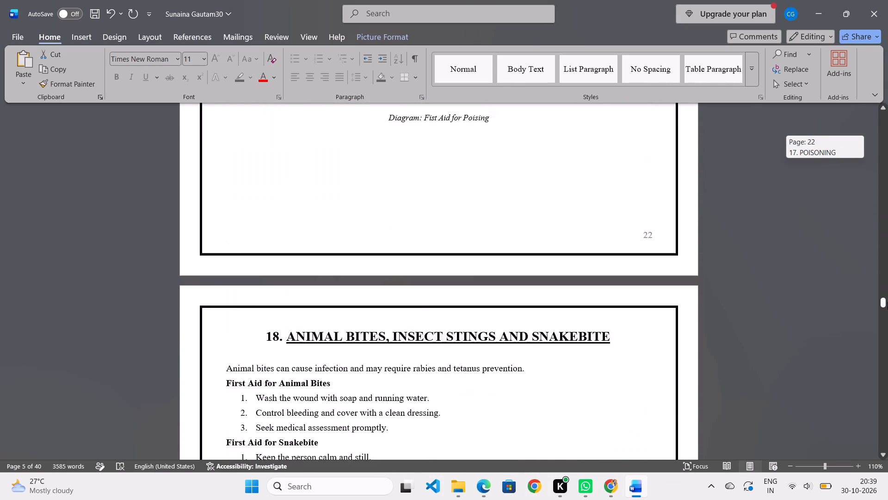
pyautogui.moveTo(887, 302); pyautogui.dragTo(887, 303)
pyautogui.scroll(-10, 792, 248)
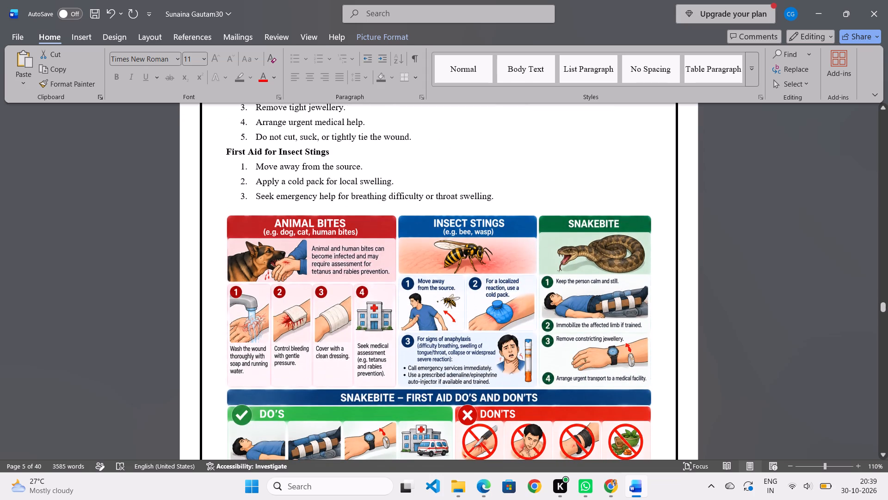
pyautogui.moveTo(882, 308); pyautogui.dragTo(887, 351)
pyautogui.scroll(-4, 765, 307)
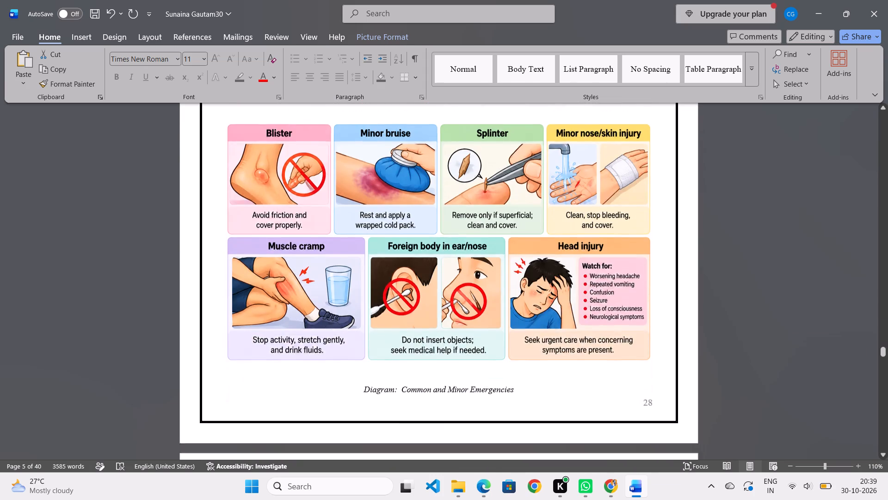
pyautogui.scroll(-18, 765, 307)
pyautogui.scroll(-7, 847, 362)
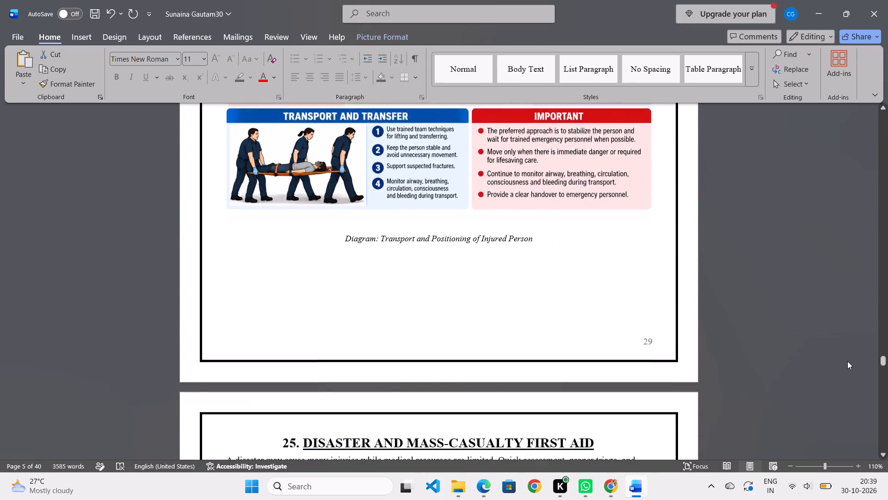
pyautogui.scroll(-18, 847, 361)
pyautogui.scroll(-10, 851, 356)
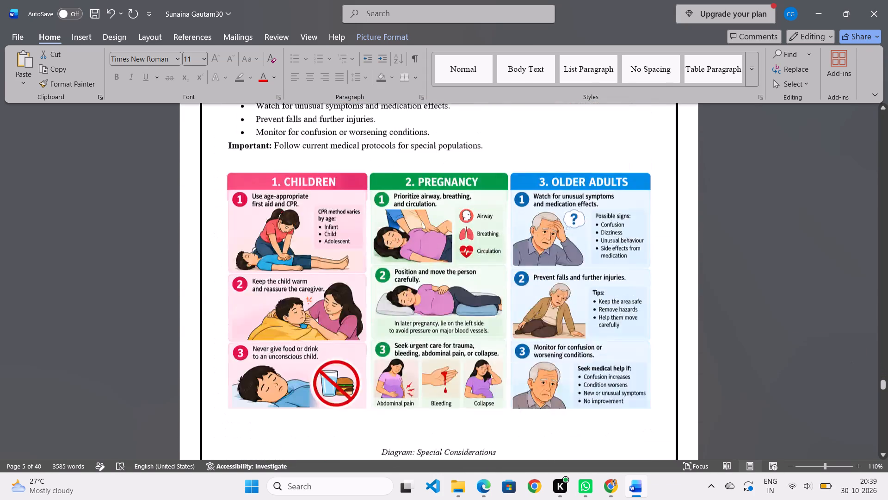
pyautogui.scroll(-20, 851, 356)
pyautogui.scroll(-6, 851, 356)
pyautogui.scroll(2, 851, 356)
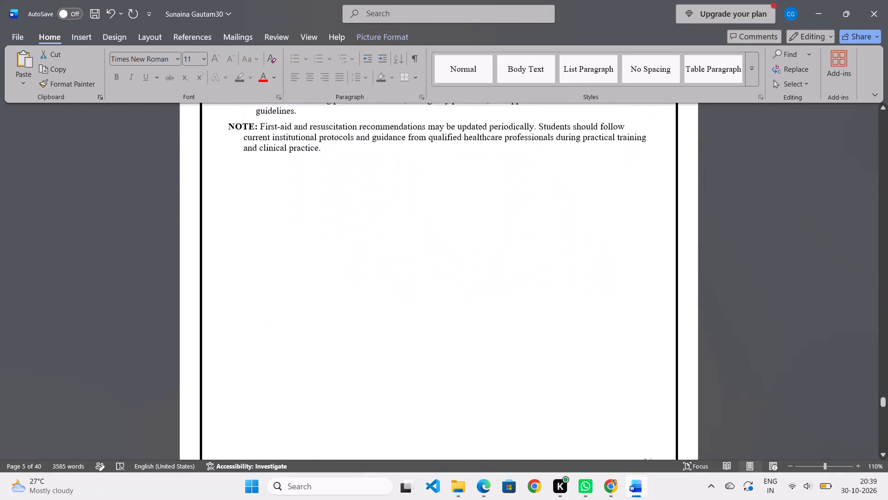
pyautogui.scroll(1, 856, 341)
pyautogui.scroll(20, 887, 246)
pyautogui.scroll(14, 887, 246)
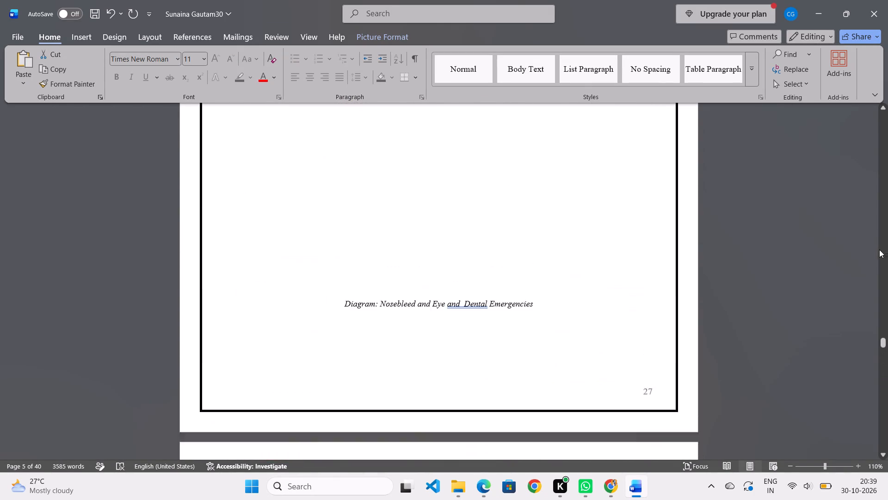
pyautogui.scroll(-2, 862, 255)
pyautogui.scroll(-1, 805, 266)
pyautogui.scroll(3, 789, 270)
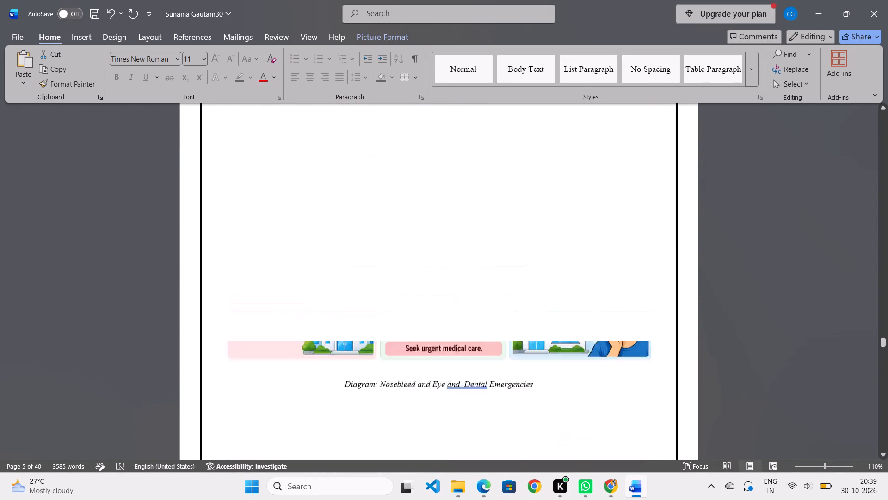
pyautogui.scroll(-4, 758, 273)
pyautogui.scroll(20, 774, 259)
pyautogui.scroll(20, 774, 259)
pyautogui.scroll(20, 774, 259)
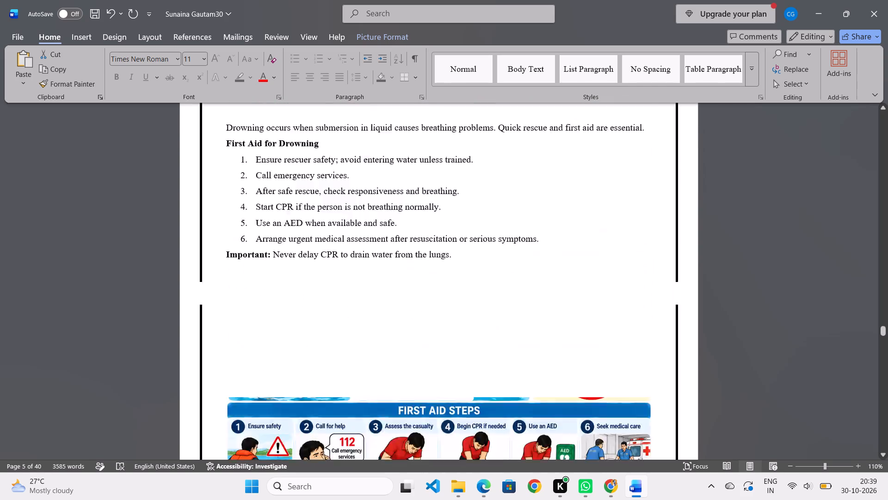
pyautogui.scroll(20, 742, 246)
pyautogui.scroll(20, 742, 246)
pyautogui.scroll(15, 742, 246)
pyautogui.scroll(-20, 742, 246)
pyautogui.scroll(-20, 742, 246)
pyautogui.scroll(-14, 742, 246)
pyautogui.scroll(20, 742, 246)
pyautogui.scroll(20, 742, 246)
pyautogui.scroll(20, 742, 246)
pyautogui.scroll(-5, 724, 249)
# Review the front pages from the cover to the Introduction to First Aid heading, including the Index table.
pyautogui.scroll(-1, 724, 249)
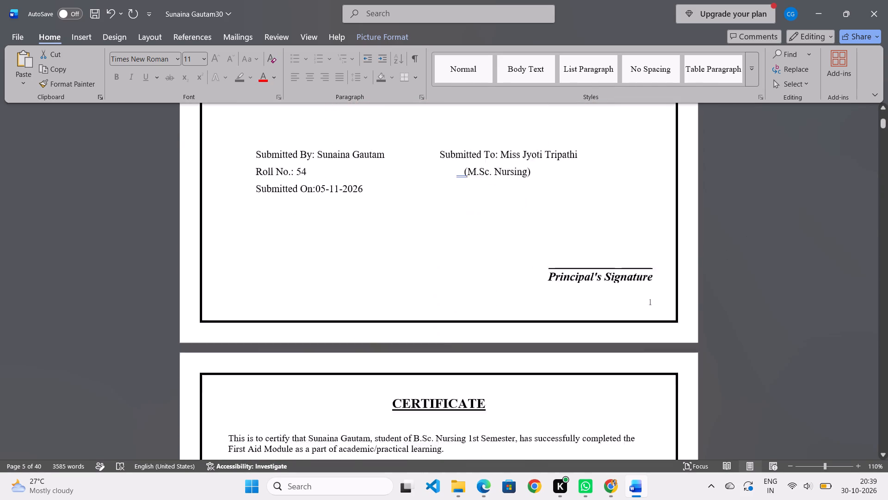
pyautogui.scroll(-8, 724, 249)
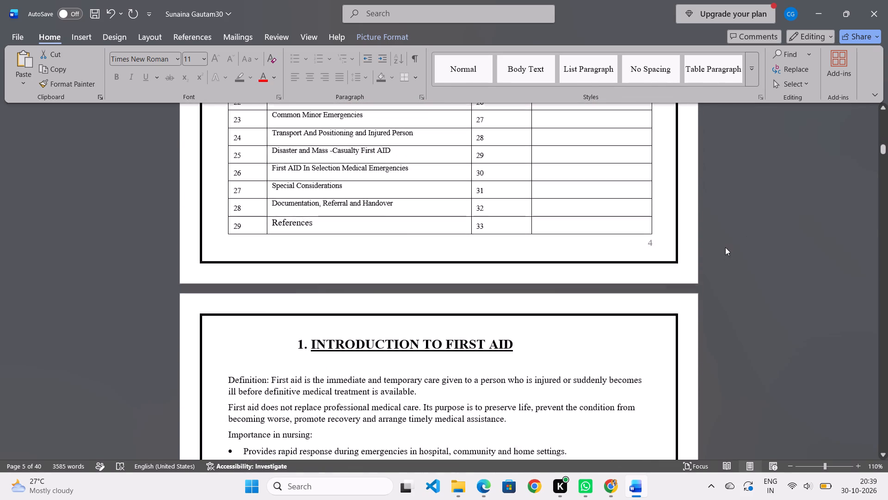
pyautogui.scroll(-13, 725, 247)
pyautogui.scroll(1, 725, 247)
pyautogui.scroll(-1, 725, 247)
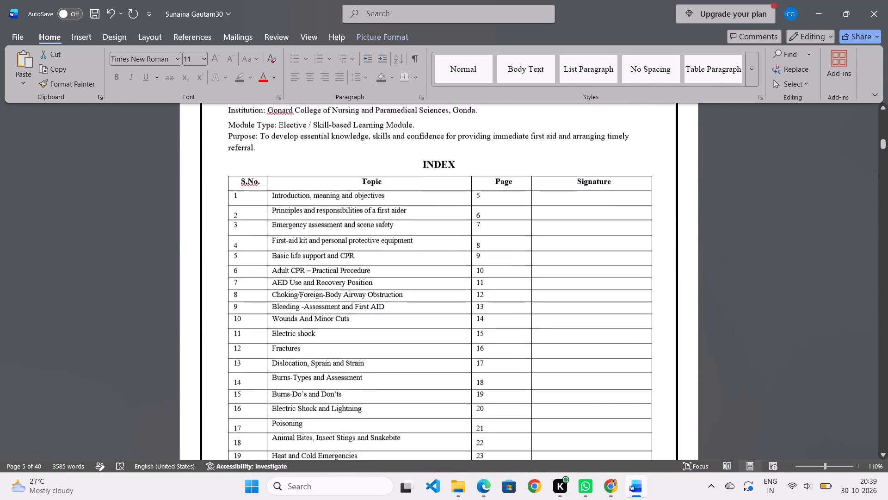
# Examine the Index table and the Introduction to First Aid and Principles and Responsibilities pages, including their diagrams and captions.
pyautogui.scroll(-5, 725, 247)
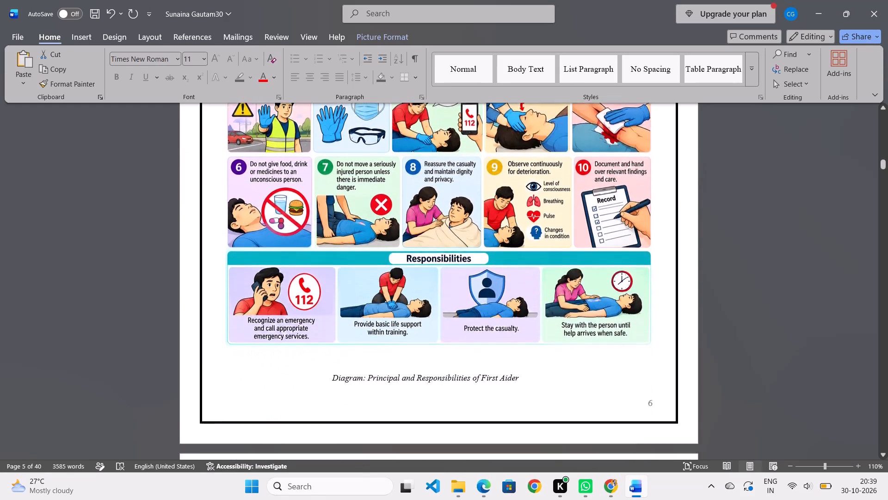
pyautogui.scroll(-15, 727, 242)
pyautogui.scroll(14, 671, 274)
pyautogui.scroll(9, 669, 273)
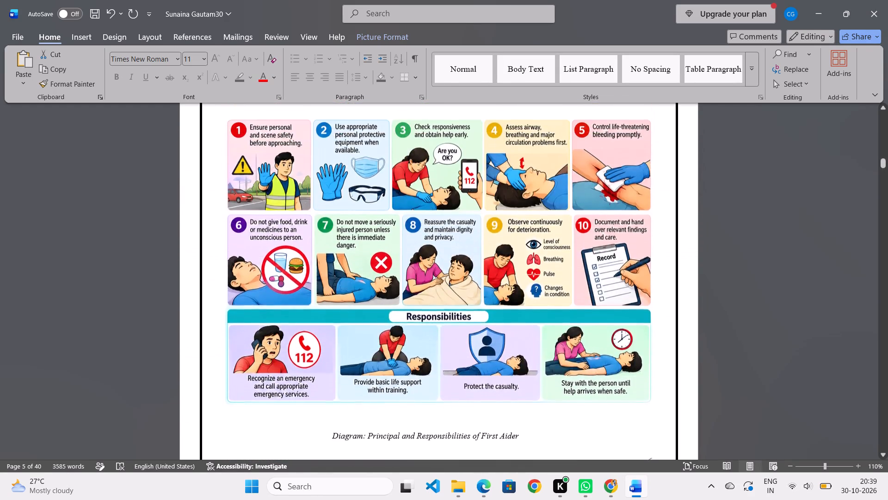
pyautogui.scroll(15, 669, 273)
pyautogui.scroll(6, 668, 271)
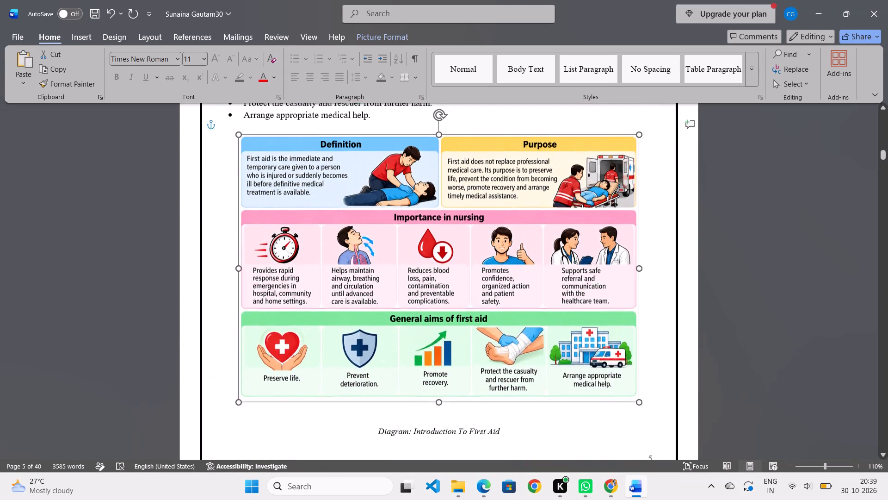
pyautogui.scroll(20, 668, 271)
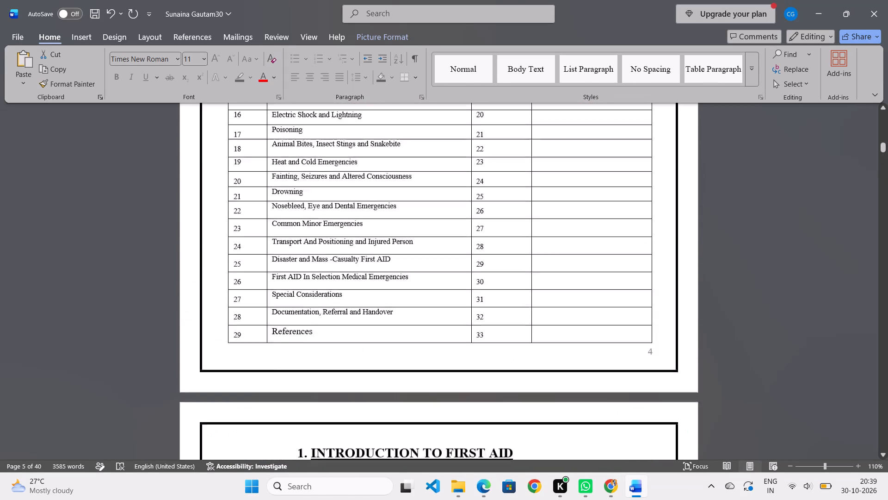
pyautogui.scroll(9, 668, 271)
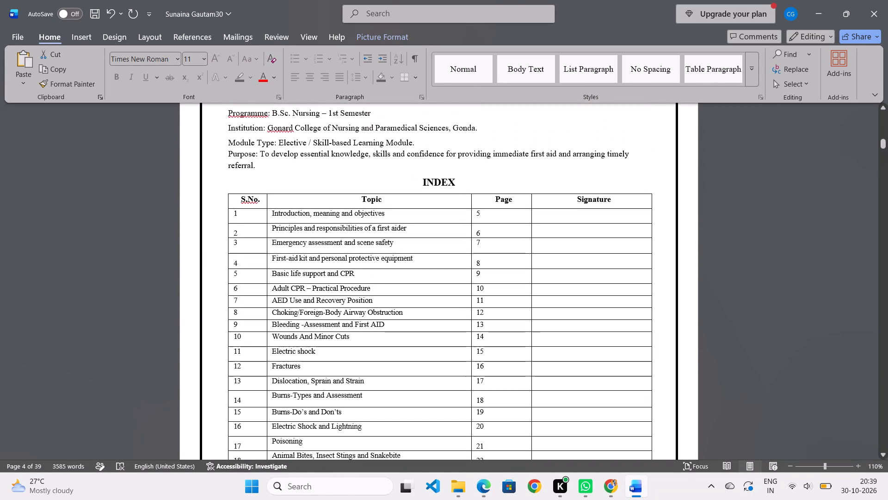
pyautogui.scroll(-2, 668, 271)
pyautogui.scroll(1, 668, 271)
pyautogui.scroll(-15, 668, 271)
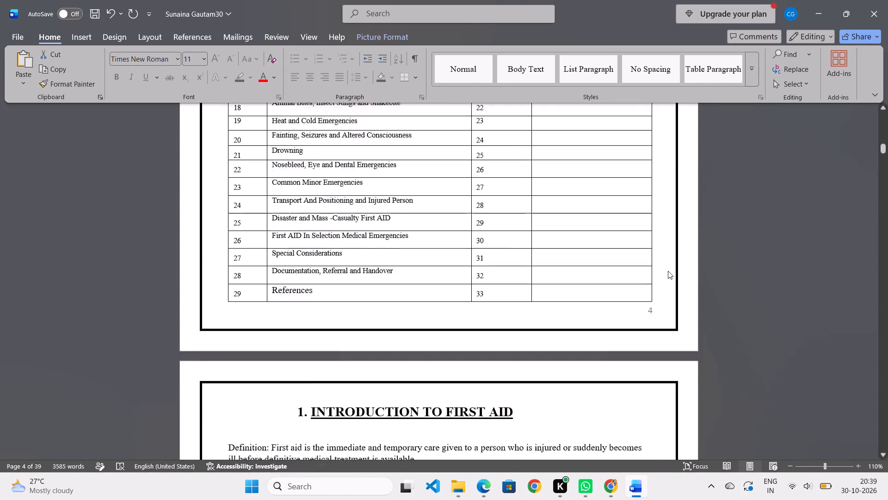
# Review the section pages from Introduction to First Aid through First-Aid Kit and PPE and the page following it.
pyautogui.scroll(-14, 668, 271)
pyautogui.scroll(-8, 668, 271)
pyautogui.scroll(1, 668, 271)
pyautogui.scroll(-8, 668, 271)
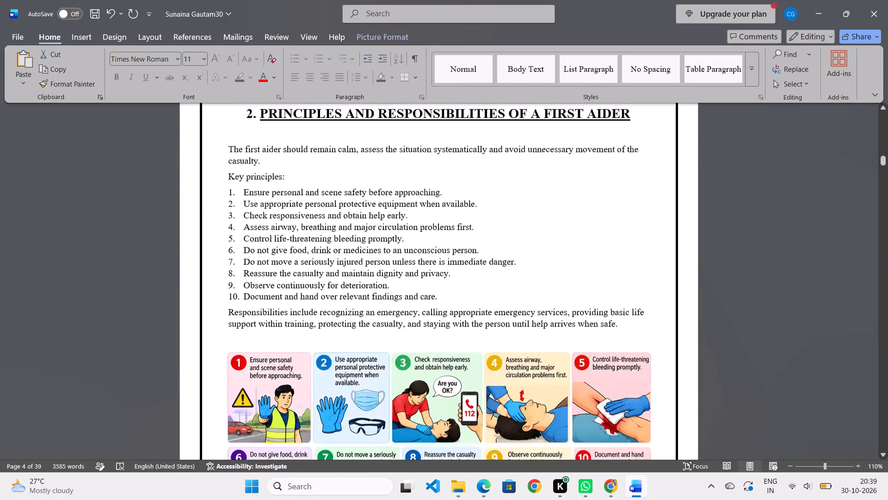
pyautogui.scroll(-15, 667, 271)
pyautogui.scroll(-20, 667, 272)
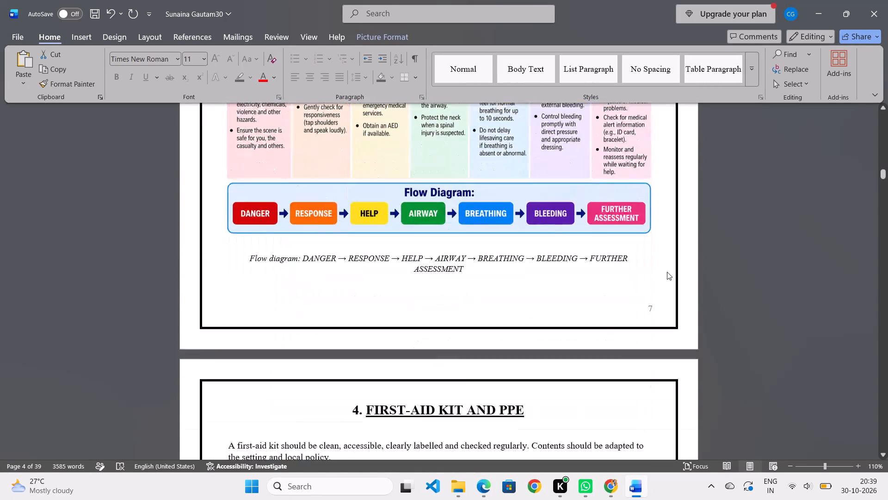
pyautogui.scroll(-18, 667, 272)
pyautogui.scroll(-3, 667, 272)
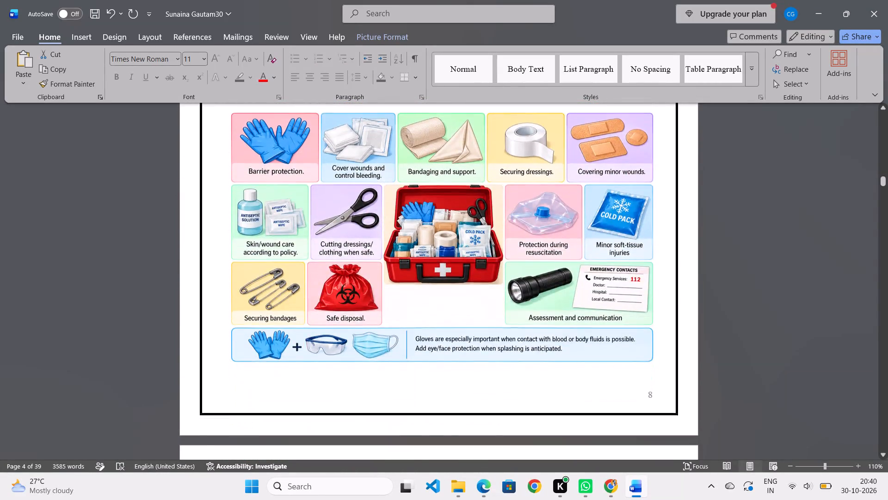
pyautogui.scroll(-15, 667, 272)
pyautogui.scroll(-2, 629, 286)
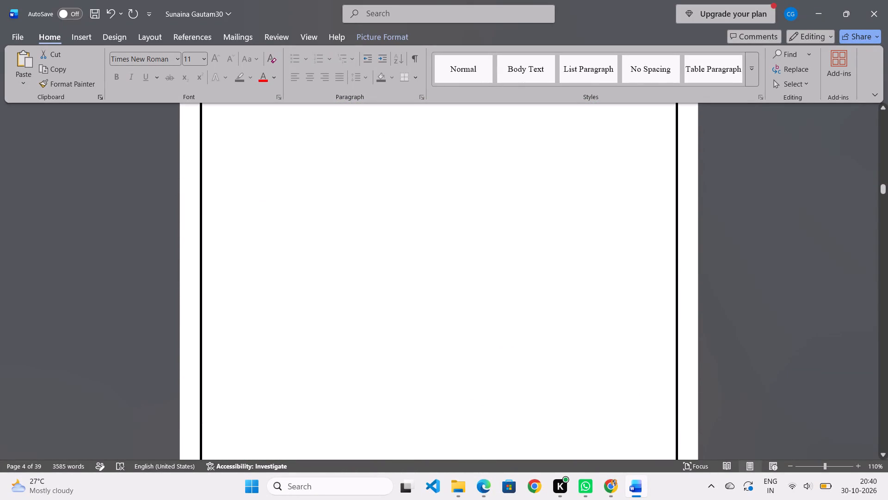
# Shrink the First-Aid Kit and PPE diagram slightly so that its caption fits beneath it on page 8.
pyautogui.scroll(20, 629, 286)
pyautogui.scroll(5, 628, 285)
pyautogui.scroll(-2, 628, 285)
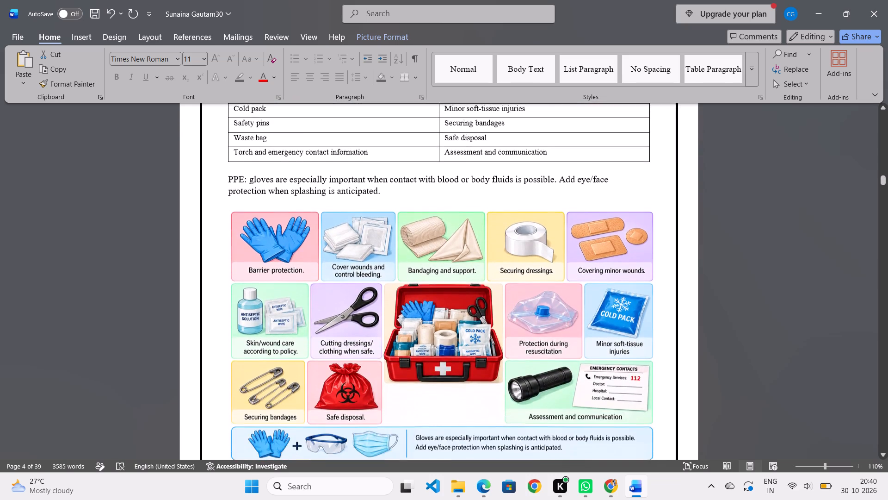
pyautogui.scroll(8, 628, 285)
pyautogui.scroll(-9, 628, 285)
pyautogui.scroll(-4, 524, 332)
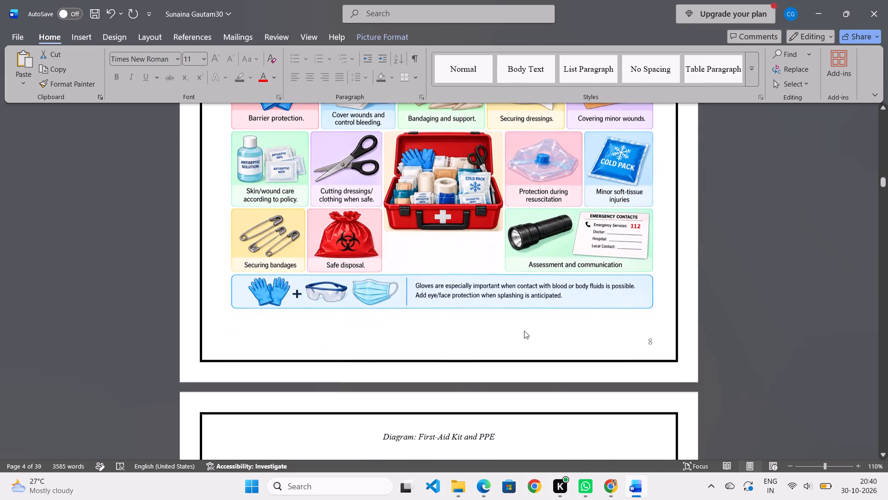
pyautogui.click(358, 277)
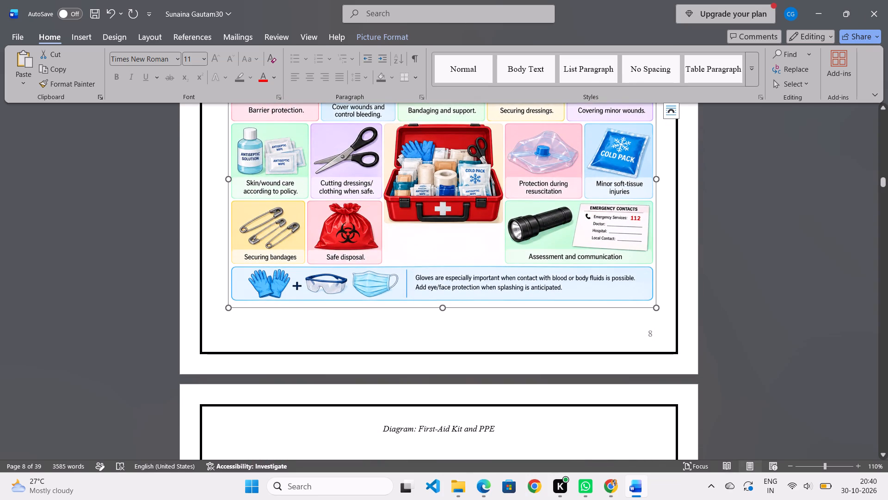
pyautogui.moveTo(228, 305); pyautogui.dragTo(233, 299)
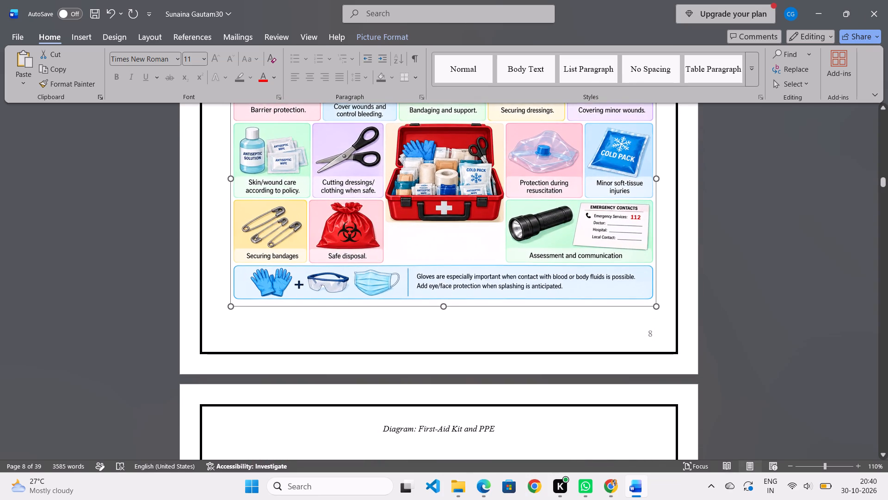
pyautogui.moveTo(233, 299); pyautogui.dragTo(239, 291)
pyautogui.click(384, 248)
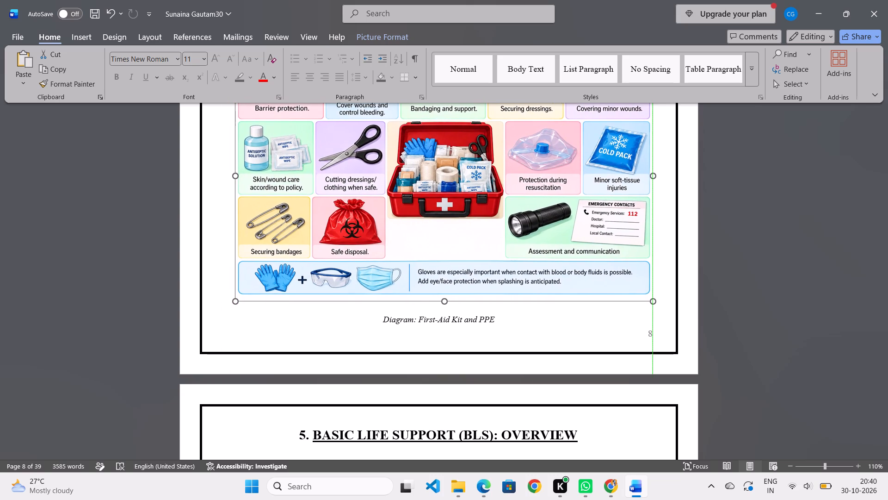
# Check the First-Aid Kit diagram's page break, the end of the Index table and the start of the Principles section.
pyautogui.scroll(-6, 371, 255)
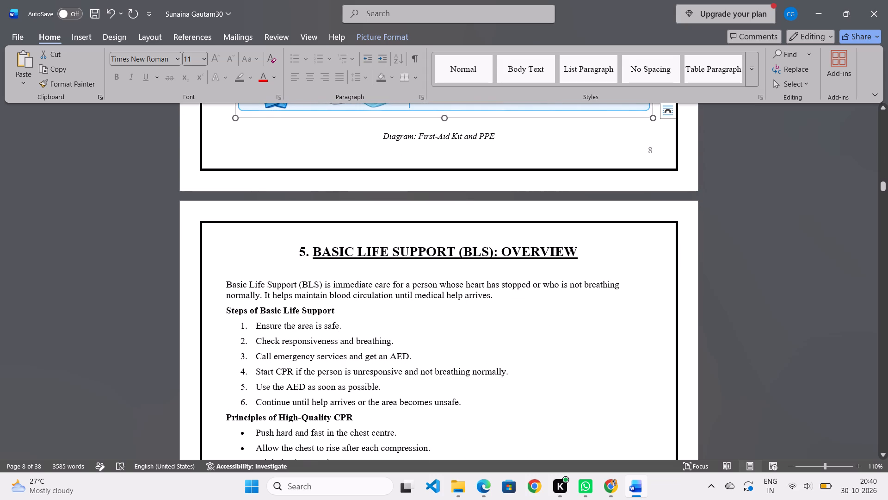
pyautogui.scroll(1, 722, 225)
pyautogui.scroll(-1, 722, 225)
pyautogui.scroll(7, 722, 225)
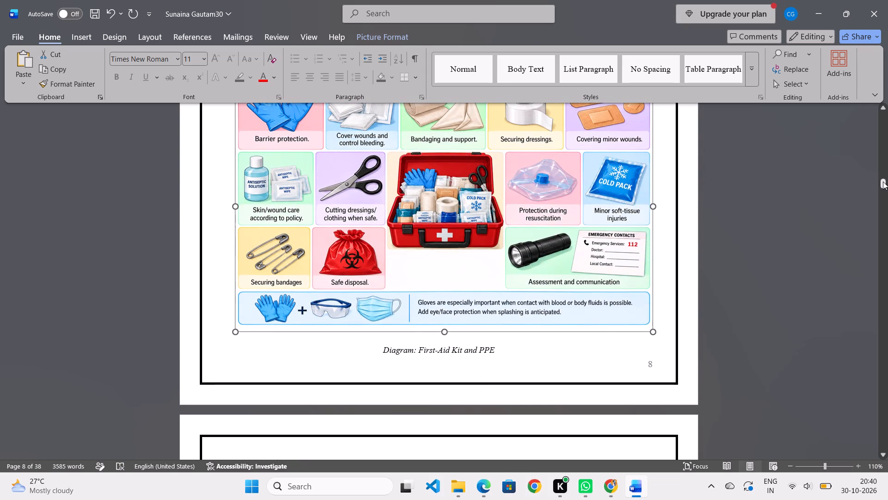
pyautogui.moveTo(883, 181); pyautogui.dragTo(886, 146)
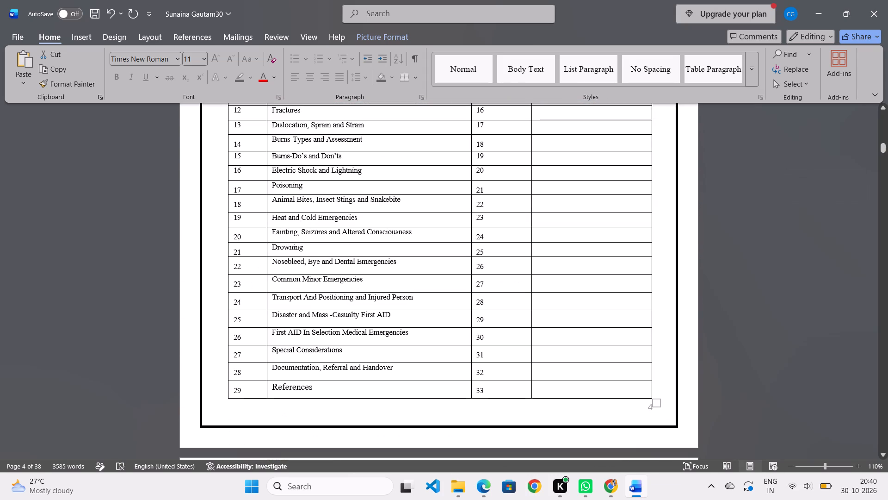
pyautogui.scroll(-17, 755, 225)
pyautogui.scroll(-14, 778, 286)
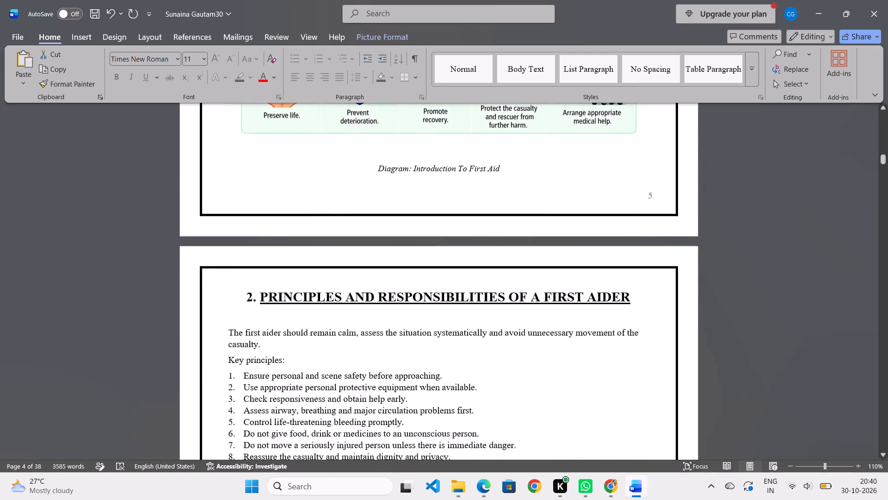
pyautogui.scroll(-3, 775, 287)
pyautogui.scroll(7, 774, 287)
pyautogui.click(463, 490)
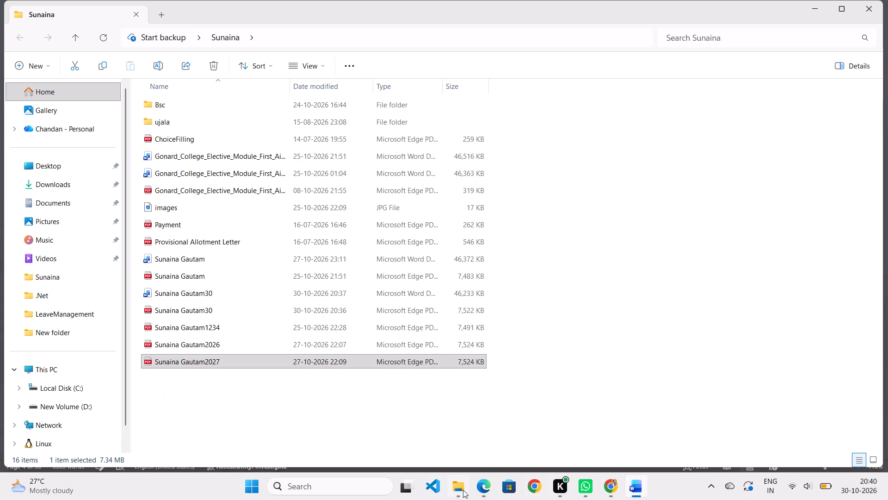
pyautogui.click(204, 312)
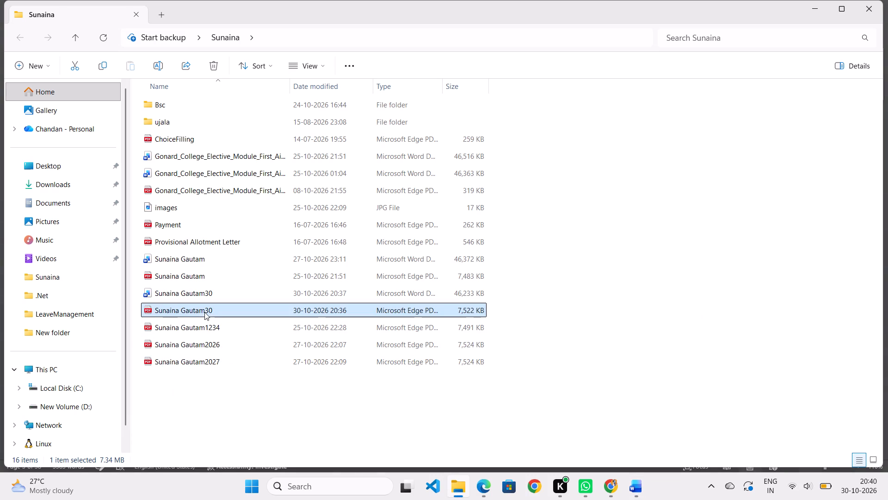
pyautogui.click(214, 68)
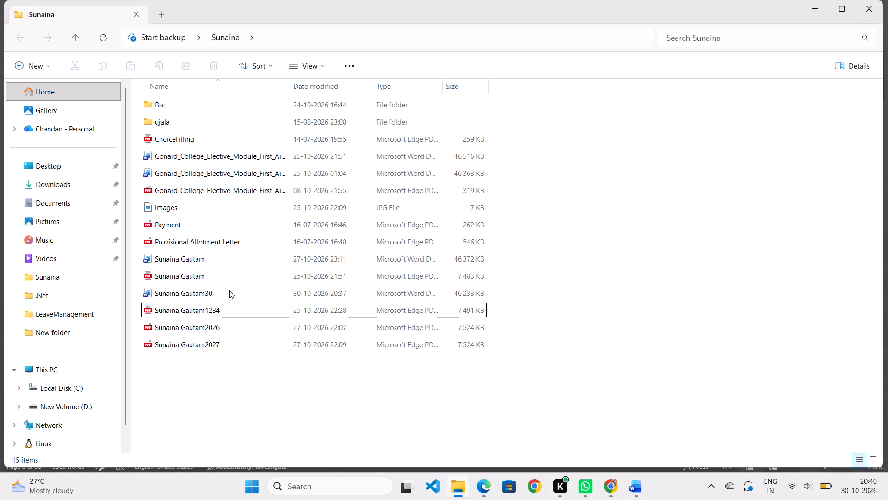
pyautogui.click(813, 8)
# Save the edited Word document under its existing name.
pyautogui.scroll(2, 447, 244)
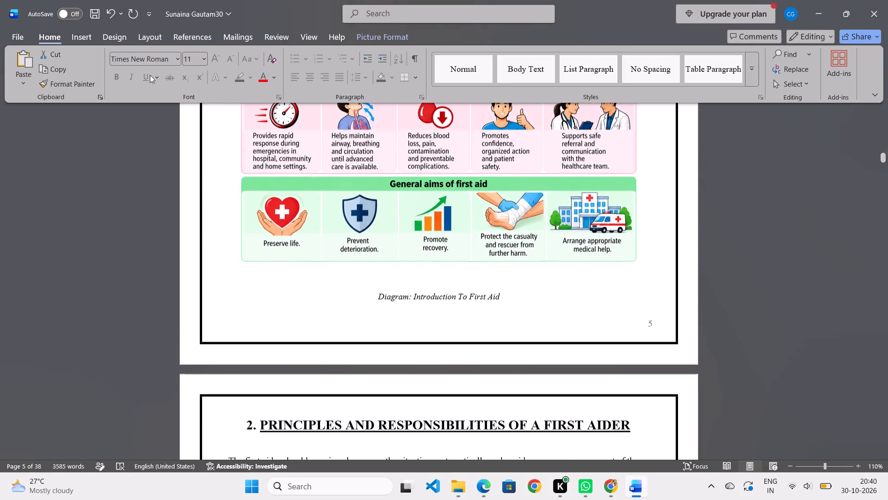
pyautogui.click(9, 35)
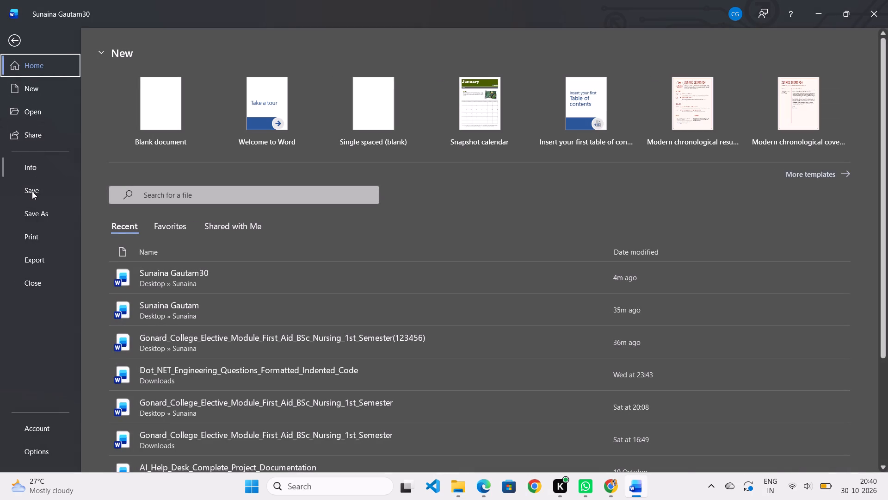
pyautogui.click(32, 191)
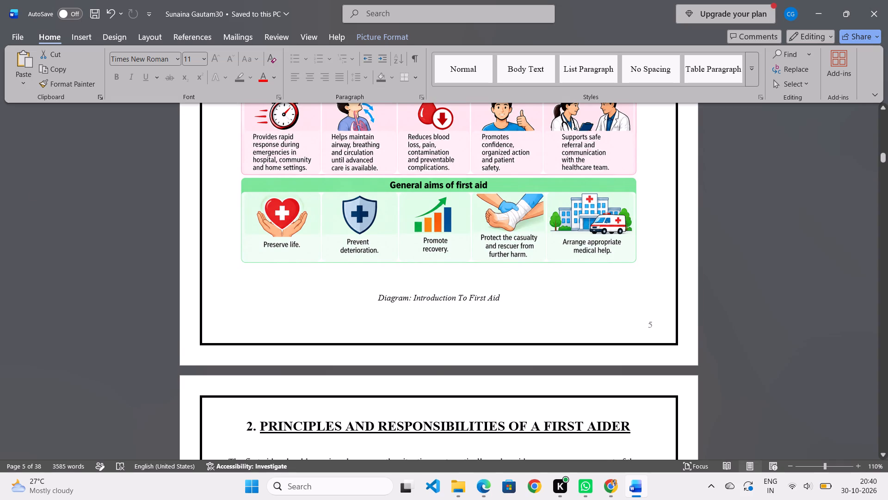
# Review the section pages from Principles and Responsibilities through Documentation, Referral and Handover to the pages after page 33.
pyautogui.scroll(-16, 487, 282)
pyautogui.scroll(-10, 487, 282)
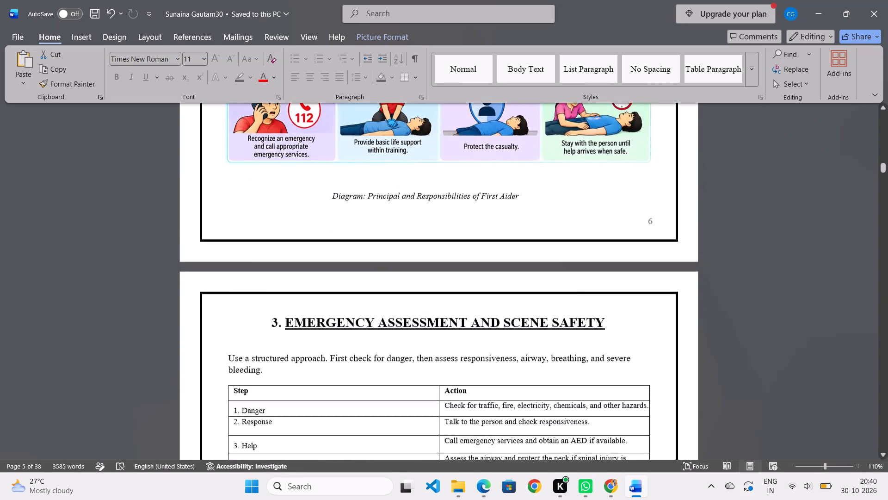
pyautogui.scroll(-9, 487, 284)
pyautogui.moveTo(883, 170); pyautogui.dragTo(882, 236)
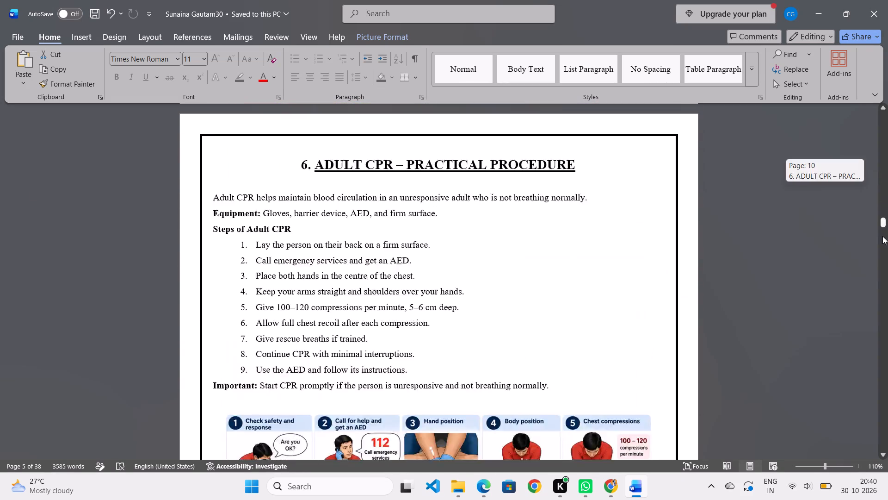
pyautogui.moveTo(882, 236); pyautogui.dragTo(887, 373)
pyautogui.scroll(-11, 648, 323)
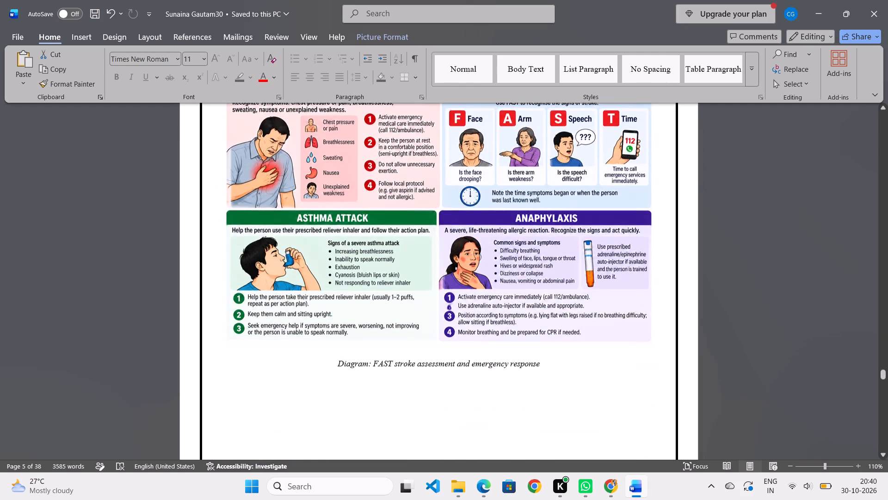
pyautogui.scroll(-10, 849, 296)
pyautogui.scroll(-14, 853, 314)
pyautogui.scroll(-14, 856, 319)
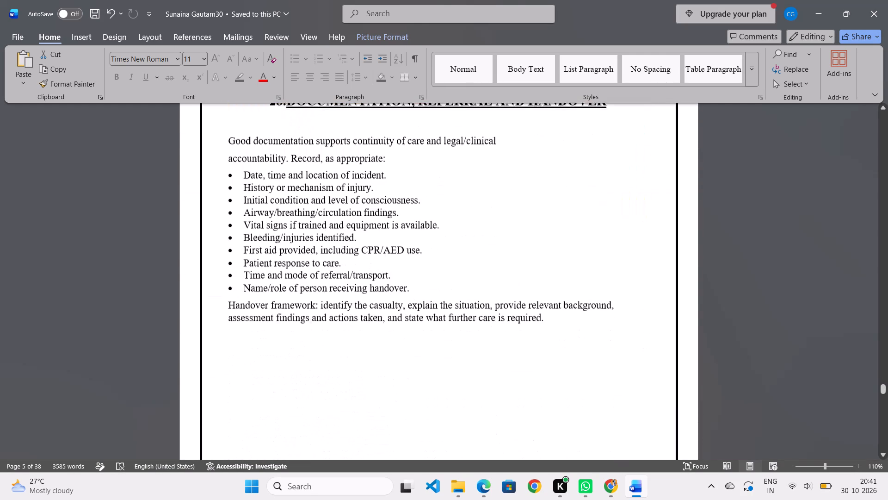
pyautogui.scroll(-10, 856, 319)
pyautogui.scroll(-11, 856, 319)
pyautogui.scroll(-10, 856, 319)
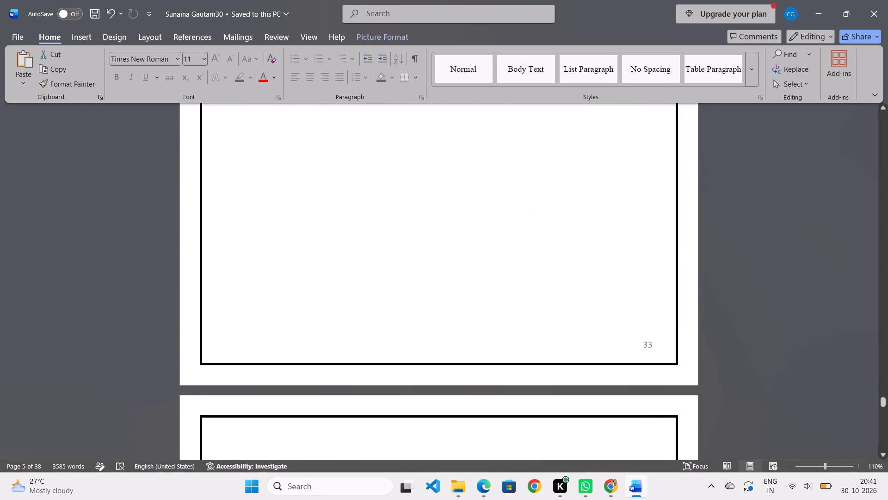
# Review the pages backwards from Documentation, Referral and Handover through Special Considerations and Fainting and Seizures to Burns.
pyautogui.scroll(20, 856, 319)
pyautogui.scroll(7, 856, 319)
pyautogui.scroll(-1, 856, 319)
pyautogui.scroll(12, 856, 319)
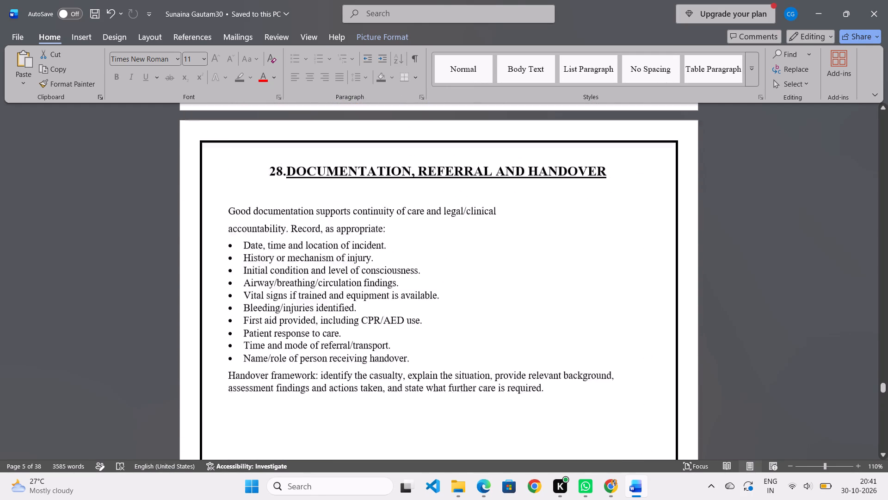
pyautogui.scroll(2, 856, 319)
pyautogui.scroll(-1, 856, 319)
pyautogui.scroll(11, 856, 319)
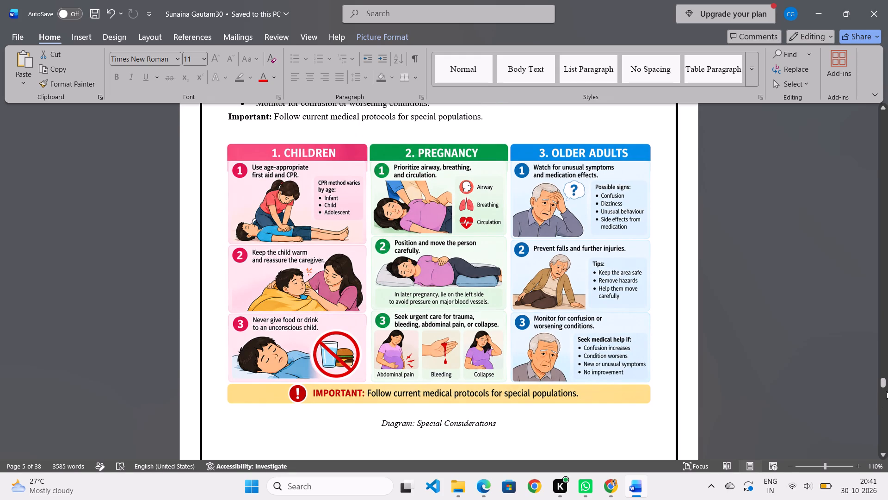
pyautogui.moveTo(879, 381); pyautogui.dragTo(872, 315)
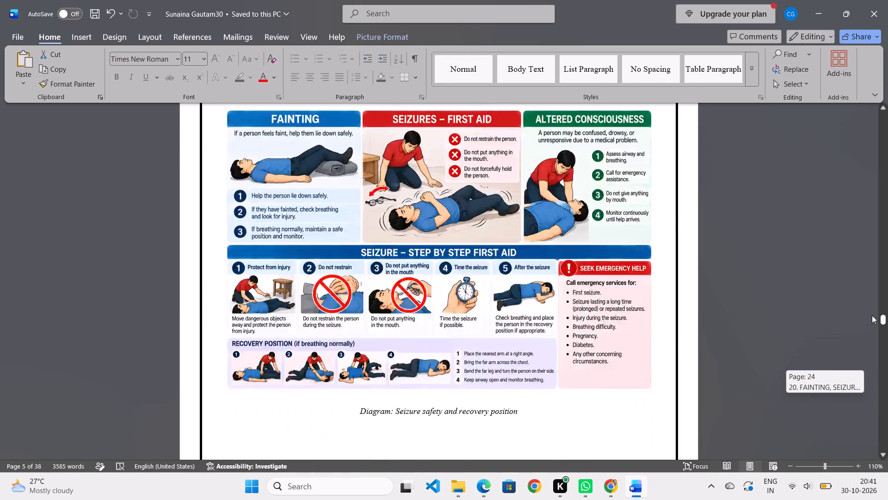
pyautogui.moveTo(872, 315); pyautogui.dragTo(862, 270)
pyautogui.scroll(6, 563, 277)
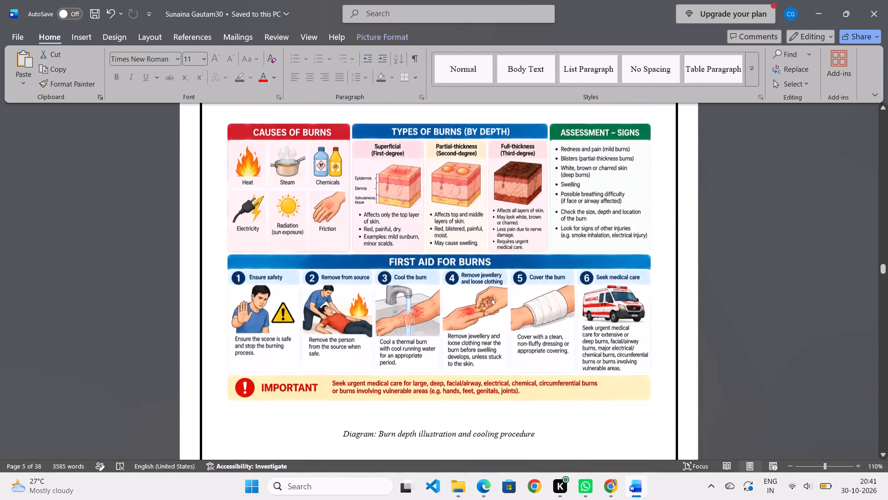
# Examine the text, diagrams and page breaks of the Burns, Dislocation, Sprain and Strain, and Fractures sections.
pyautogui.scroll(13, 563, 277)
pyautogui.scroll(-1, 561, 275)
pyautogui.scroll(10, 561, 275)
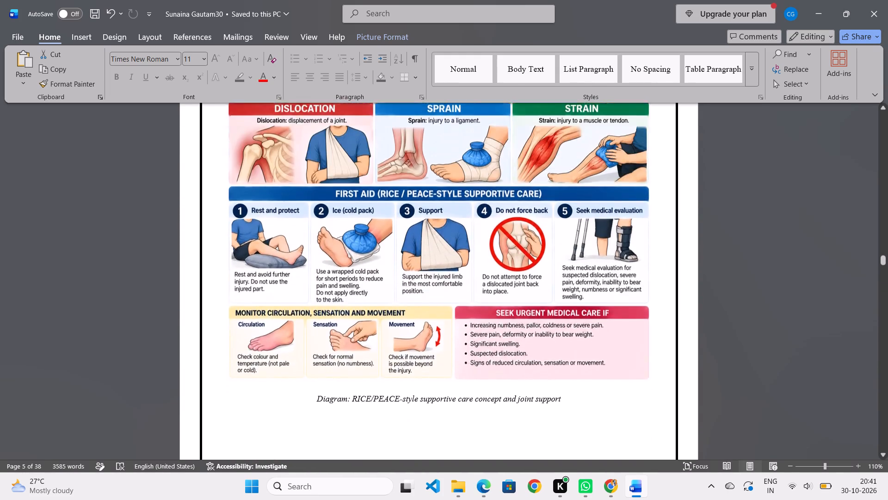
pyautogui.scroll(12, 559, 272)
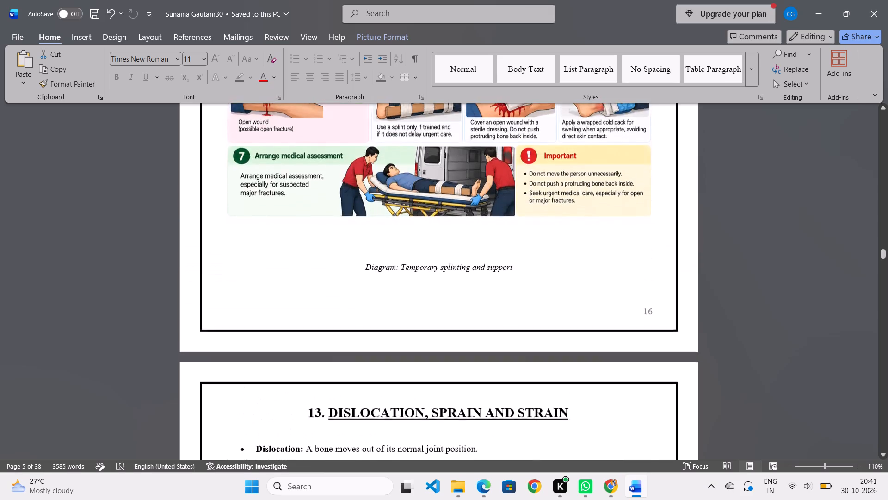
pyautogui.scroll(2, 559, 272)
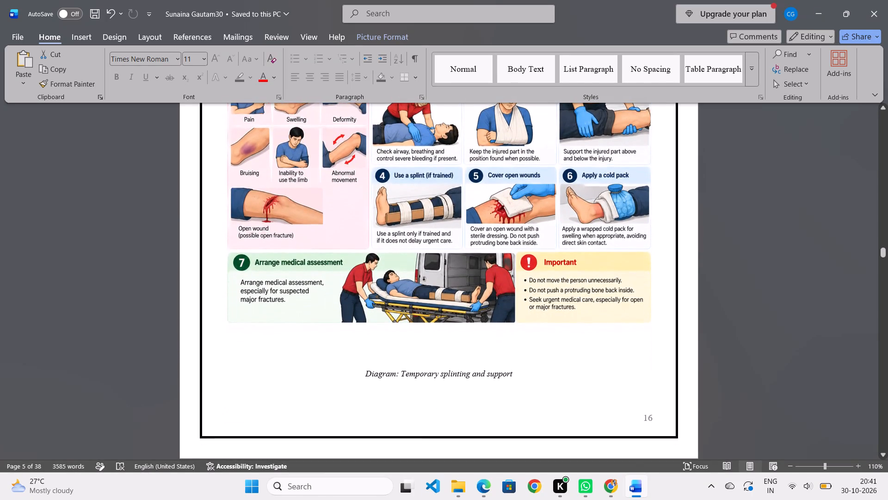
pyautogui.scroll(1, 559, 272)
pyautogui.scroll(-2, 559, 272)
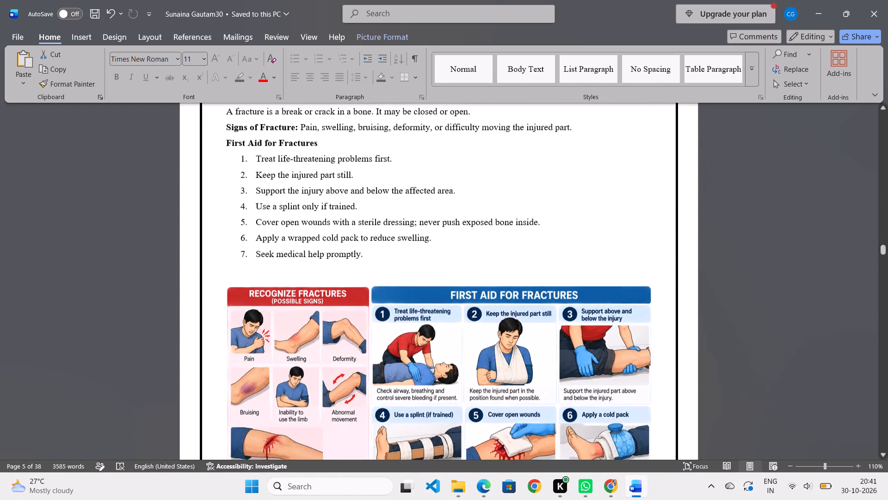
pyautogui.scroll(-2, 559, 272)
pyautogui.scroll(3, 559, 272)
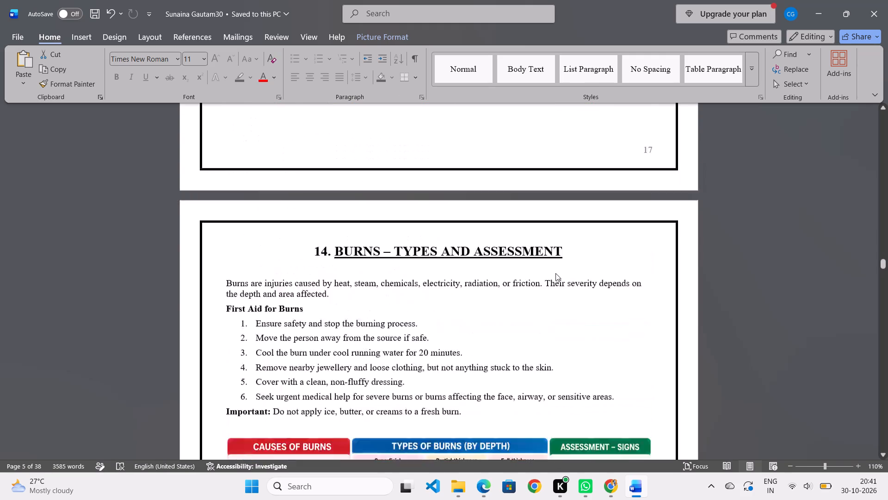
pyautogui.scroll(15, 555, 273)
pyautogui.scroll(14, 536, 275)
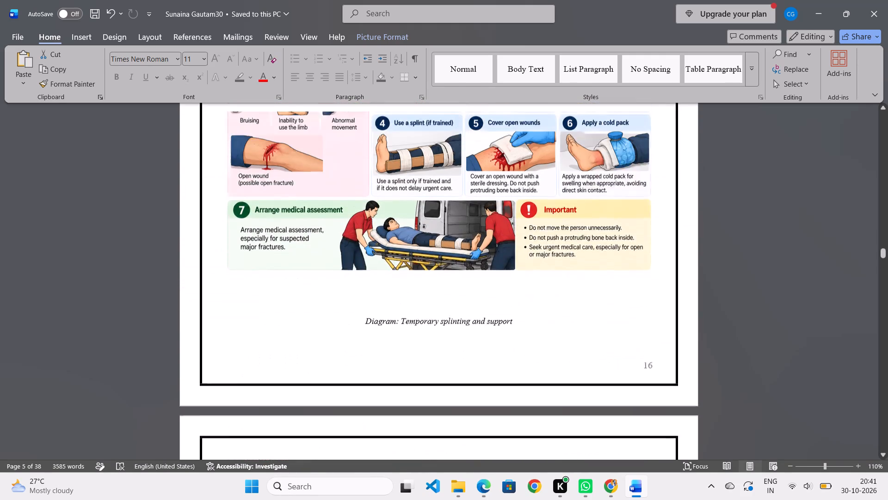
pyautogui.scroll(10, 536, 275)
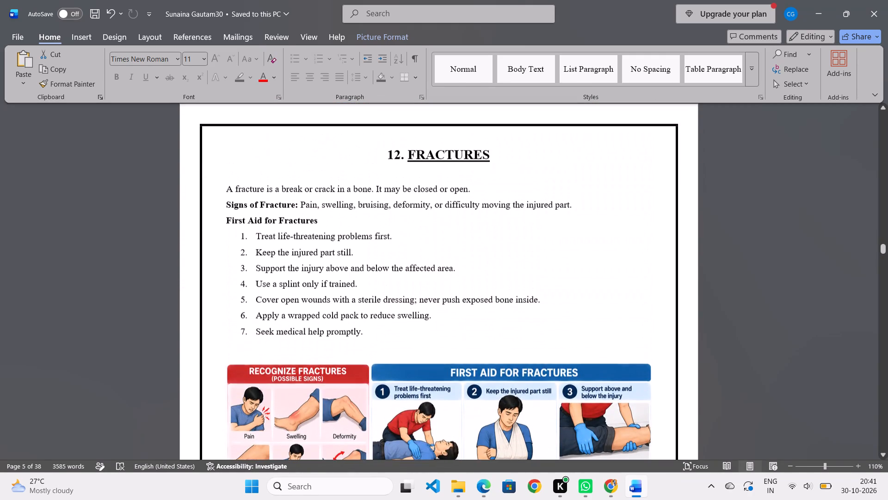
# Examine the Shock, Wounds and Minor Cuts, and Bleeding section pages, including their diagrams and captions.
pyautogui.scroll(12, 536, 275)
pyautogui.scroll(9, 536, 275)
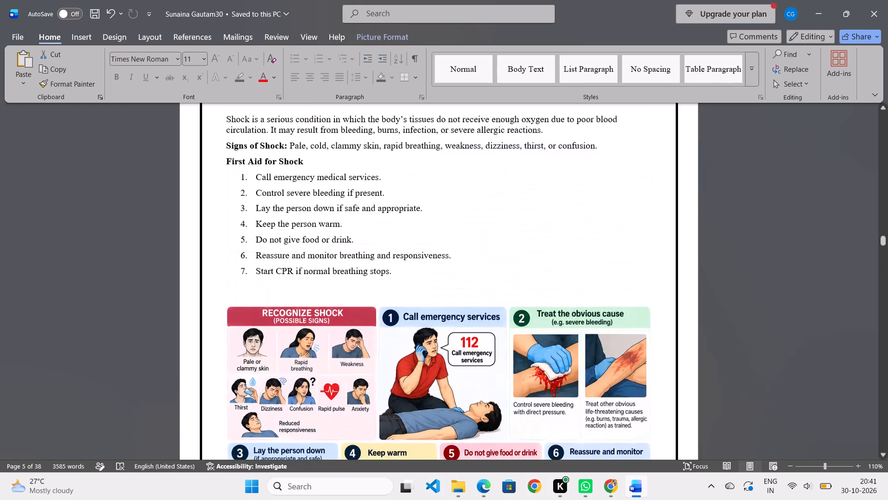
pyautogui.scroll(9, 536, 275)
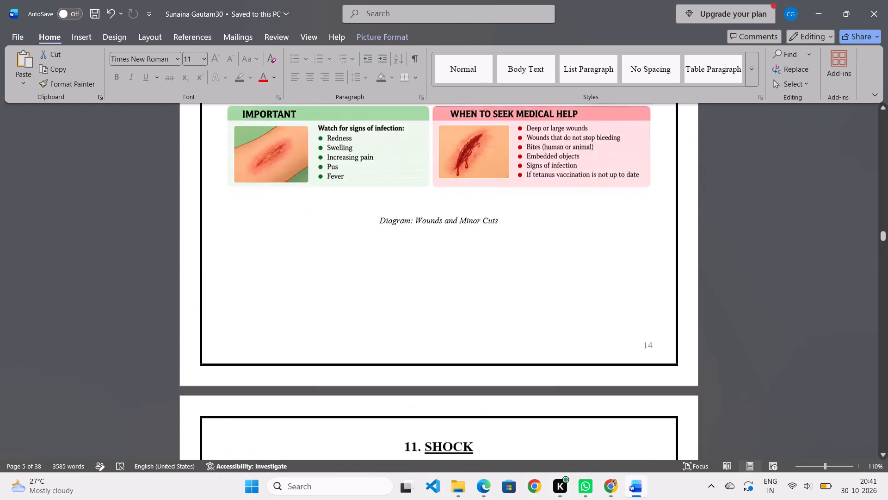
pyautogui.scroll(7, 536, 275)
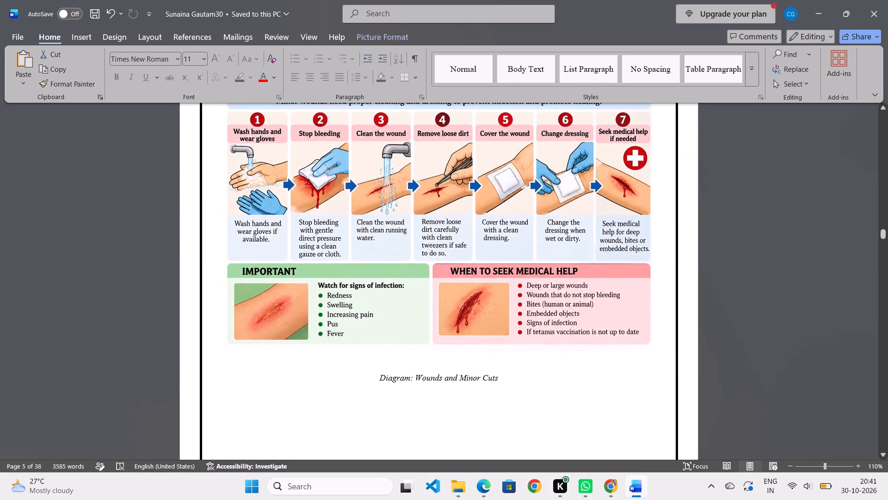
pyautogui.scroll(7, 530, 260)
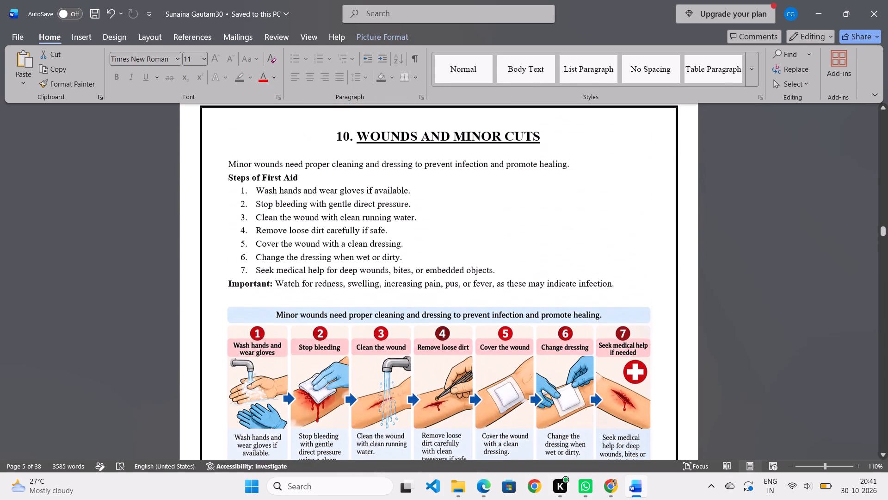
pyautogui.scroll(17, 530, 260)
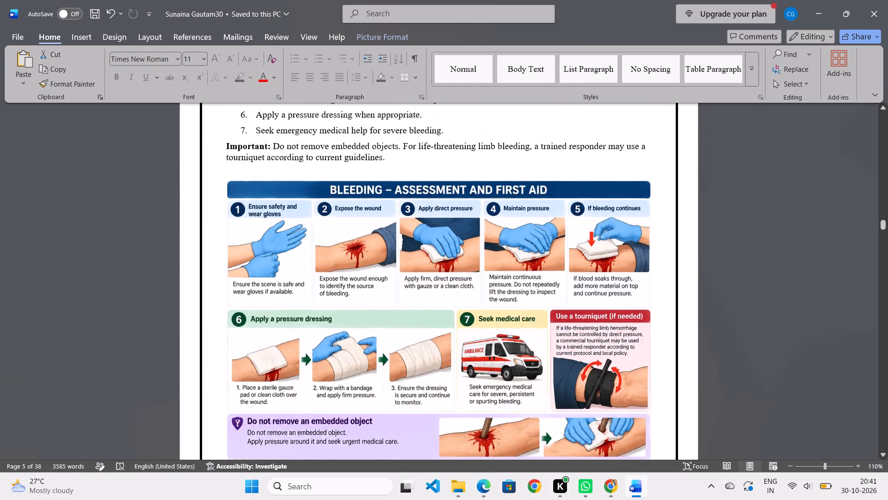
pyautogui.scroll(9, 529, 261)
pyautogui.scroll(-13, 529, 261)
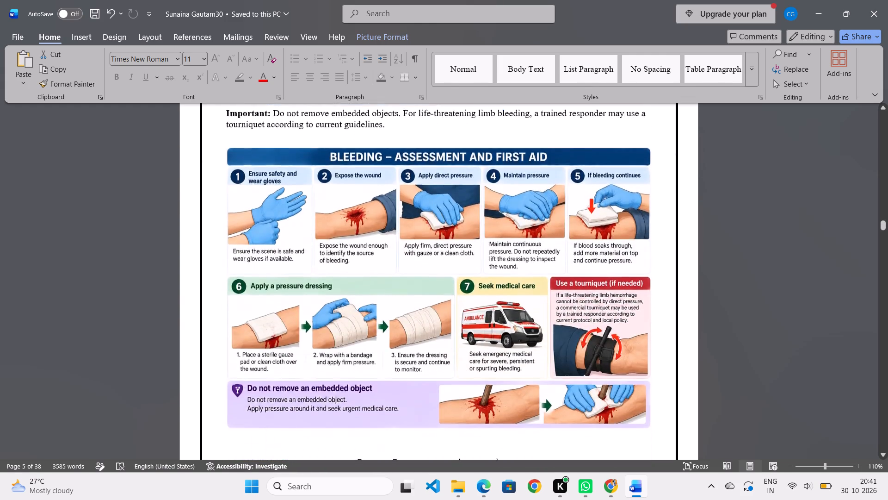
pyautogui.scroll(-6, 529, 261)
pyautogui.scroll(1, 529, 262)
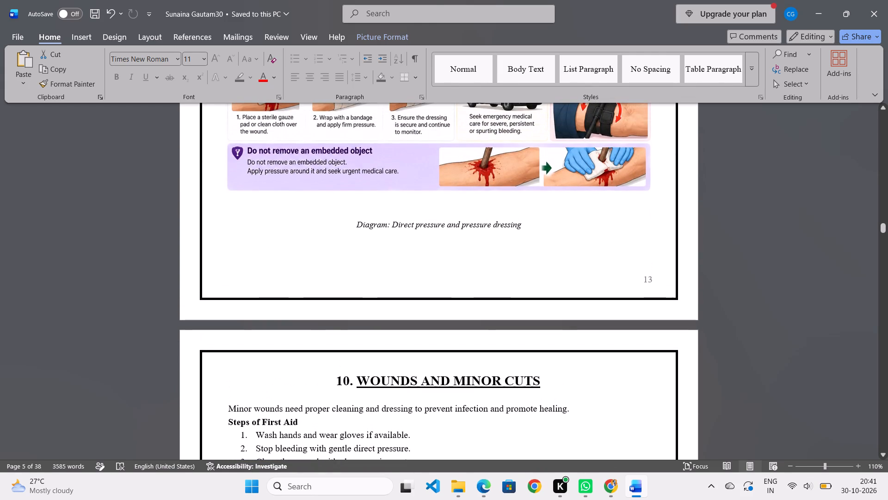
# Compare the Bleeding and Choking / Foreign-Body Airway Obstruction pages, checking their text, diagrams and the page break between them.
pyautogui.scroll(12, 529, 262)
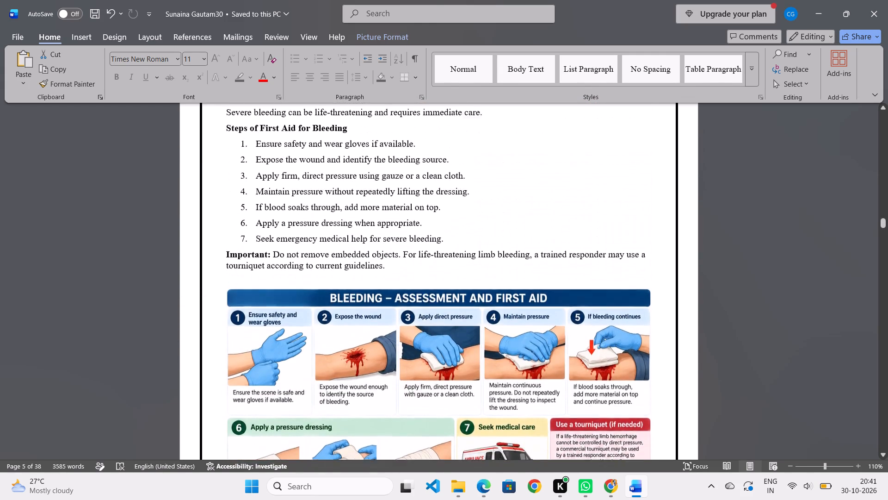
pyautogui.scroll(4, 529, 262)
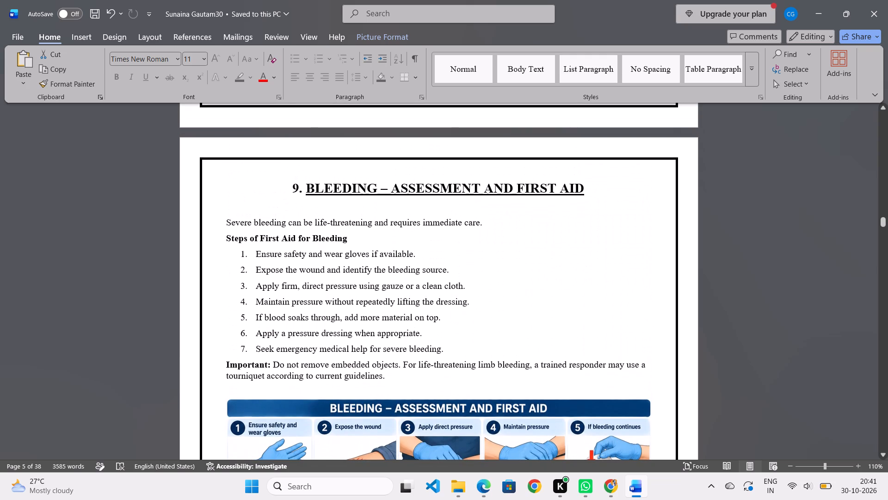
pyautogui.scroll(13, 529, 262)
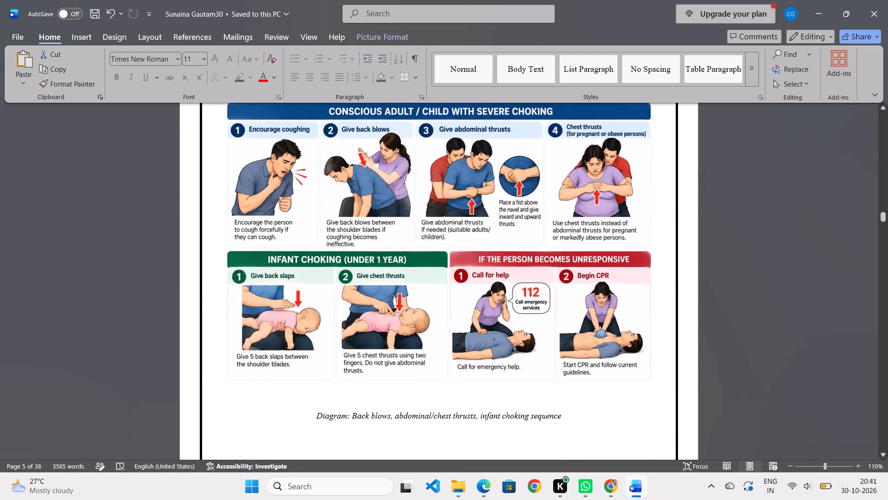
pyautogui.scroll(7, 525, 262)
pyautogui.scroll(-6, 525, 262)
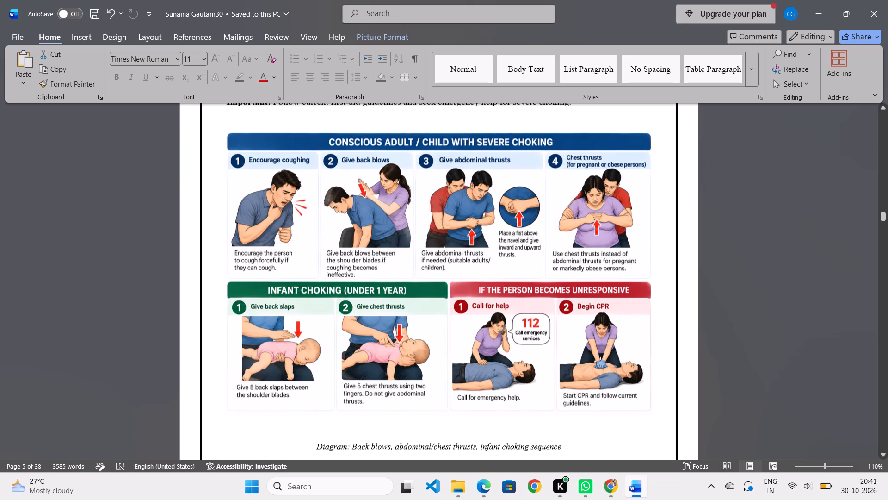
pyautogui.scroll(6, 524, 381)
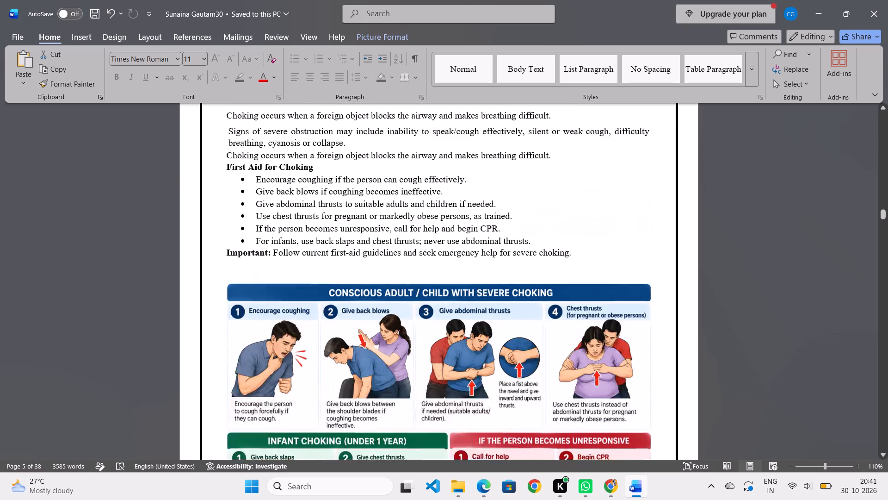
pyautogui.scroll(1, 524, 381)
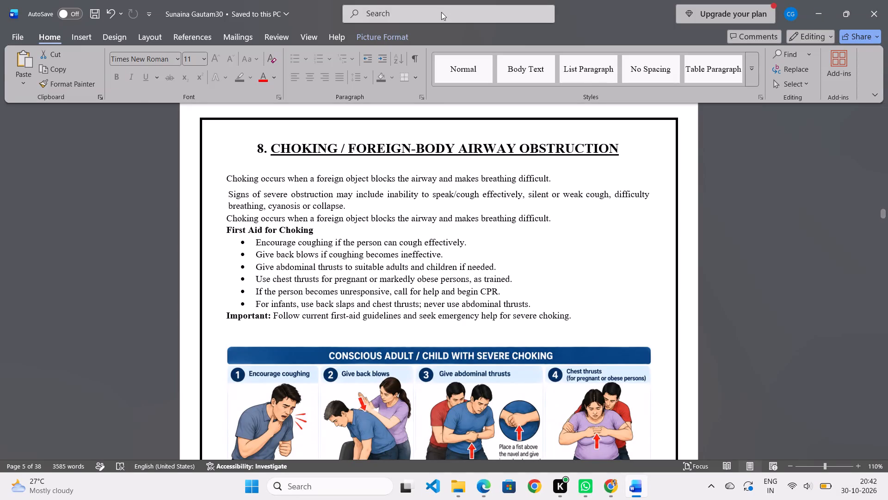
pyautogui.scroll(-8, 307, 291)
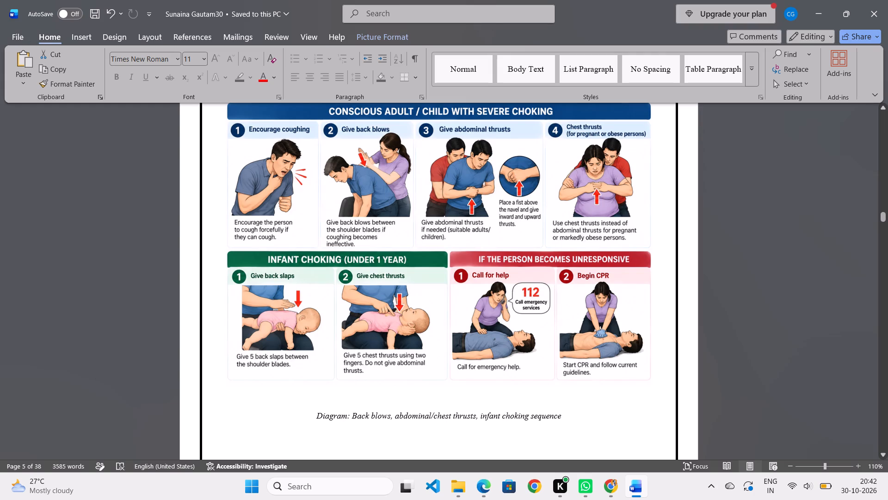
pyautogui.scroll(-7, 300, 266)
pyautogui.scroll(-18, 316, 272)
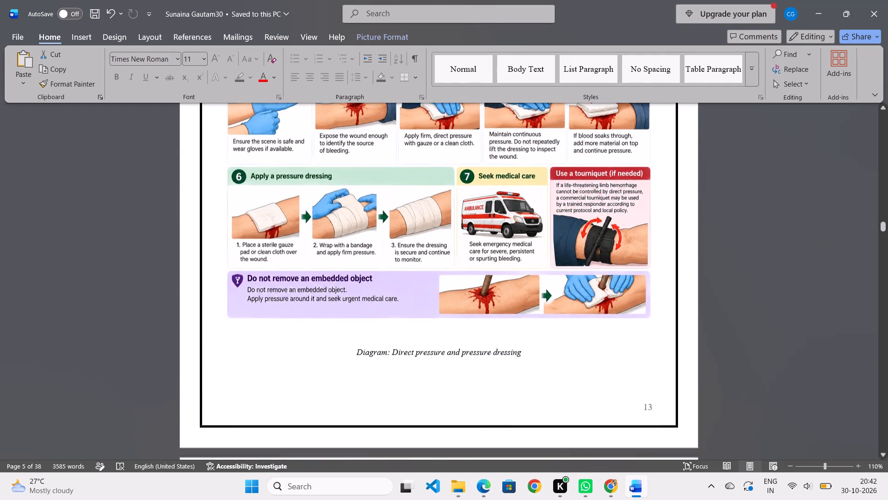
pyautogui.scroll(18, 370, 276)
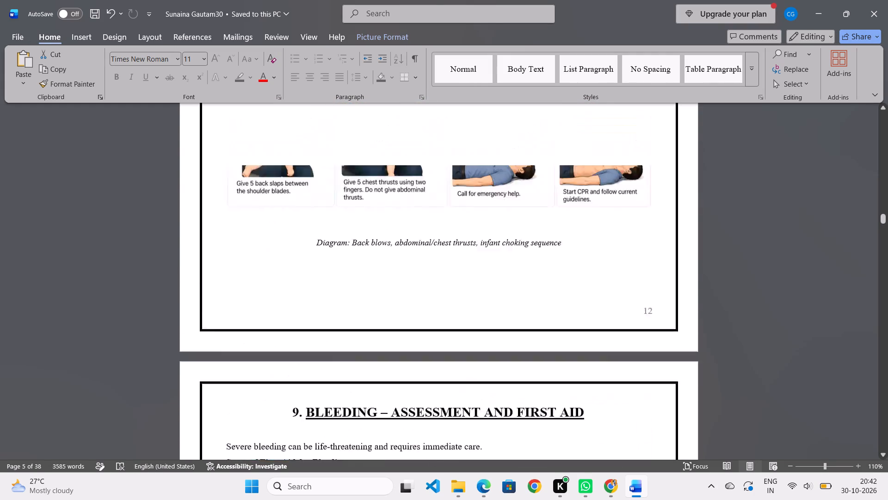
pyautogui.scroll(6, 370, 276)
pyautogui.scroll(-1, 370, 276)
pyautogui.scroll(2, 370, 276)
pyautogui.scroll(-1, 370, 276)
pyautogui.scroll(2, 370, 276)
pyautogui.scroll(-2, 370, 276)
pyautogui.scroll(1, 370, 276)
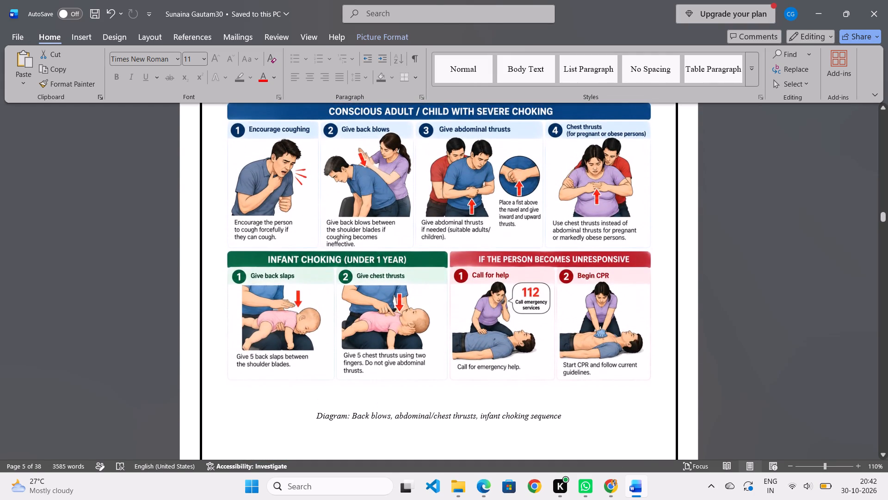
# Review the pages backwards from the Choking diagram through AED Use and Recovery Position and Adult CPR to Basic Life Support.
pyautogui.scroll(19, 370, 276)
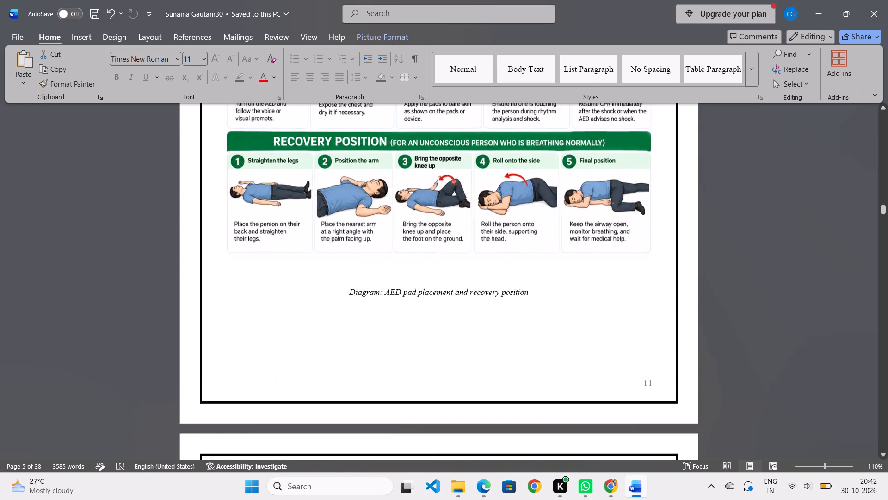
pyautogui.scroll(17, 370, 276)
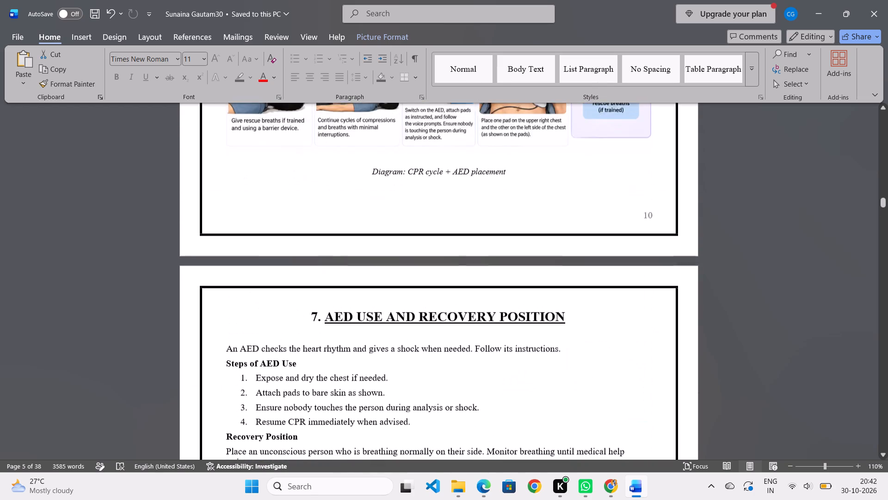
pyautogui.scroll(14, 370, 276)
pyautogui.scroll(9, 370, 276)
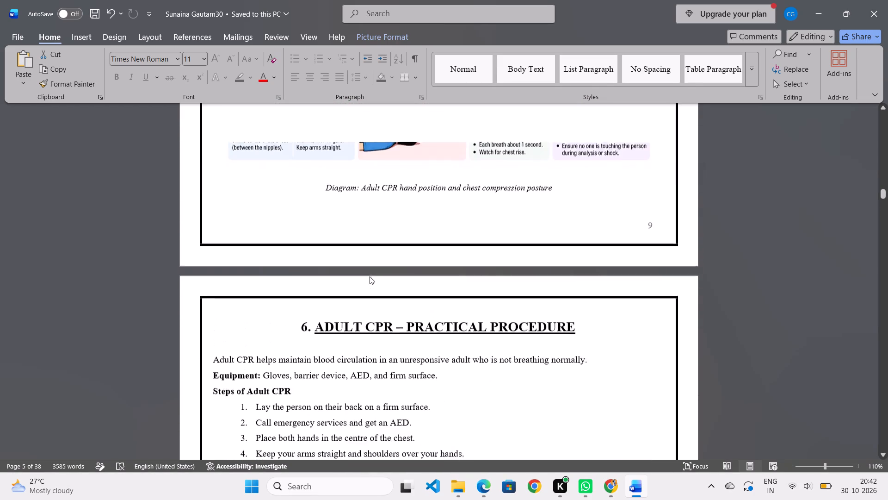
pyautogui.scroll(18, 370, 276)
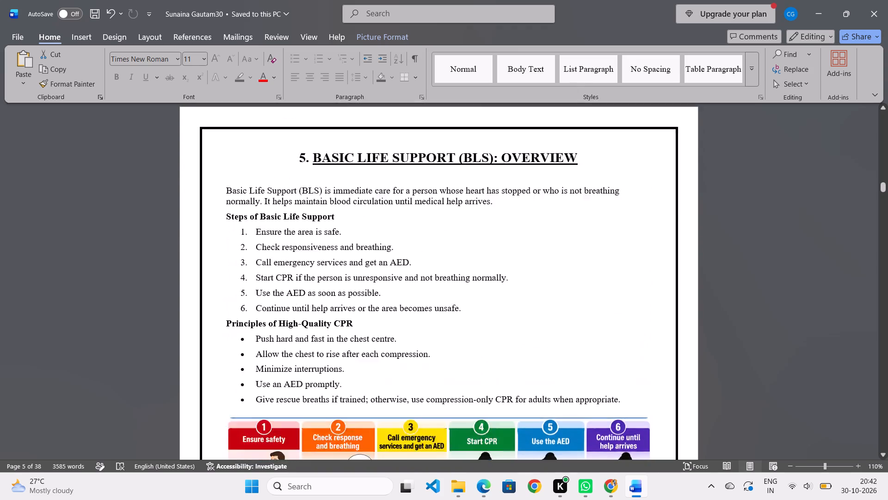
pyautogui.scroll(3, 370, 276)
# Compare the Basic Life Support overview and Adult CPR procedure pages, checking their text, diagrams, captions and page break.
pyautogui.scroll(-14, 370, 276)
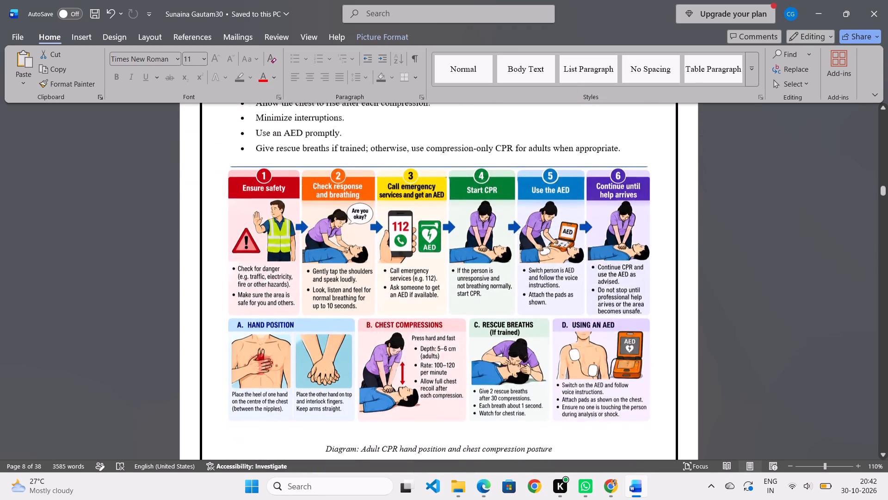
pyautogui.scroll(-1, 370, 276)
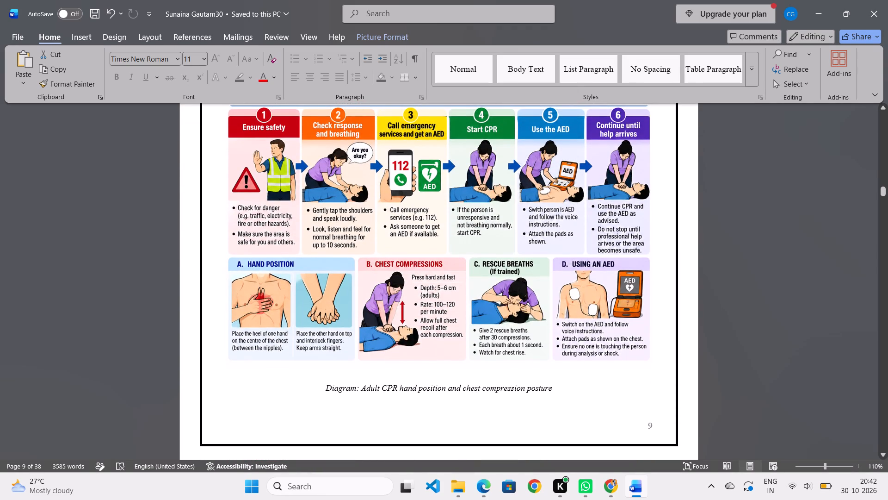
pyautogui.scroll(-19, 500, 391)
pyautogui.scroll(-3, 507, 385)
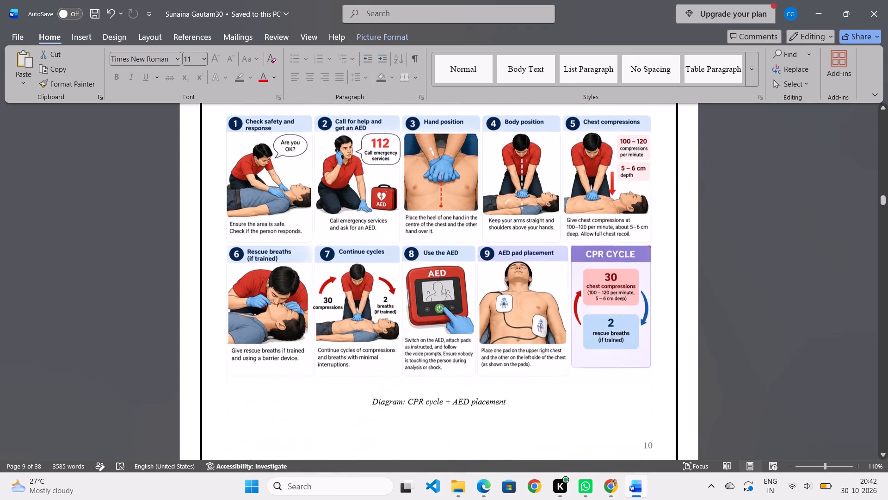
pyautogui.scroll(-2, 506, 383)
pyautogui.scroll(2, 506, 383)
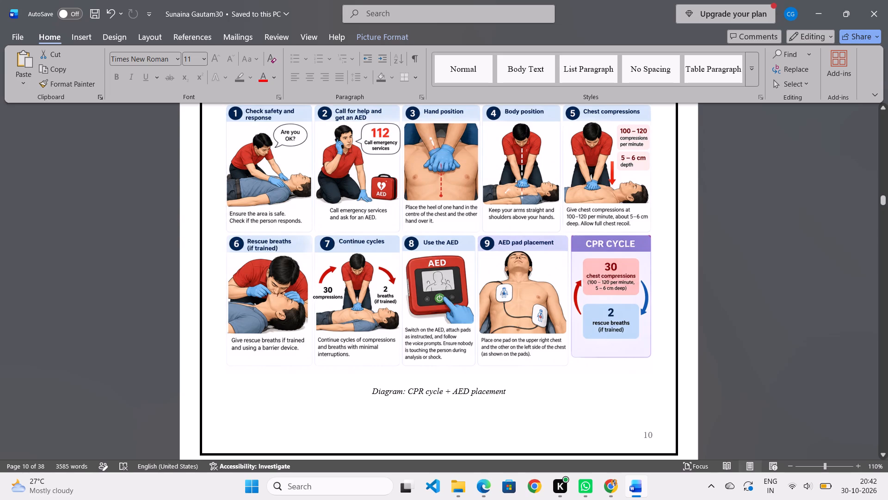
pyautogui.scroll(9, 482, 397)
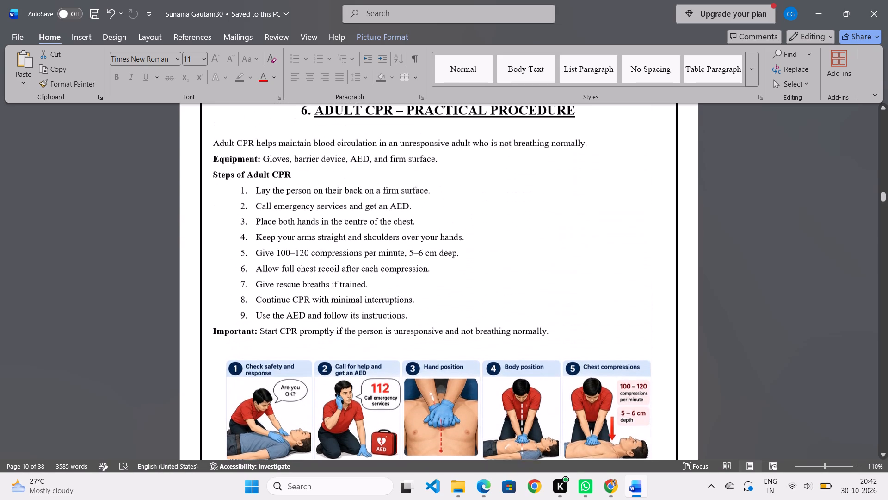
pyautogui.scroll(12, 482, 394)
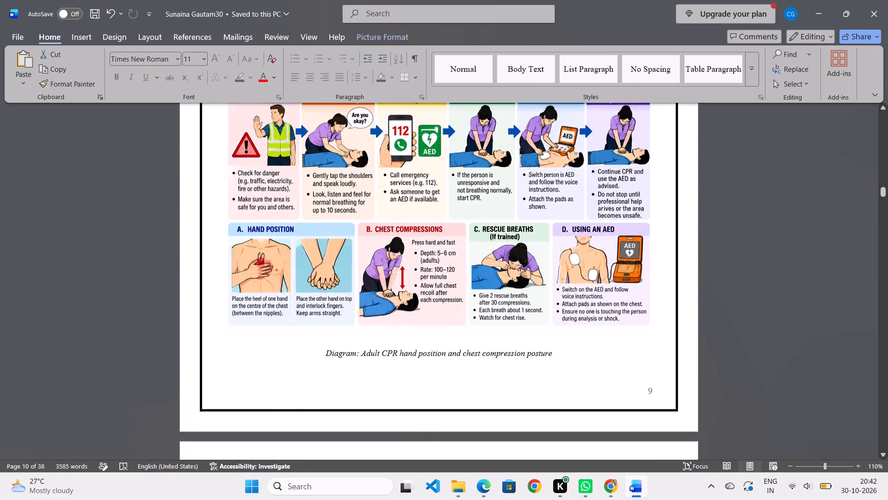
pyautogui.scroll(12, 462, 372)
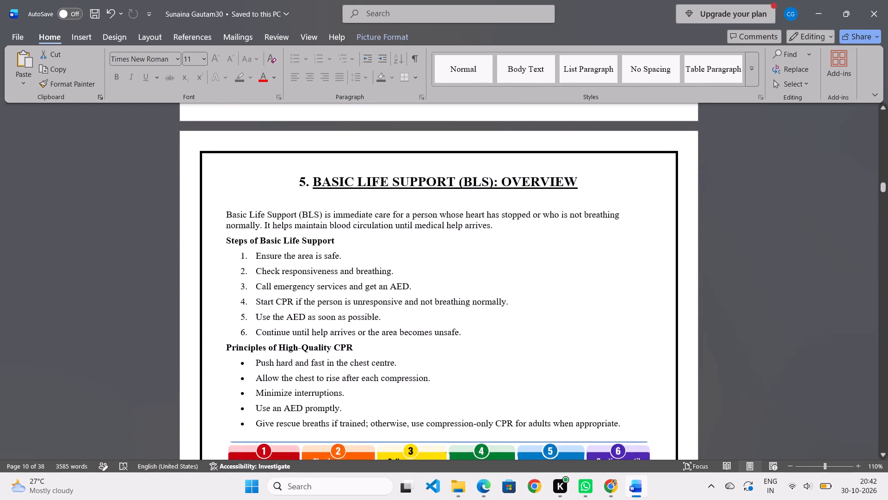
pyautogui.scroll(-11, 458, 361)
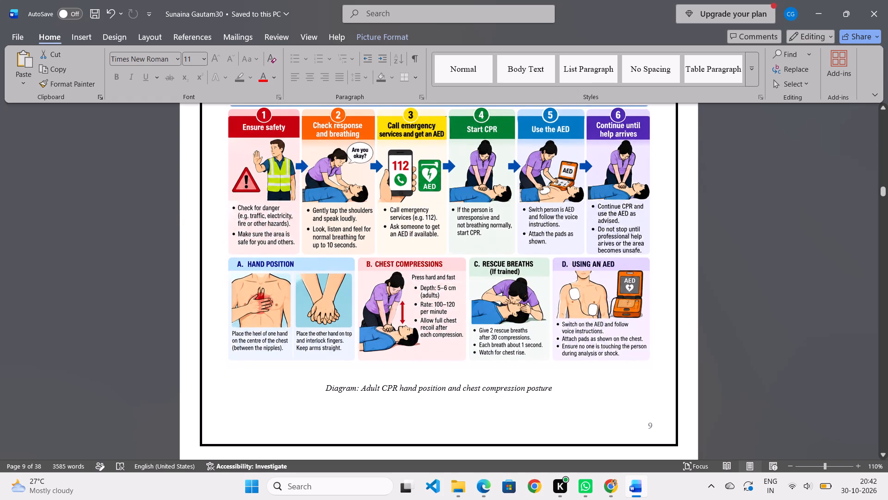
# Examine the First-Aid Kit and PPE page, including its item table, diagram, caption and fit within the page border.
pyautogui.scroll(20, 457, 359)
pyautogui.scroll(5, 457, 359)
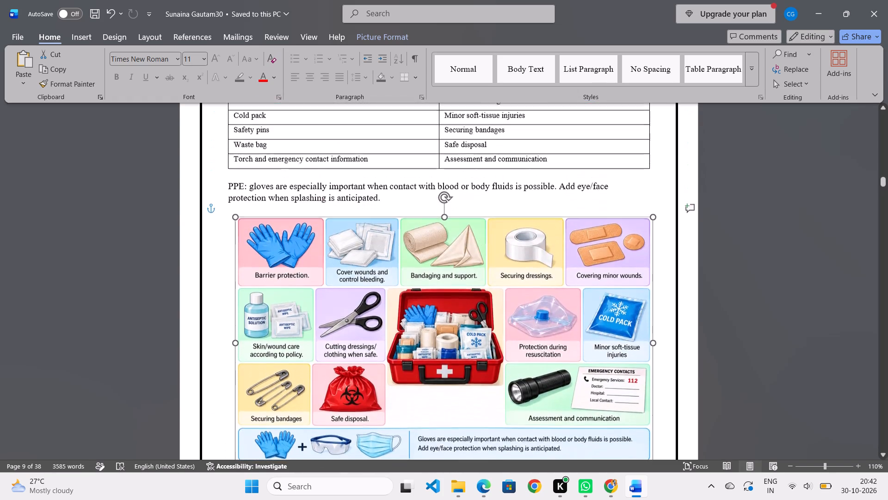
pyautogui.scroll(8, 457, 359)
pyautogui.scroll(-6, 457, 359)
pyautogui.scroll(1, 457, 359)
pyautogui.scroll(-8, 457, 359)
pyautogui.scroll(1, 456, 359)
pyautogui.scroll(-1, 456, 359)
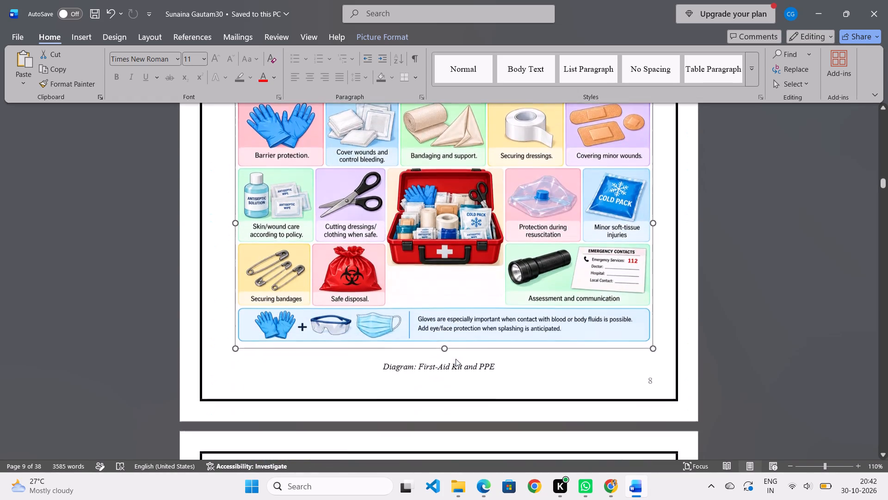
pyautogui.scroll(-1, 456, 359)
pyautogui.scroll(1, 456, 359)
pyautogui.scroll(-1, 456, 359)
pyautogui.scroll(13, 456, 359)
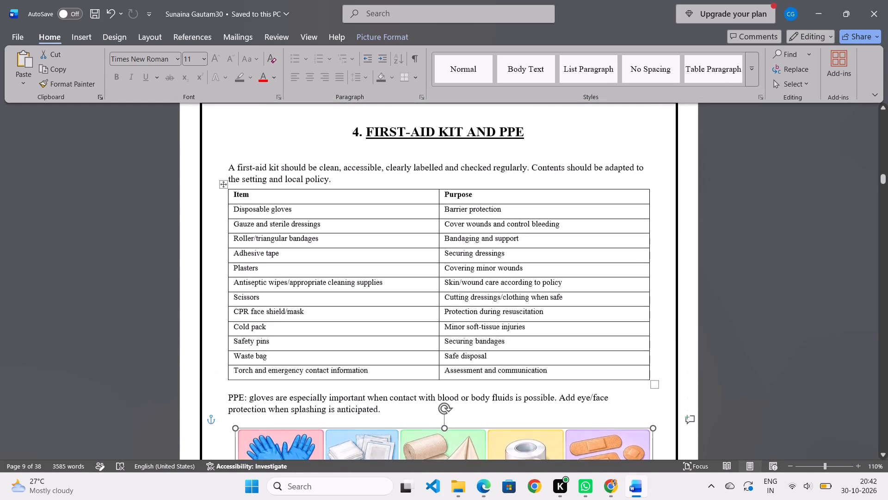
pyautogui.scroll(4, 456, 359)
pyautogui.scroll(-7, 456, 359)
pyautogui.scroll(7, 454, 358)
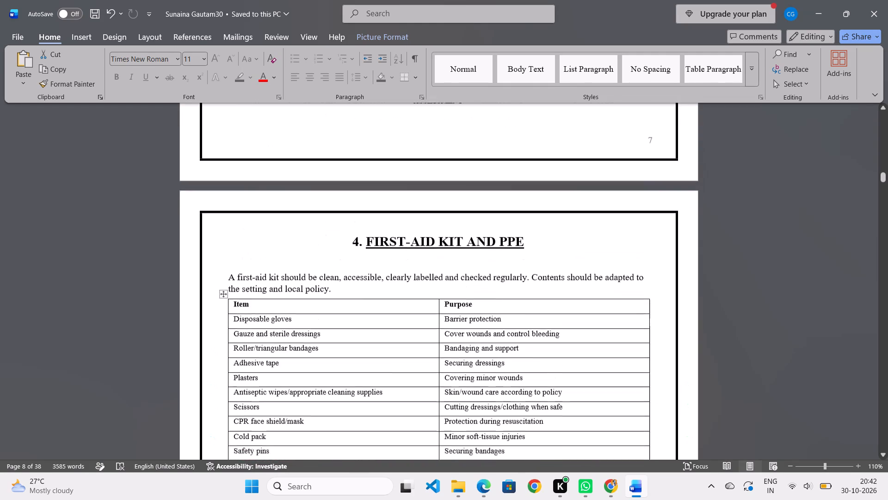
# Review the Emergency Assessment and Scene Safety, first aider principles and responsibilities, and Introduction to First Aid pages.
pyautogui.scroll(2, 454, 358)
pyautogui.scroll(-1, 454, 358)
pyautogui.scroll(5, 454, 358)
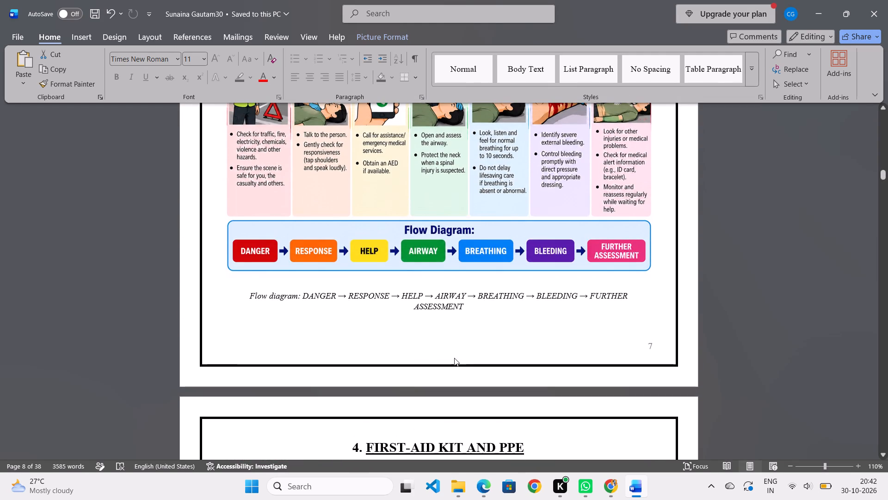
pyautogui.scroll(16, 454, 356)
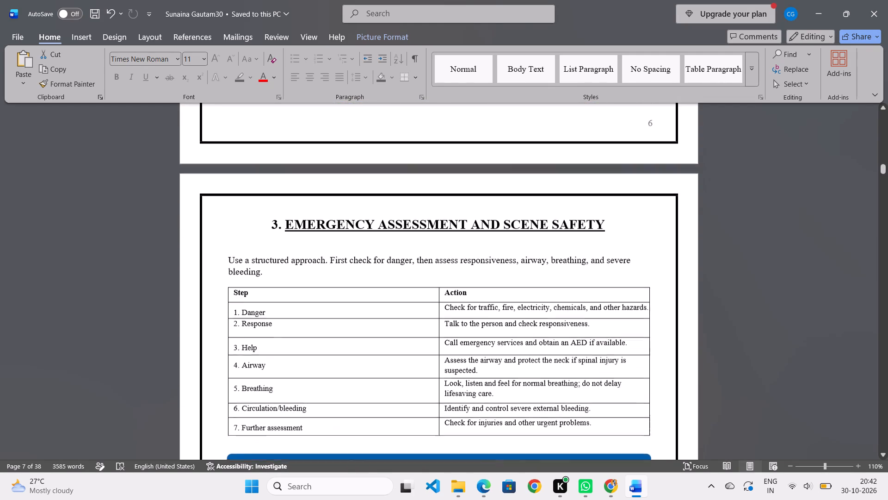
pyautogui.scroll(9, 453, 356)
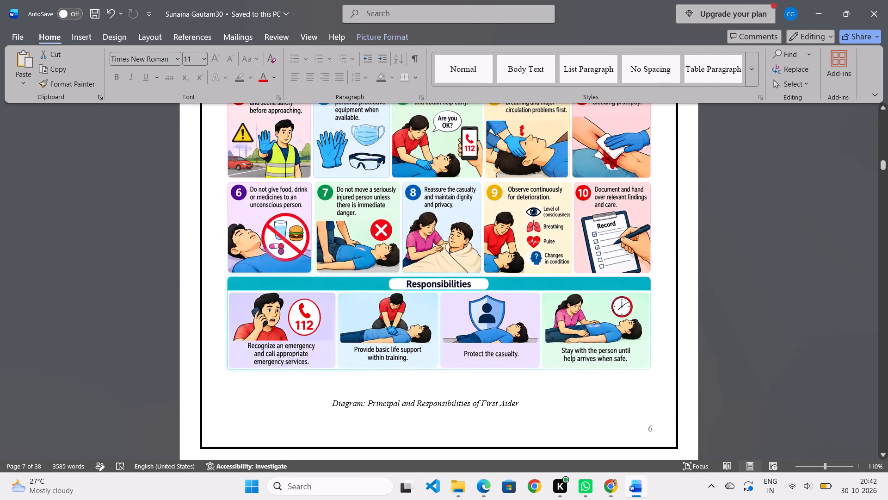
pyautogui.scroll(9, 453, 356)
pyautogui.scroll(17, 453, 356)
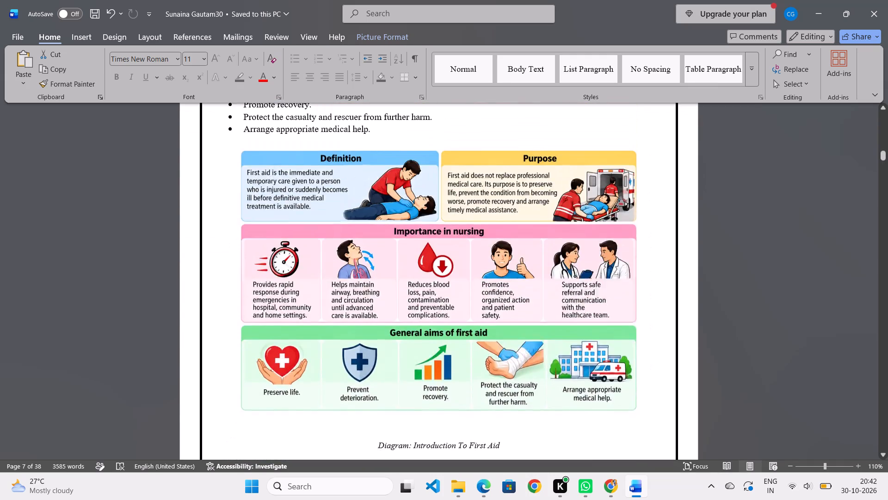
pyautogui.scroll(9, 453, 356)
pyautogui.scroll(-8, 394, 256)
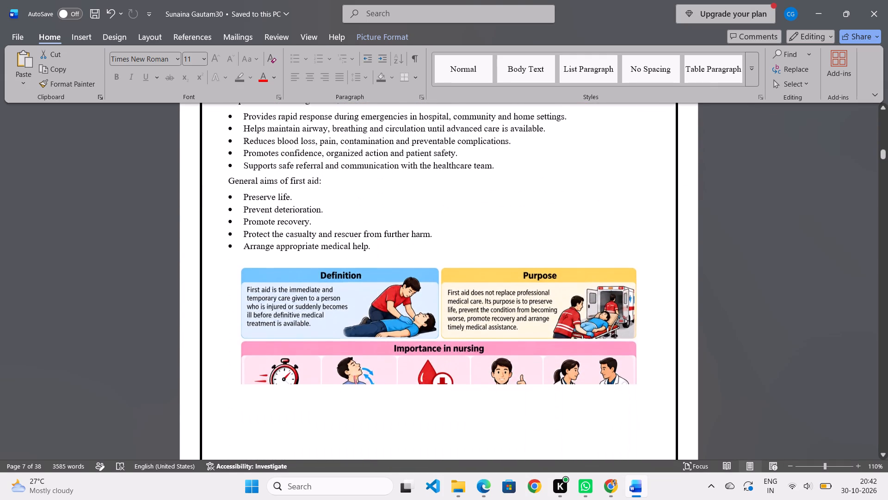
# Inspect the pages at the end of the document, from the last bordered pages back to the References section.
pyautogui.moveTo(883, 156); pyautogui.dragTo(887, 407)
pyautogui.scroll(-4, 412, 302)
pyautogui.scroll(-20, 405, 288)
pyautogui.scroll(-1, 405, 288)
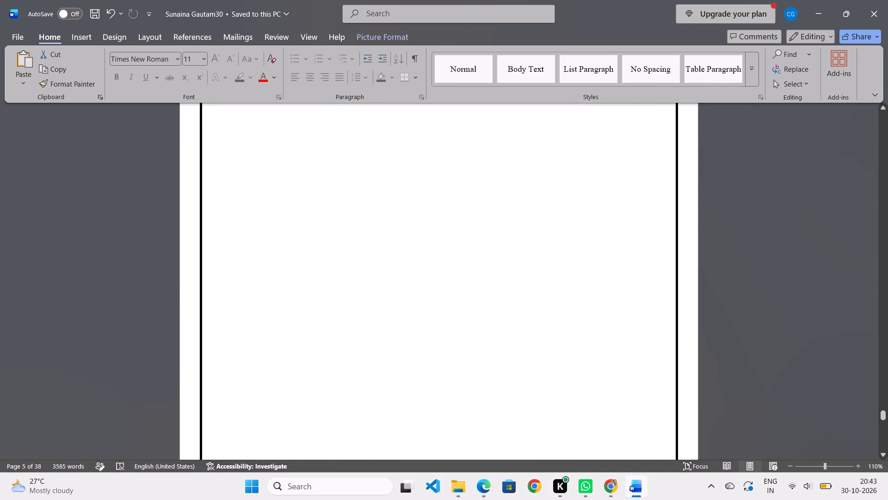
pyautogui.scroll(-11, 404, 286)
pyautogui.scroll(10, 404, 286)
pyautogui.scroll(-20, 347, 184)
pyautogui.scroll(5, 354, 228)
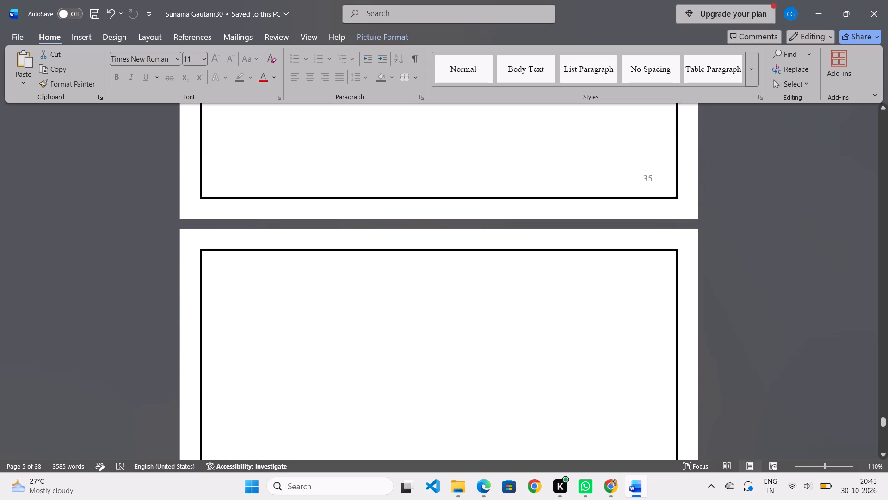
pyautogui.scroll(20, 355, 227)
pyautogui.scroll(4, 355, 227)
pyautogui.scroll(-1, 346, 218)
pyautogui.scroll(14, 346, 218)
pyautogui.scroll(-1, 346, 217)
pyautogui.scroll(3, 346, 217)
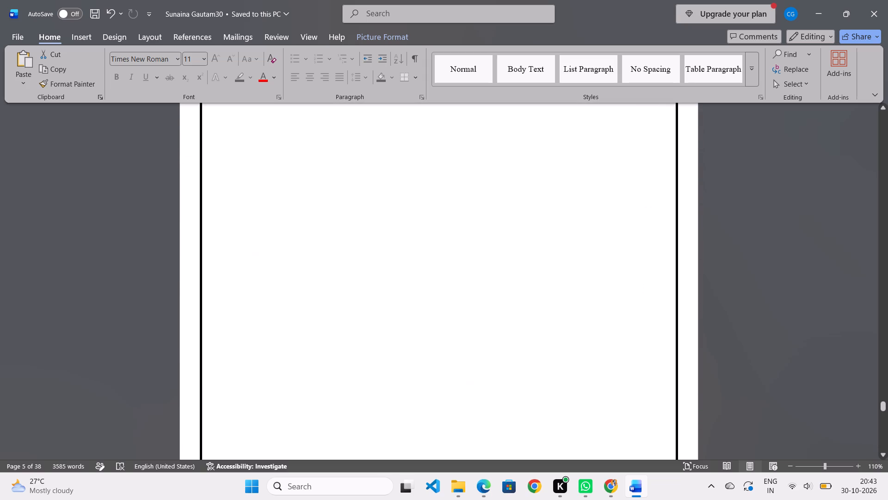
pyautogui.scroll(9, 346, 217)
pyautogui.scroll(-3, 346, 217)
pyautogui.scroll(7, 346, 217)
pyautogui.scroll(-1, 346, 217)
pyautogui.scroll(11, 346, 217)
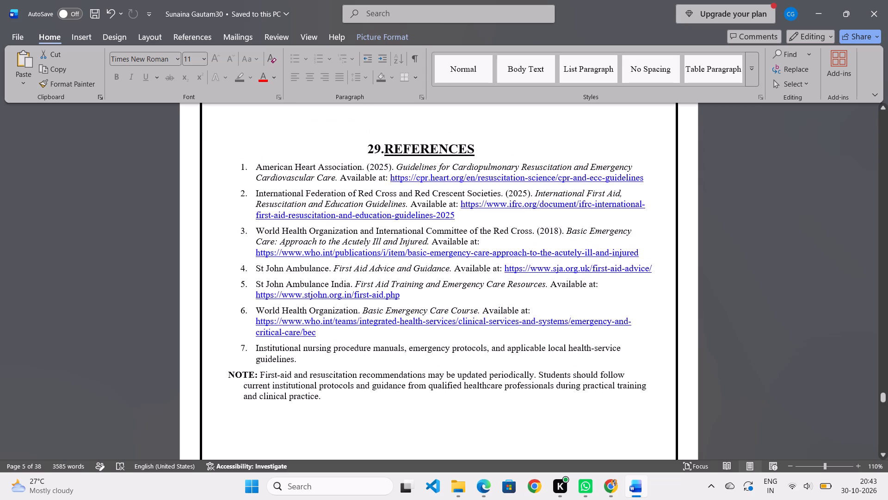
# Review the pages backwards from References through Special Considerations and the heart attack and stroke diagram to Disaster and Mass-Casualty First Aid.
pyautogui.scroll(20, 346, 217)
pyautogui.scroll(16, 346, 217)
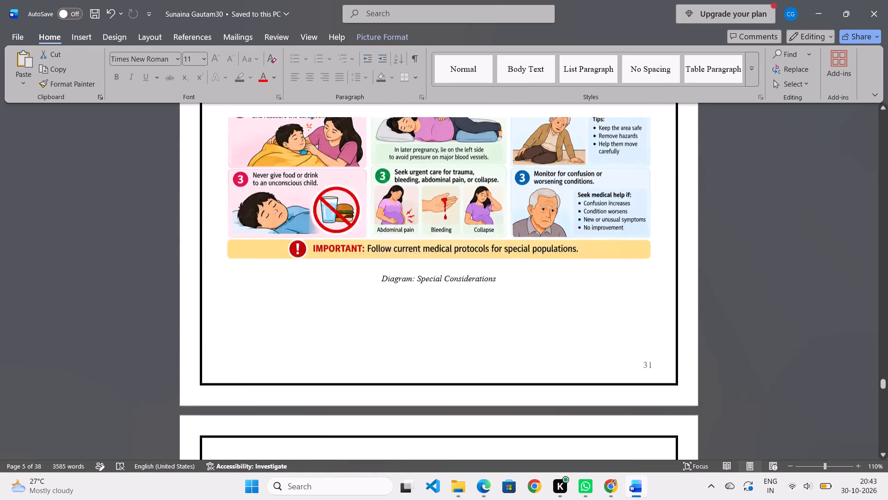
pyautogui.scroll(12, 346, 217)
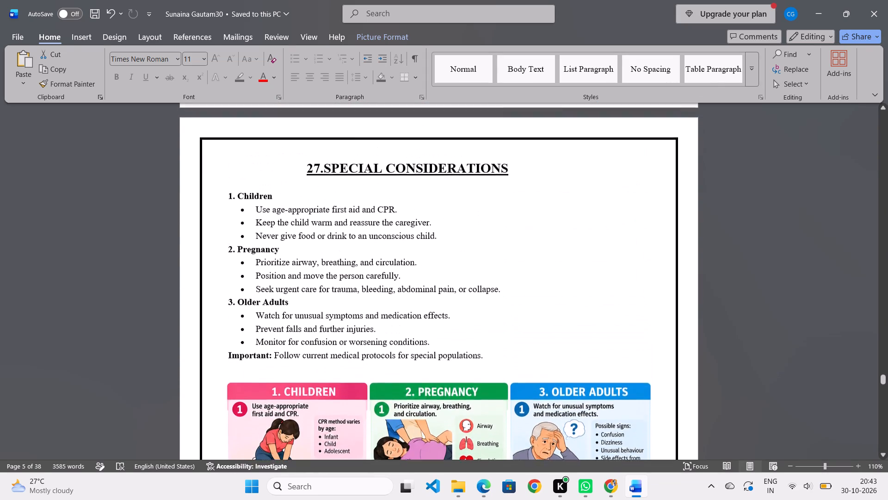
pyautogui.scroll(8, 346, 217)
pyautogui.scroll(-1, 346, 217)
pyautogui.scroll(8, 346, 217)
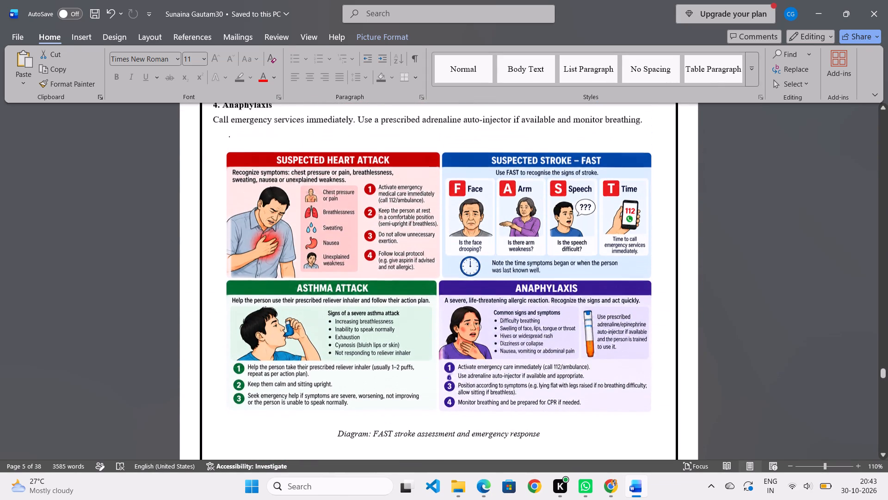
pyautogui.scroll(7, 346, 217)
pyautogui.scroll(14, 346, 217)
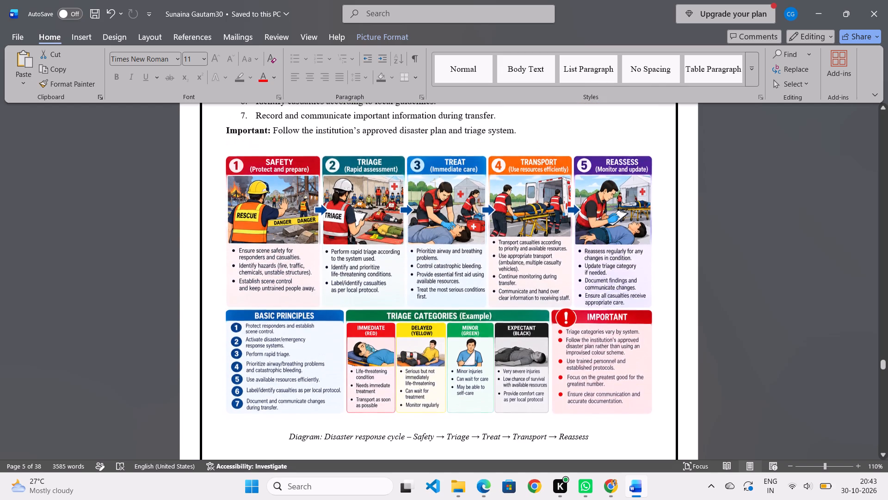
pyautogui.scroll(9, 346, 217)
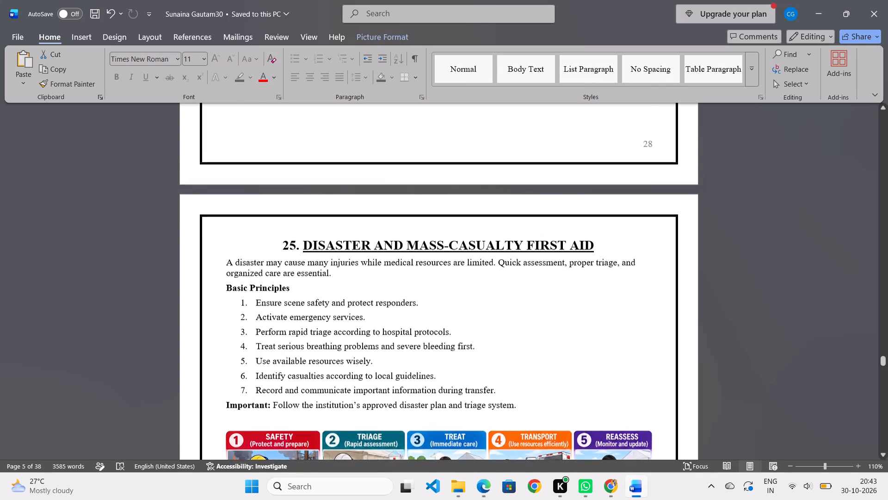
# Examine the pages from Disaster First Aid back through Transport and Positioning and minor injuries to nosebleed, eye and dental emergencies.
pyautogui.scroll(-6, 346, 217)
pyautogui.scroll(16, 346, 218)
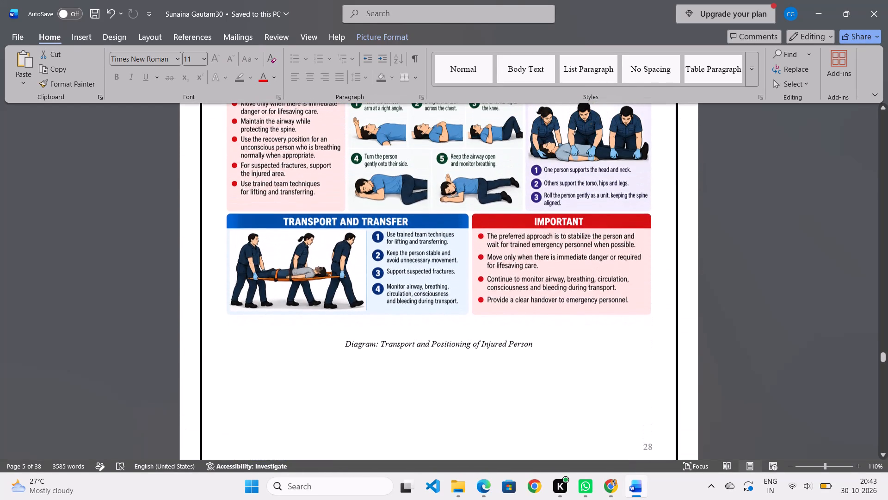
pyautogui.scroll(13, 346, 218)
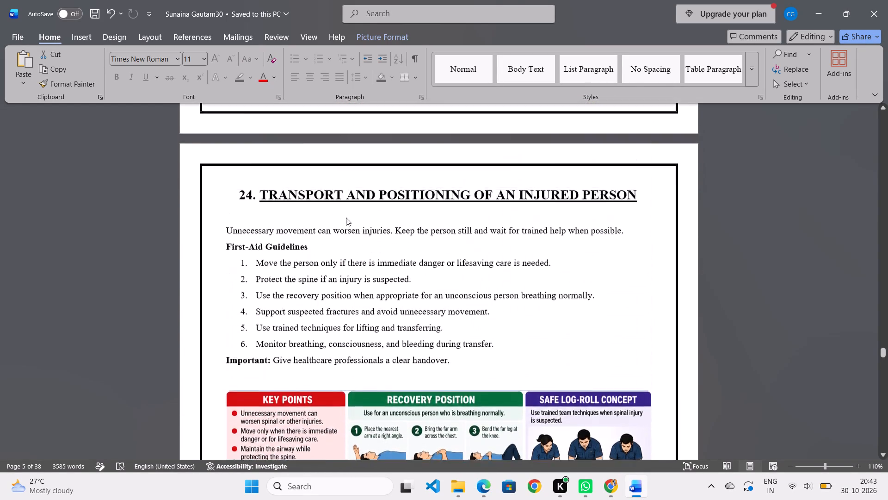
pyautogui.scroll(13, 346, 218)
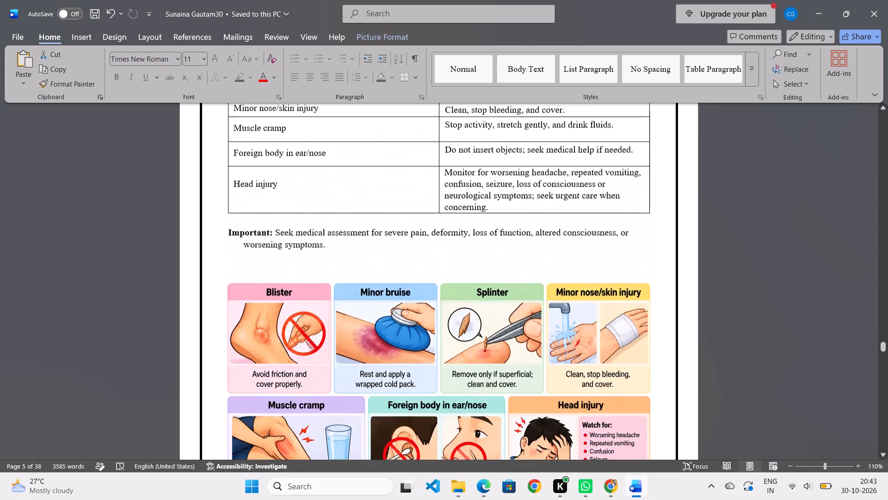
pyautogui.scroll(5, 346, 218)
pyautogui.scroll(16, 346, 218)
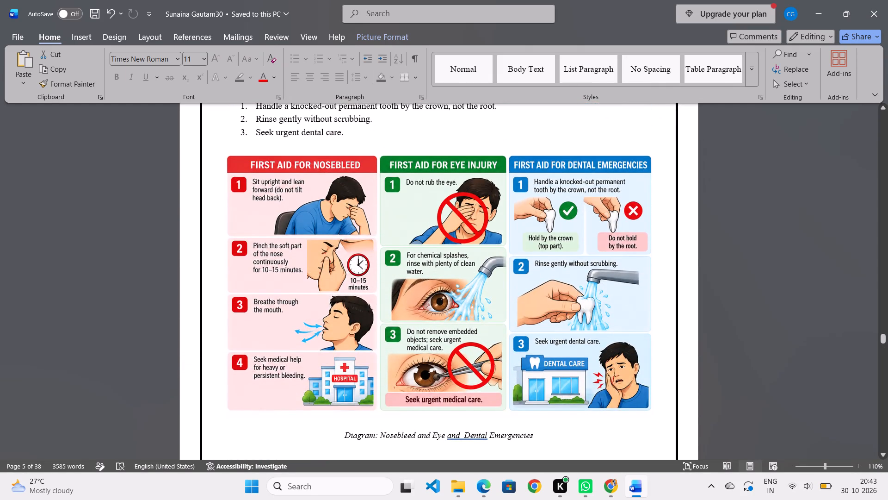
# Accept the grammar suggestion "and Dental" in the nosebleed, eye and dental emergencies diagram caption.
pyautogui.scroll(5, 346, 218)
pyautogui.scroll(-11, 346, 218)
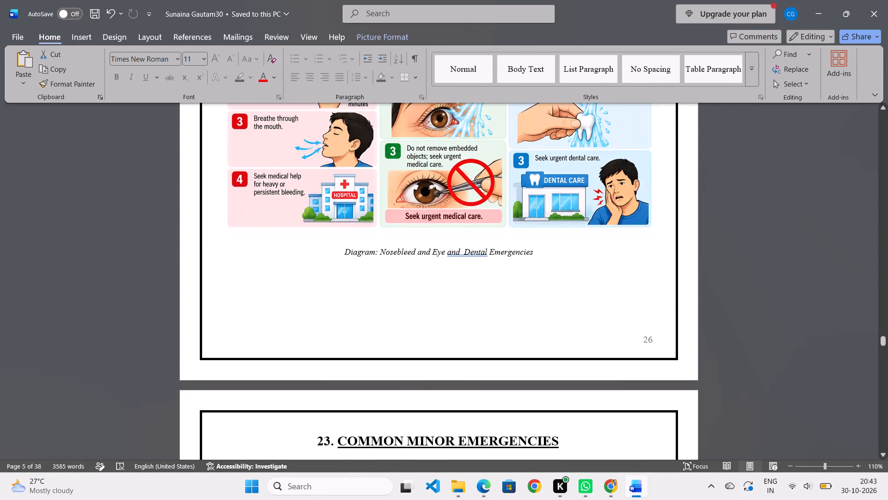
pyautogui.click(466, 251)
pyautogui.rightClick(466, 250)
pyautogui.click(449, 262)
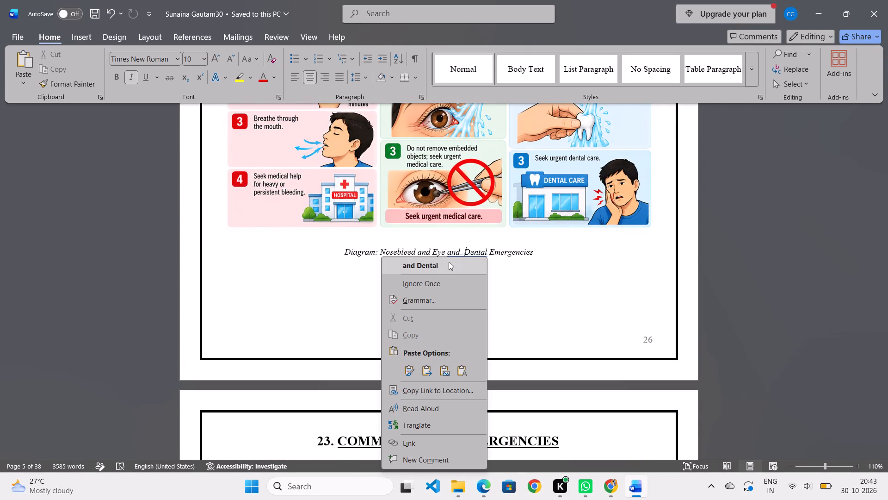
# Add a blank line between the drowning diagram and its caption about safe water rescue and CPR.
pyautogui.scroll(16, 446, 260)
pyautogui.scroll(6, 445, 259)
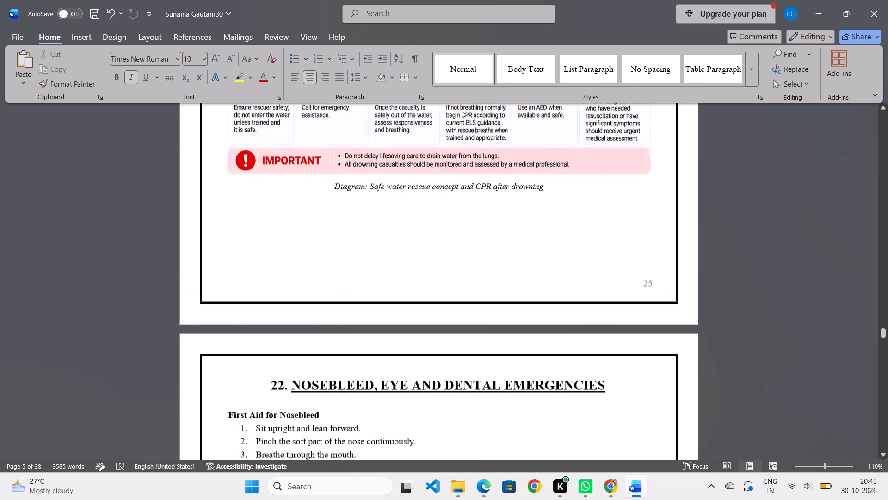
pyautogui.scroll(2, 445, 259)
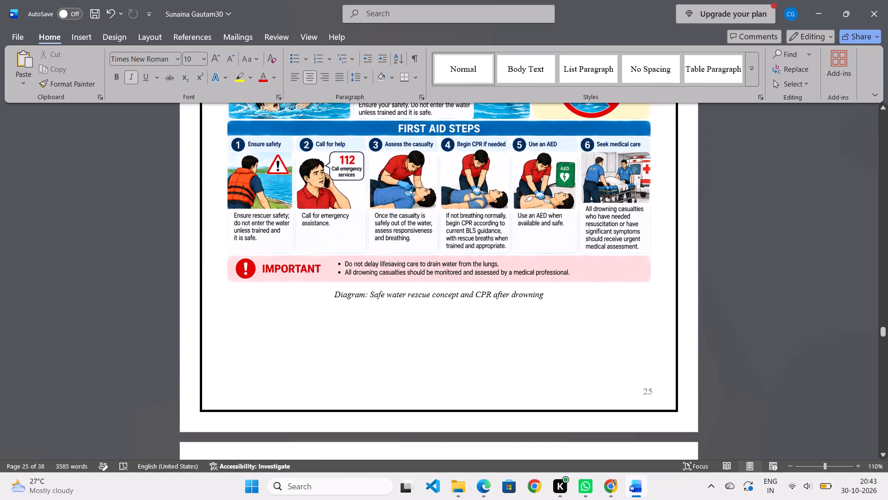
pyautogui.scroll(8, 447, 286)
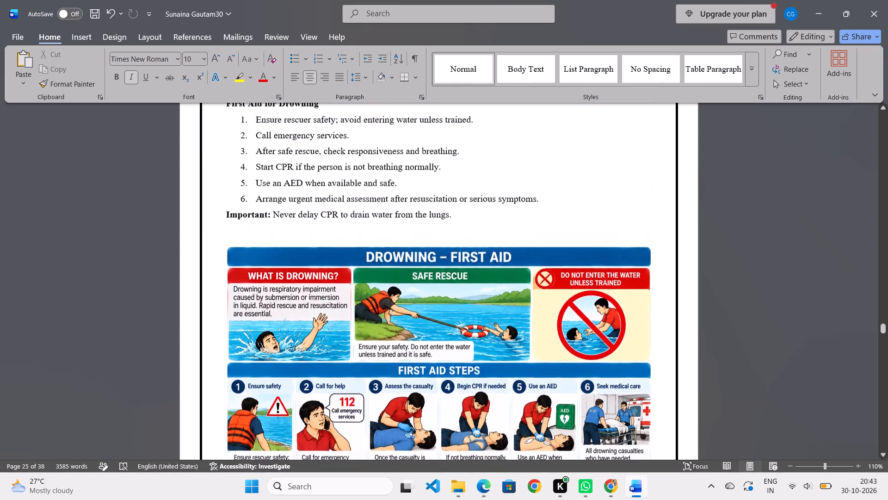
pyautogui.scroll(1, 446, 288)
pyautogui.scroll(-9, 446, 288)
pyautogui.click(333, 297)
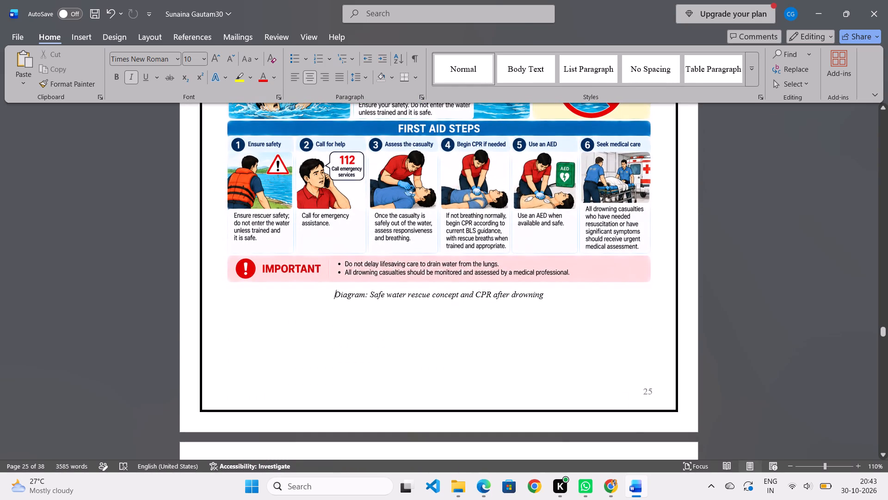
pyautogui.press('Return')
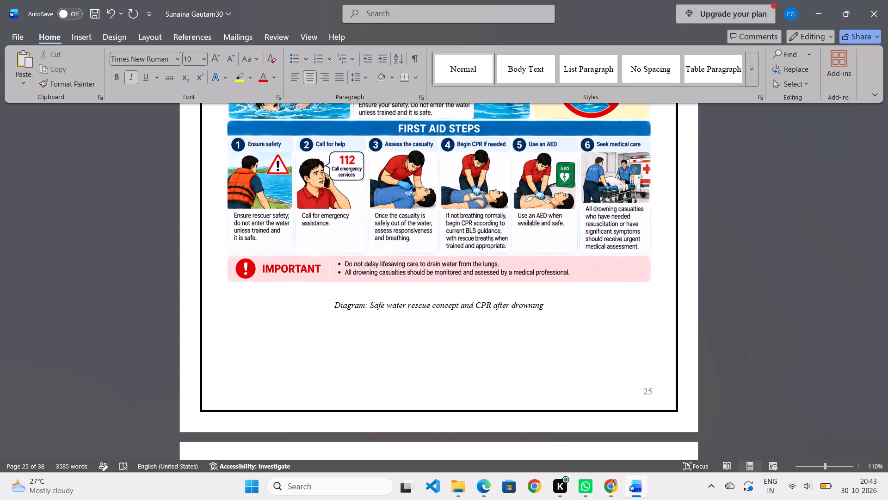
# Review the pages backwards from Fainting, Seizures and Altered Consciousness through Heat and Cold Emergencies to the snakebite diagram.
pyautogui.scroll(18, 362, 331)
pyautogui.scroll(4, 362, 331)
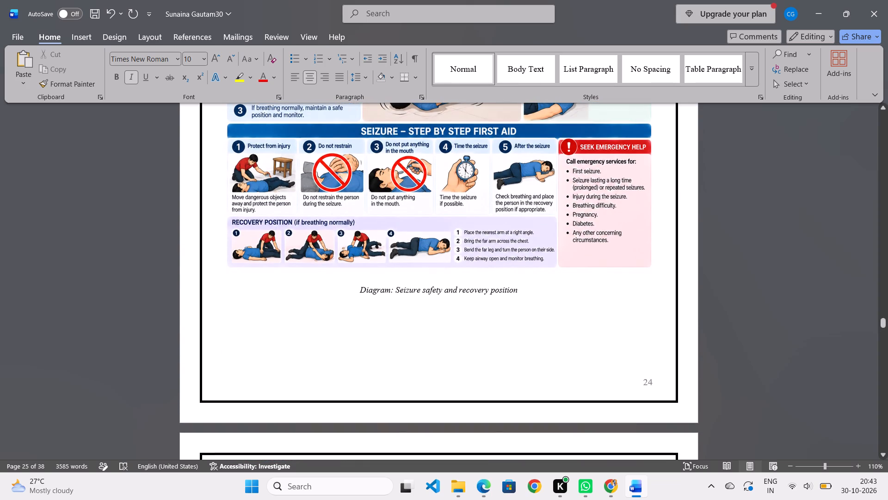
pyautogui.scroll(10, 402, 278)
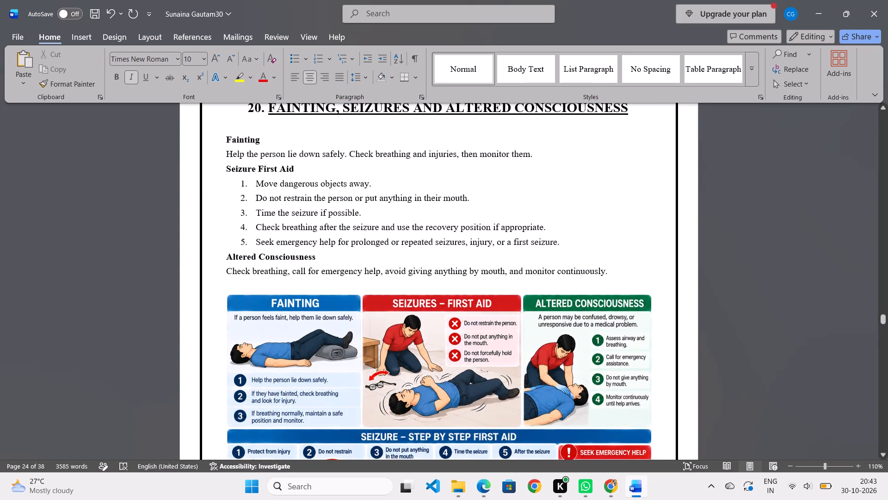
pyautogui.scroll(12, 402, 278)
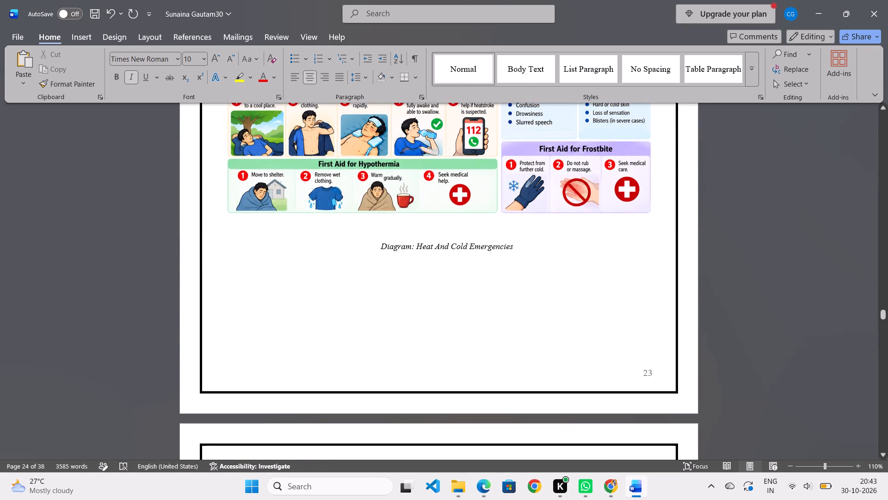
pyautogui.scroll(15, 402, 278)
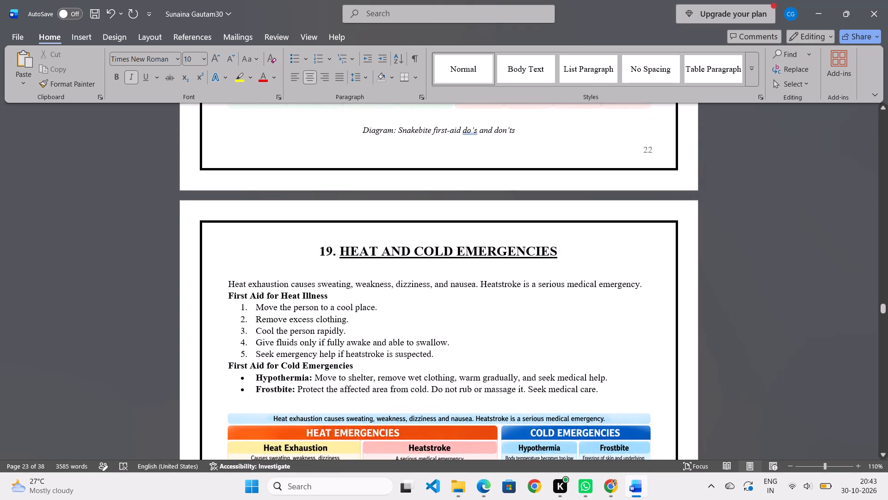
pyautogui.scroll(-11, 402, 278)
pyautogui.scroll(1, 402, 278)
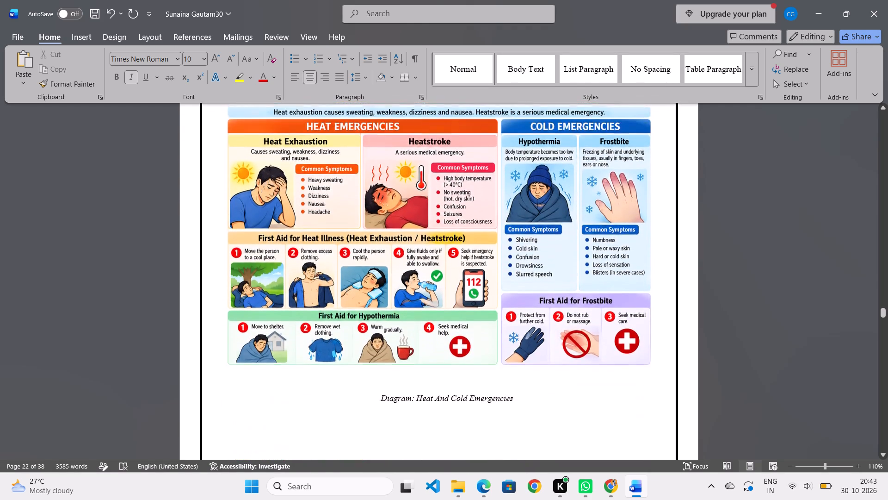
pyautogui.scroll(18, 402, 278)
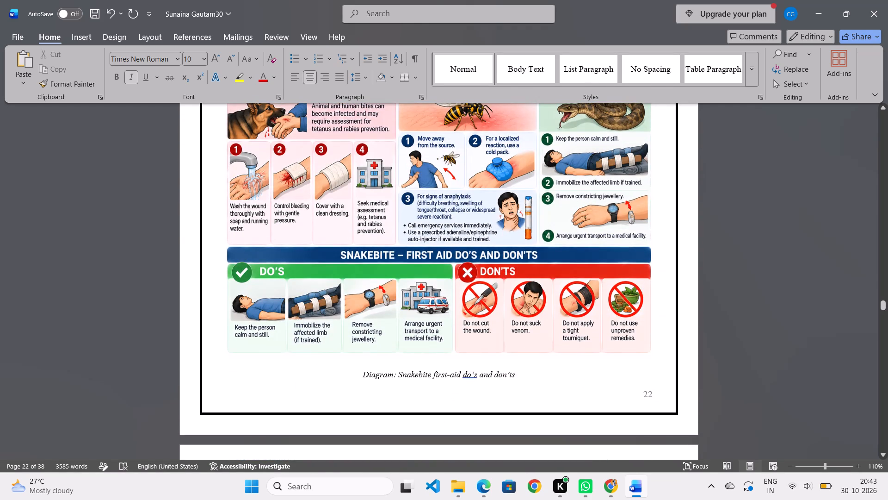
# Check the grammar suggestion for "do's" in the snakebite first-aid diagram caption.
pyautogui.click(469, 375)
pyautogui.rightClick(471, 378)
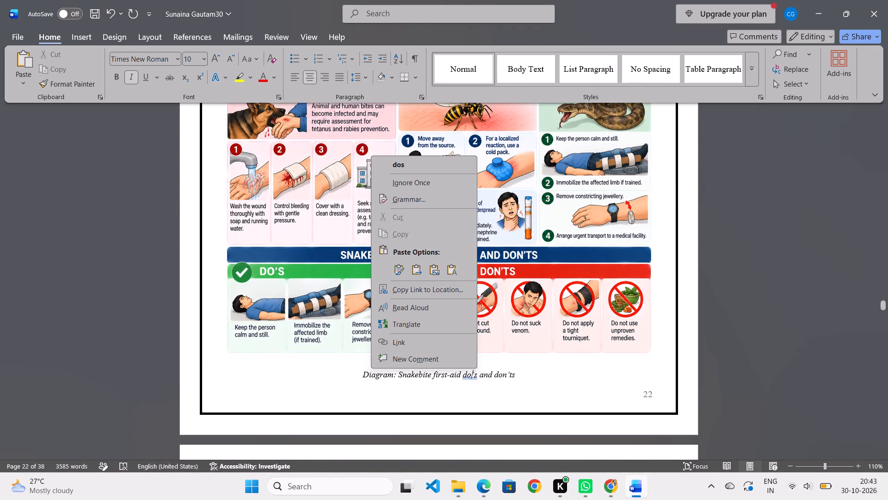
pyautogui.click(457, 396)
# Examine the Animal Bites, Insect Stings and Snakebite page, including its diagram, caption and page end.
pyautogui.scroll(2, 453, 365)
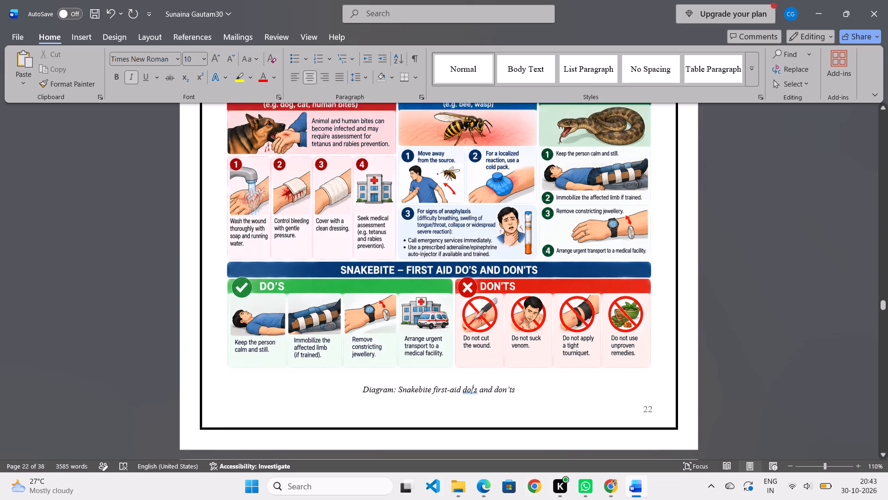
pyautogui.scroll(11, 453, 365)
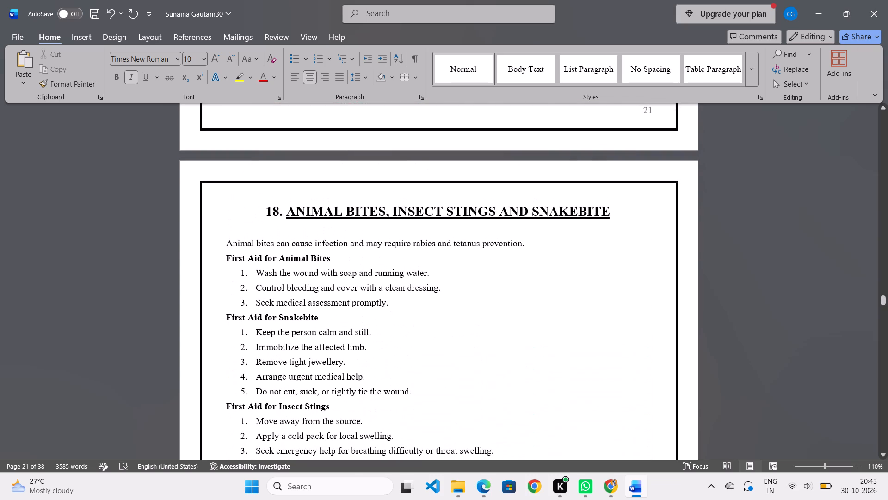
pyautogui.scroll(5, 453, 364)
pyautogui.scroll(-11, 453, 364)
pyautogui.scroll(1, 452, 361)
pyautogui.scroll(-1, 452, 361)
pyautogui.scroll(1, 452, 361)
pyautogui.scroll(-5, 452, 361)
pyautogui.scroll(1, 450, 355)
pyautogui.scroll(-7, 450, 355)
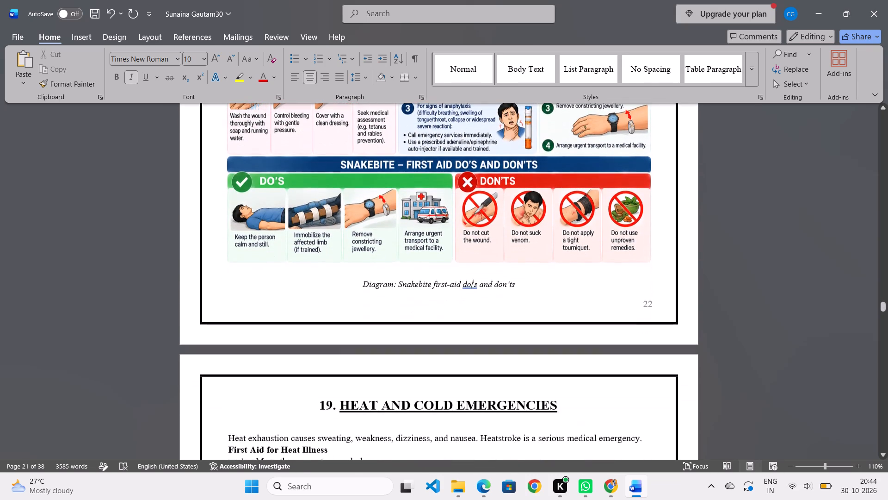
pyautogui.scroll(2, 450, 355)
pyautogui.scroll(-1, 450, 355)
pyautogui.scroll(2, 450, 355)
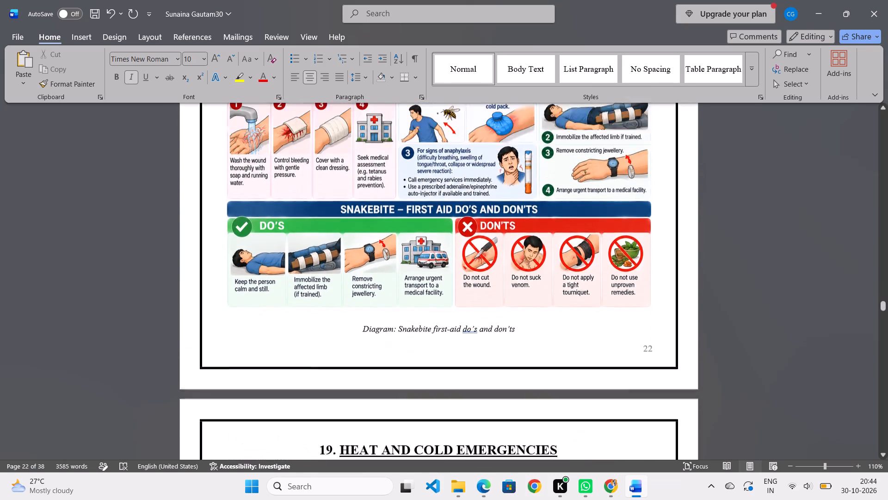
pyautogui.scroll(3, 450, 355)
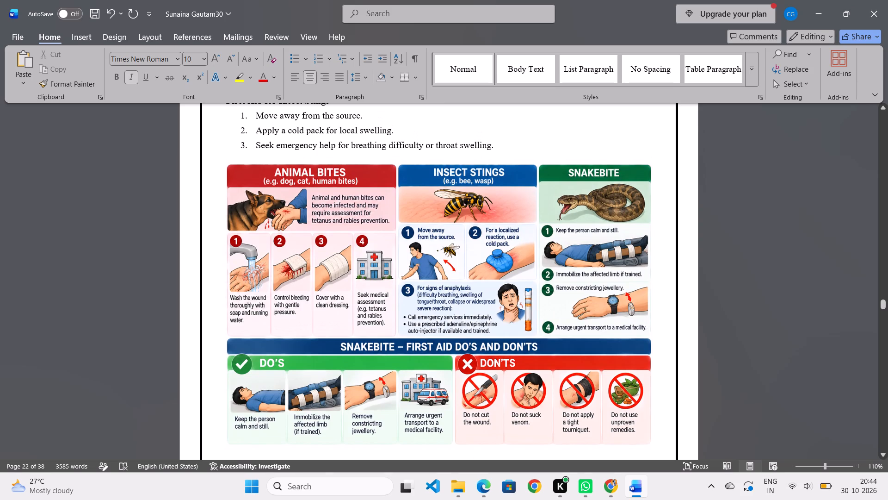
# Review the Poisoning page and the Electric Shock and Lightning page with their diagrams and captions.
pyautogui.scroll(20, 450, 355)
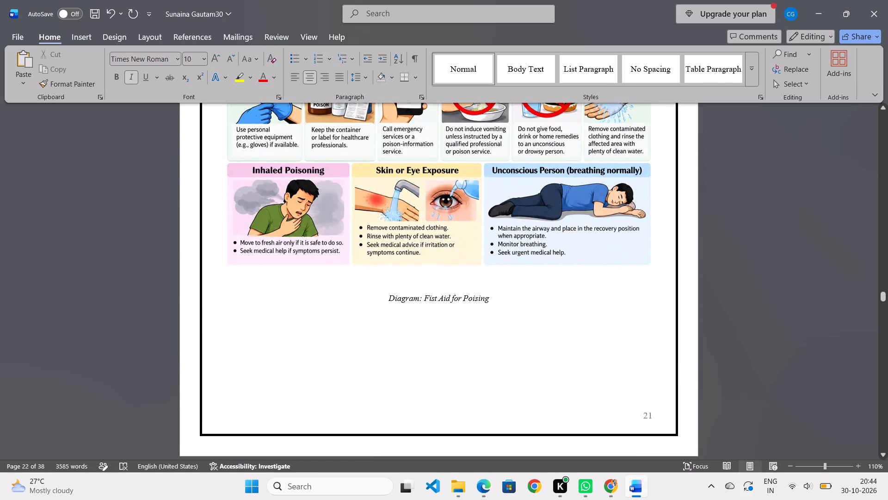
pyautogui.scroll(18, 446, 345)
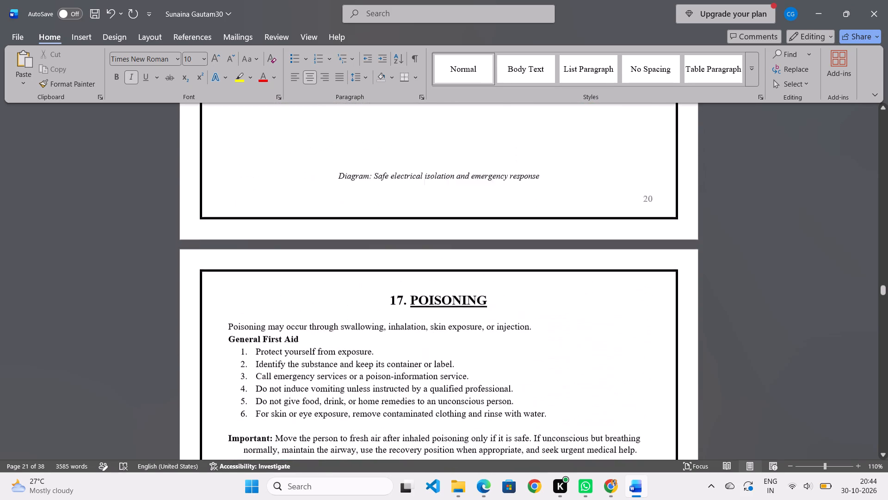
pyautogui.scroll(16, 442, 343)
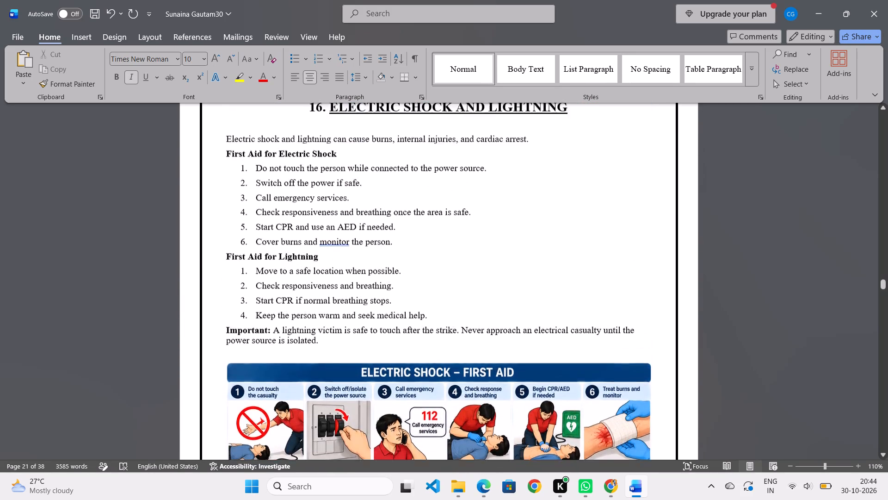
pyautogui.scroll(5, 442, 343)
pyautogui.scroll(-18, 442, 343)
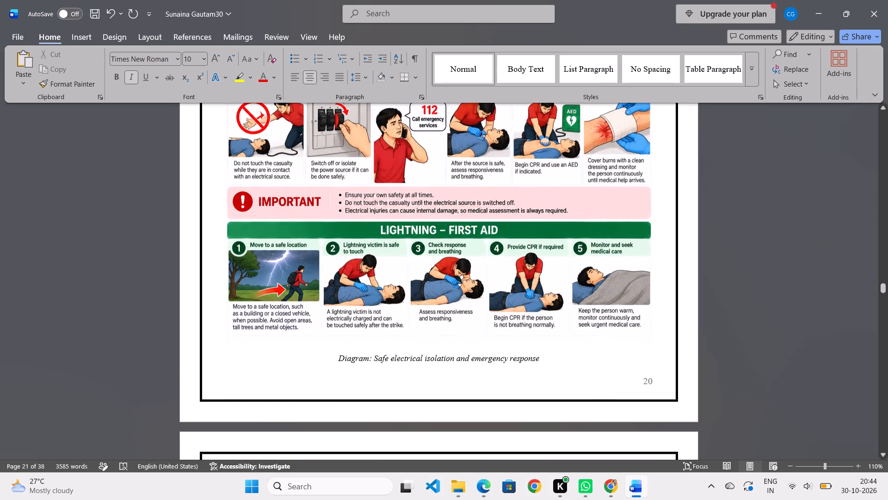
pyautogui.scroll(-2, 442, 343)
pyautogui.scroll(16, 423, 308)
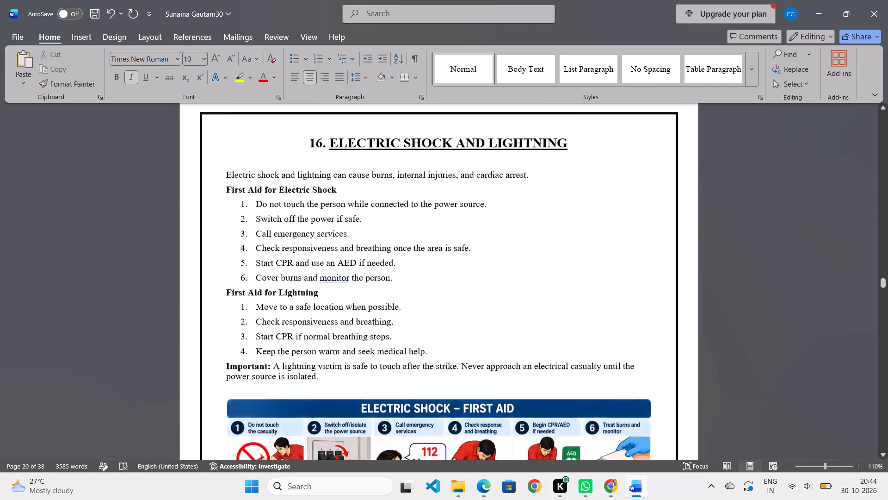
# Delete the extra space between "Do's" and "and" in the burn do's and don'ts diagram caption.
pyautogui.scroll(9, 423, 308)
pyautogui.click(450, 348)
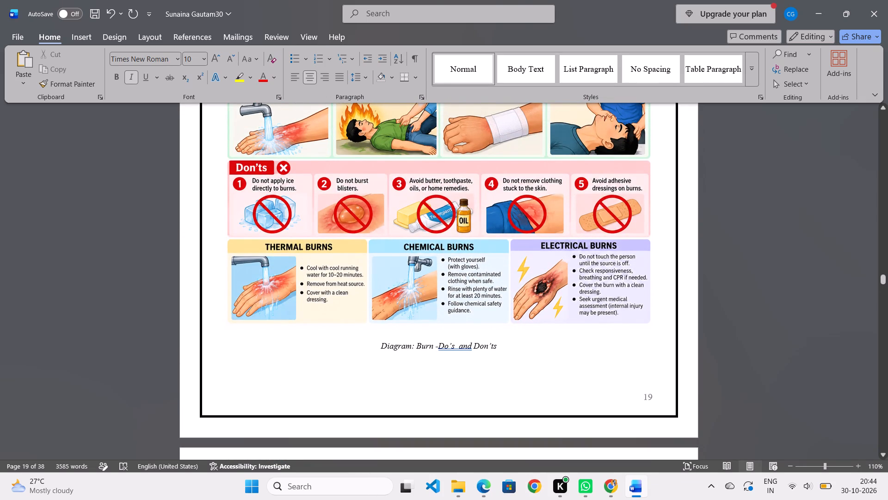
pyautogui.click(462, 348)
pyautogui.press('BackSpace')
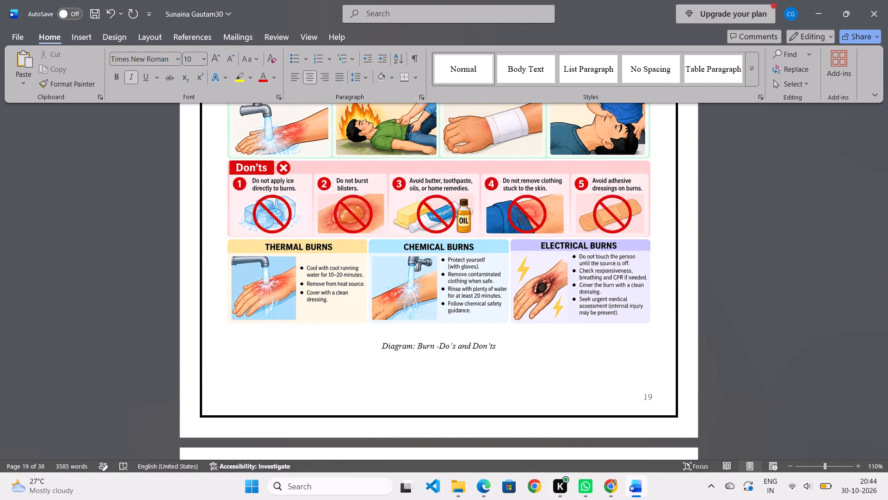
# Review the pages backwards from the burns do's and don'ts through Burns Types and Dislocation, Sprain and Strain to Fractures.
pyautogui.scroll(7, 462, 307)
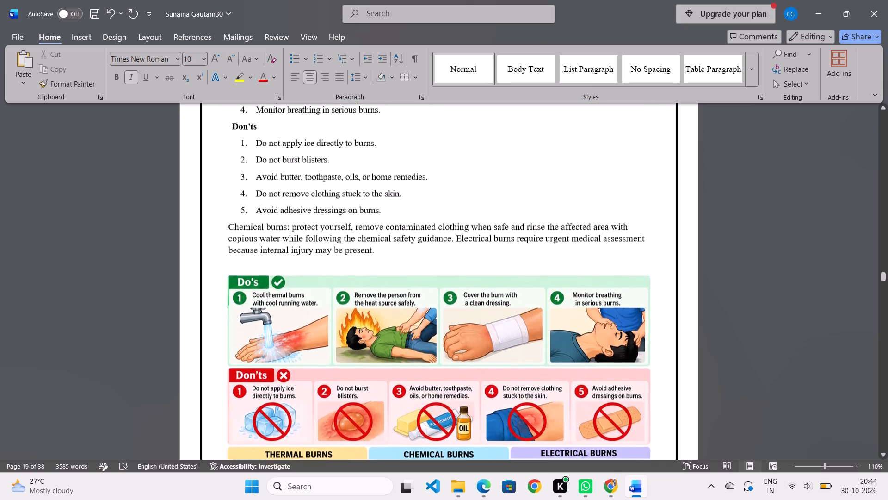
pyautogui.scroll(18, 462, 307)
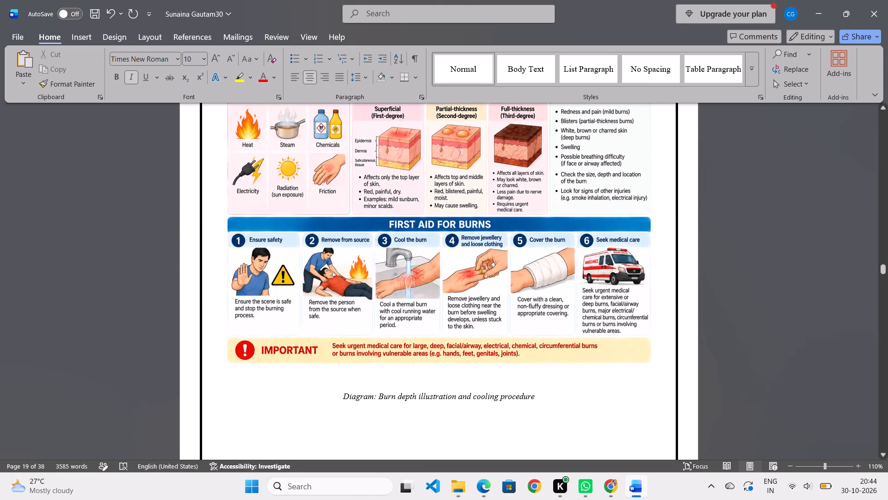
pyautogui.scroll(15, 456, 309)
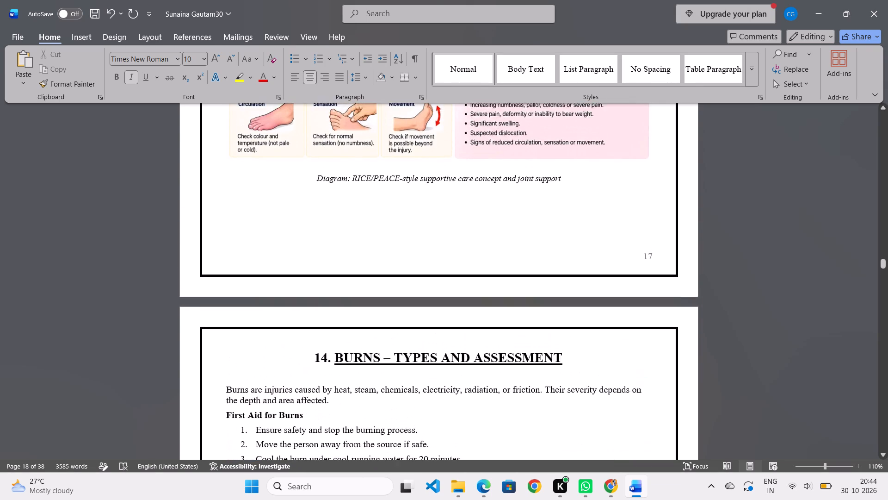
pyautogui.scroll(5, 456, 309)
pyautogui.scroll(9, 403, 343)
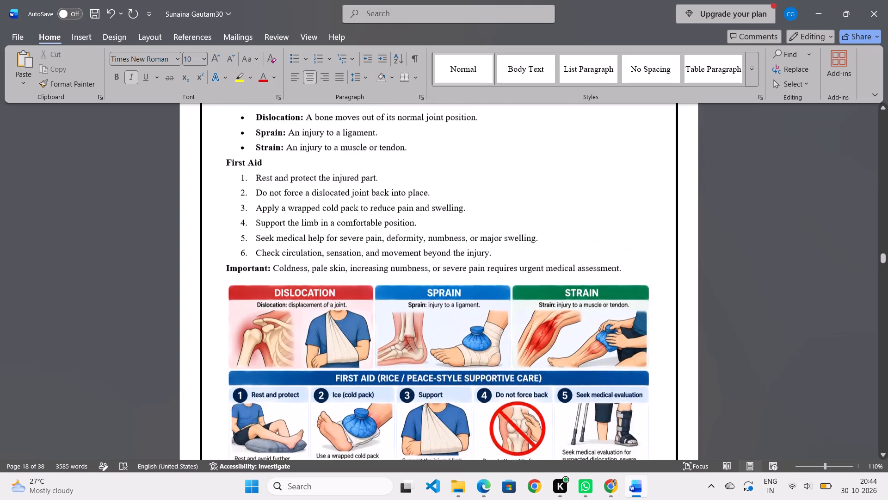
pyautogui.scroll(4, 403, 343)
pyautogui.scroll(-12, 403, 343)
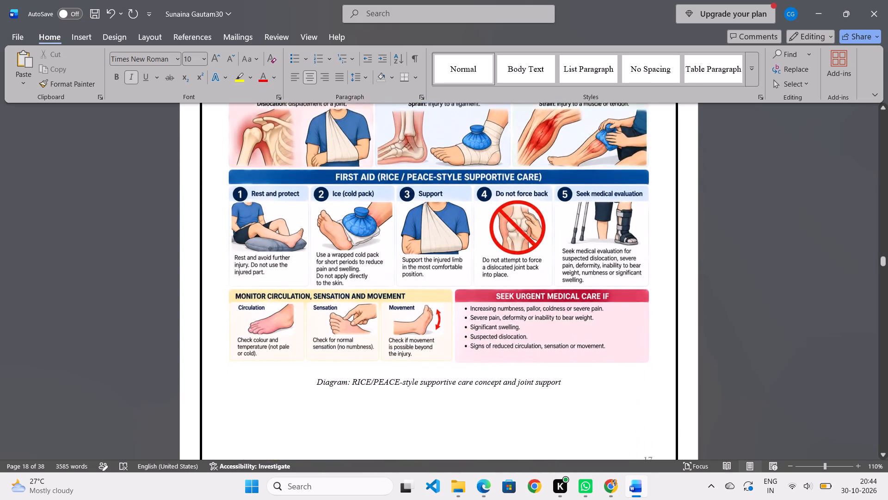
pyautogui.scroll(-1, 403, 344)
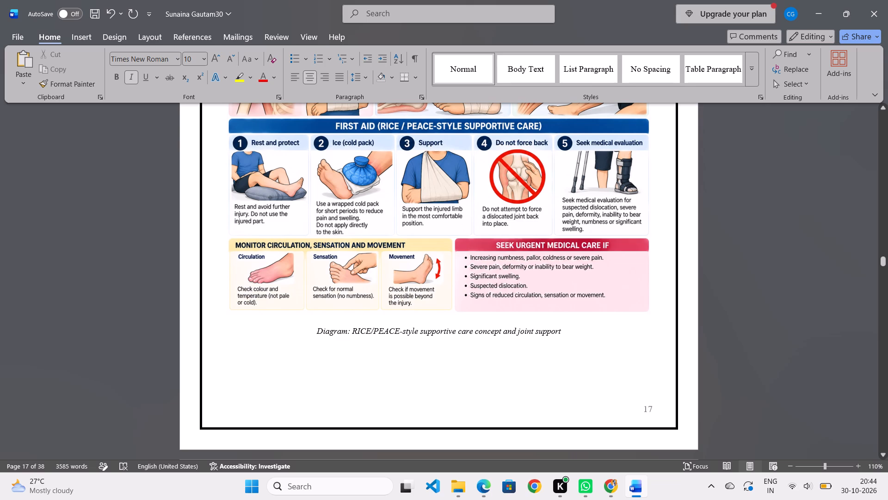
pyautogui.scroll(9, 570, 328)
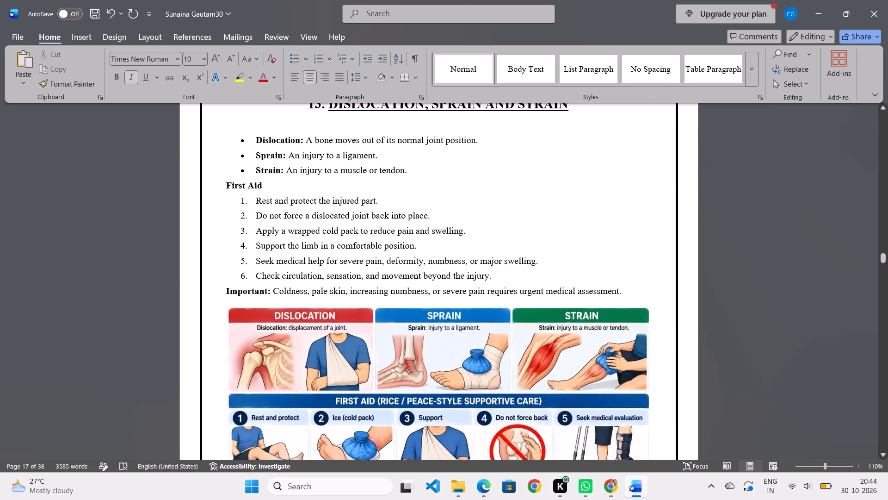
pyautogui.scroll(10, 570, 327)
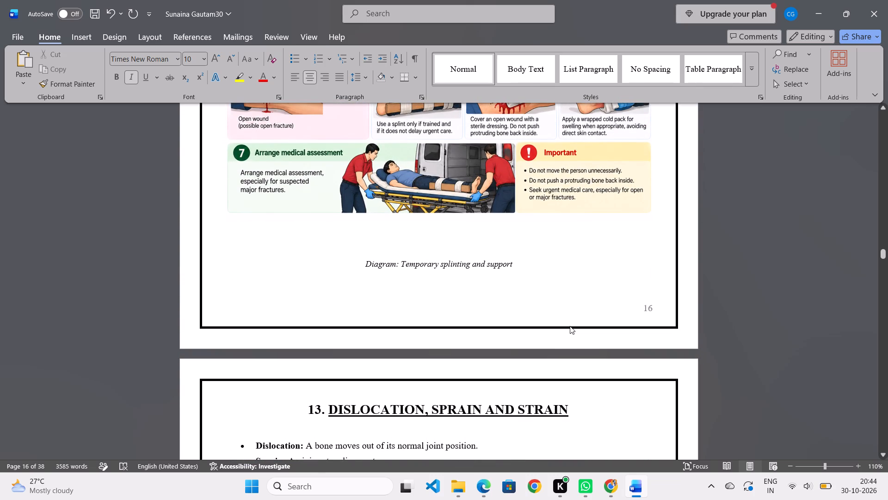
pyautogui.scroll(15, 570, 326)
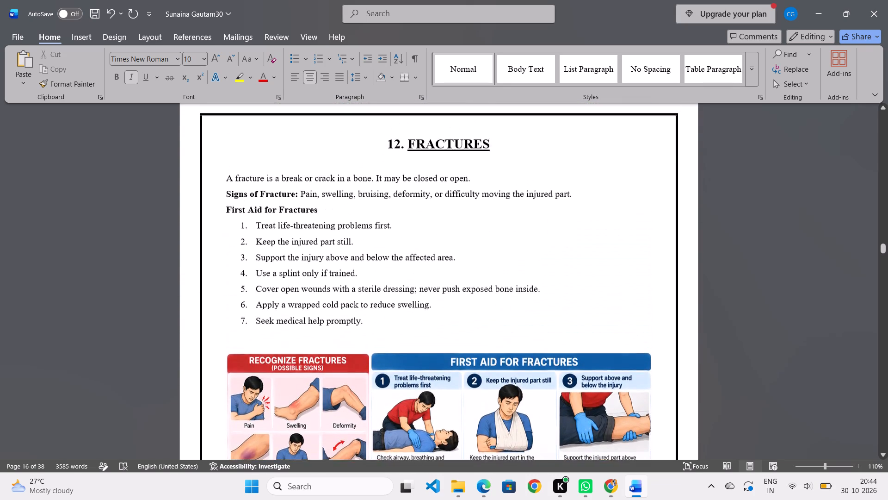
# Review the pages backwards from Fractures through Shock to Wounds and Minor Cuts, including the wounds diagram and caption.
pyautogui.scroll(20, 570, 326)
pyautogui.scroll(1, 567, 322)
pyautogui.scroll(-1, 567, 322)
pyautogui.scroll(9, 567, 322)
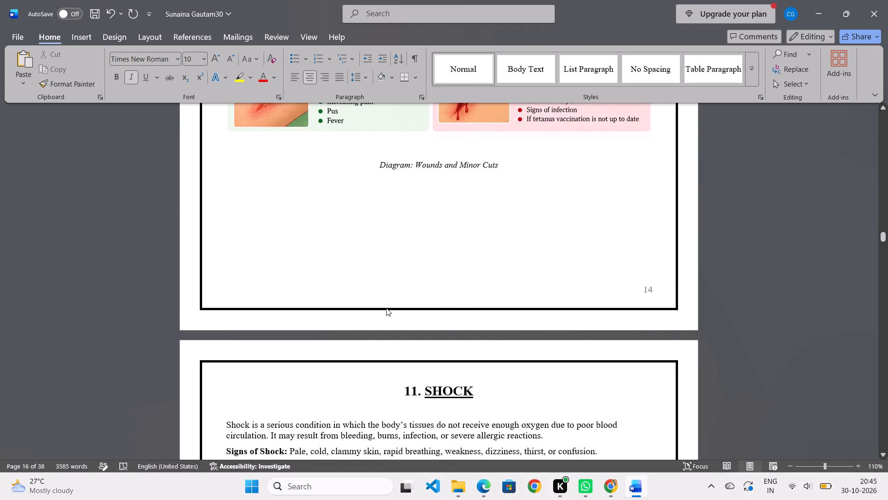
pyautogui.scroll(7, 277, 223)
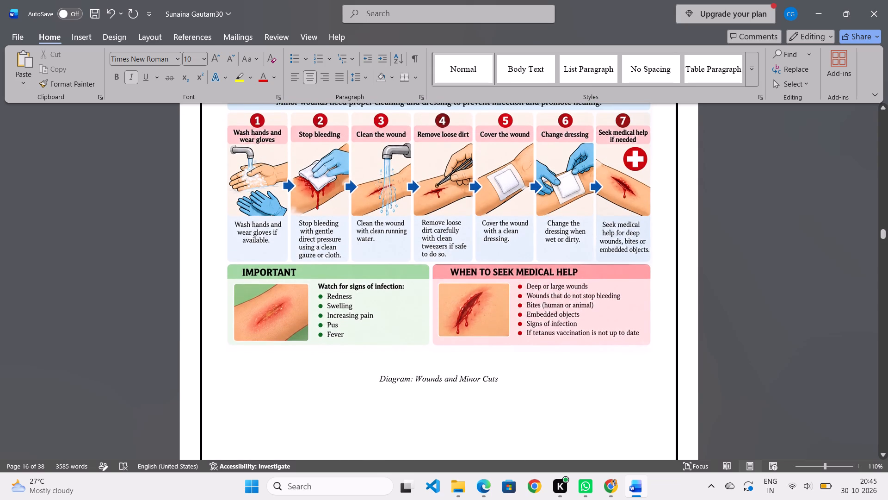
pyautogui.scroll(9, 276, 224)
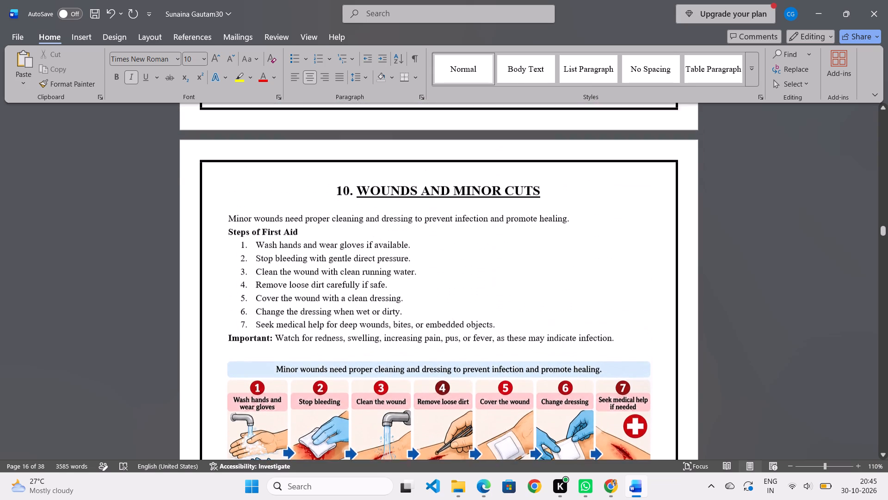
pyautogui.scroll(1, 276, 224)
# Save the First Aid module document.
pyautogui.click(12, 35)
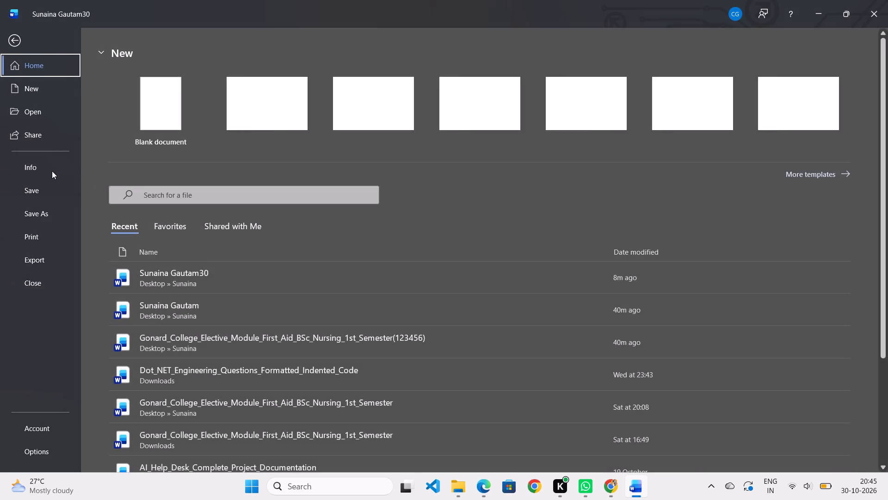